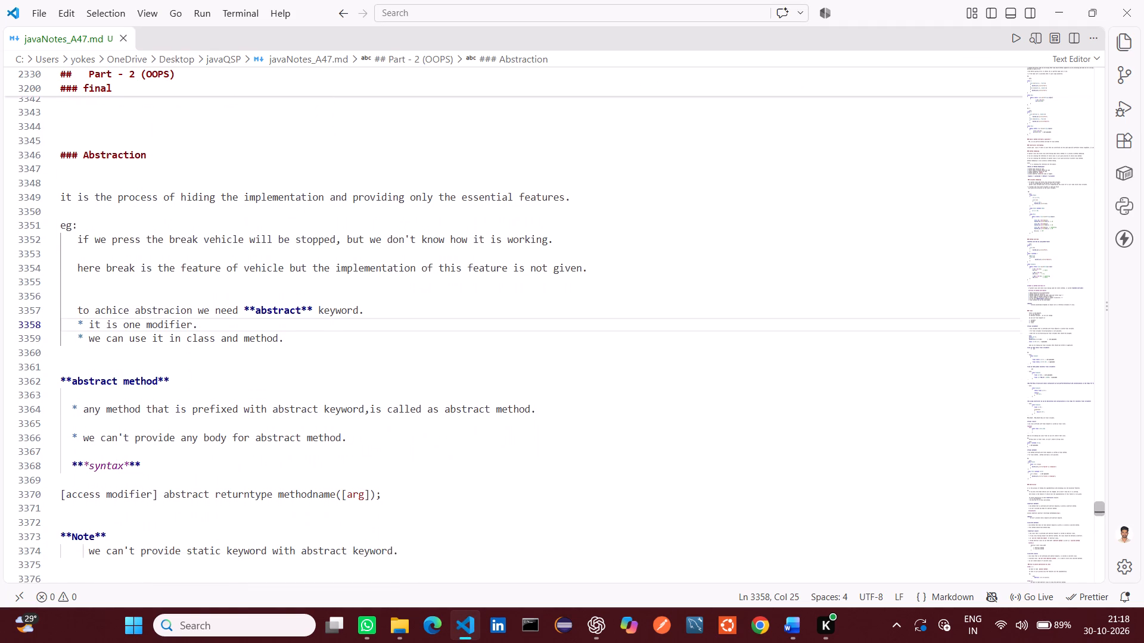
pyautogui.scroll(-2, 402, 442)
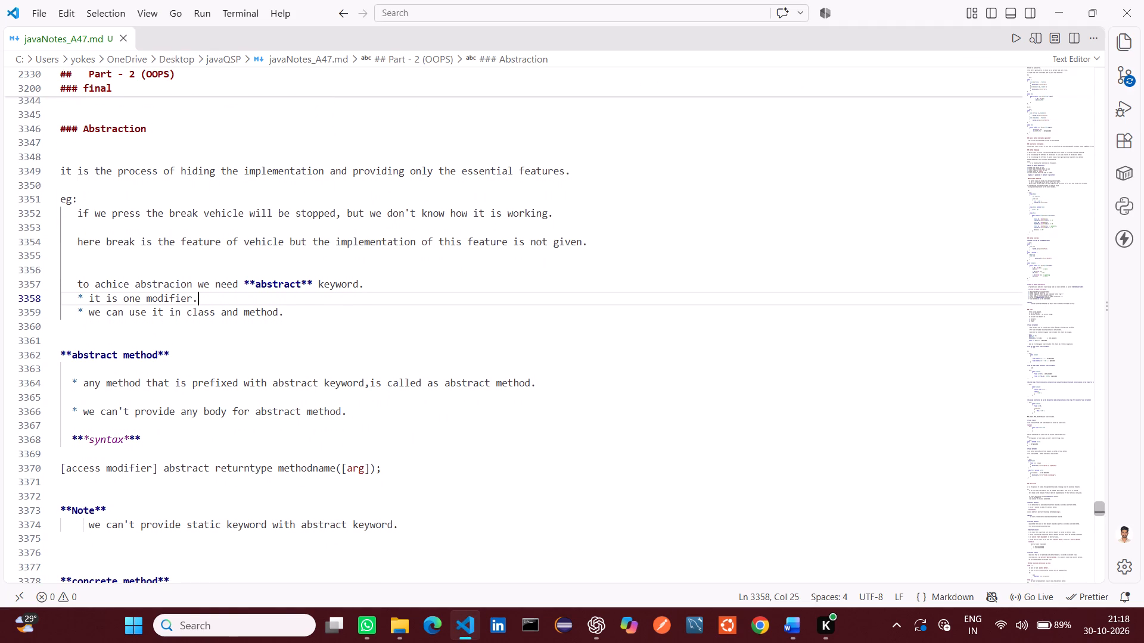
pyautogui.moveTo(290, 314); pyautogui.dragTo(79, 282)
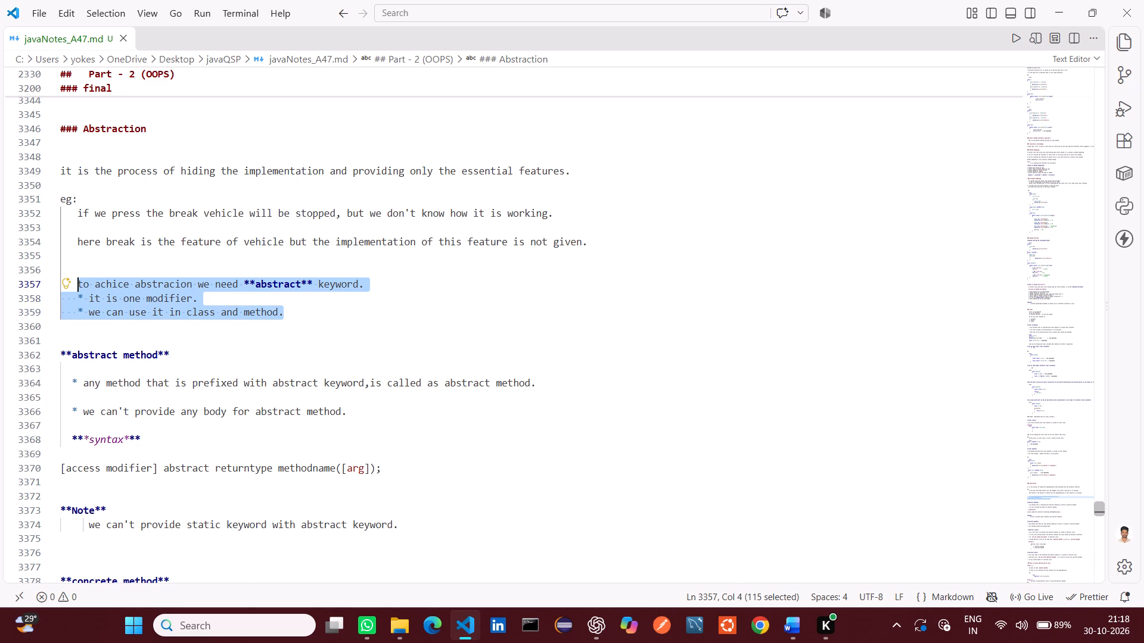
pyautogui.hotkey('alt', 'Tab')
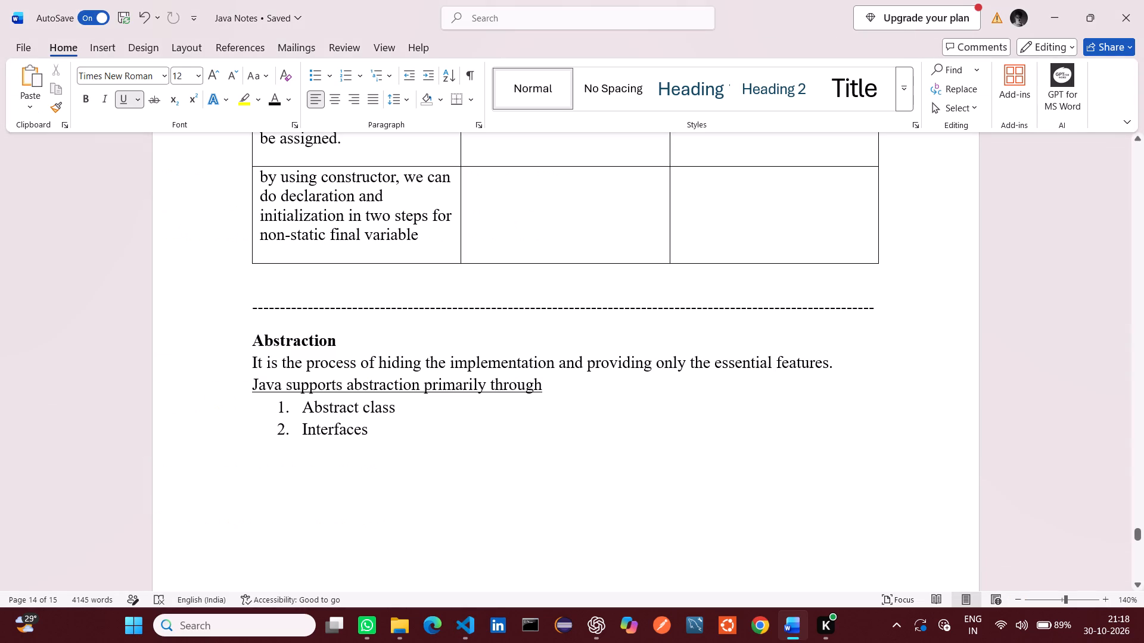
pyautogui.write('To achieve ab')
pyautogui.write('tr')
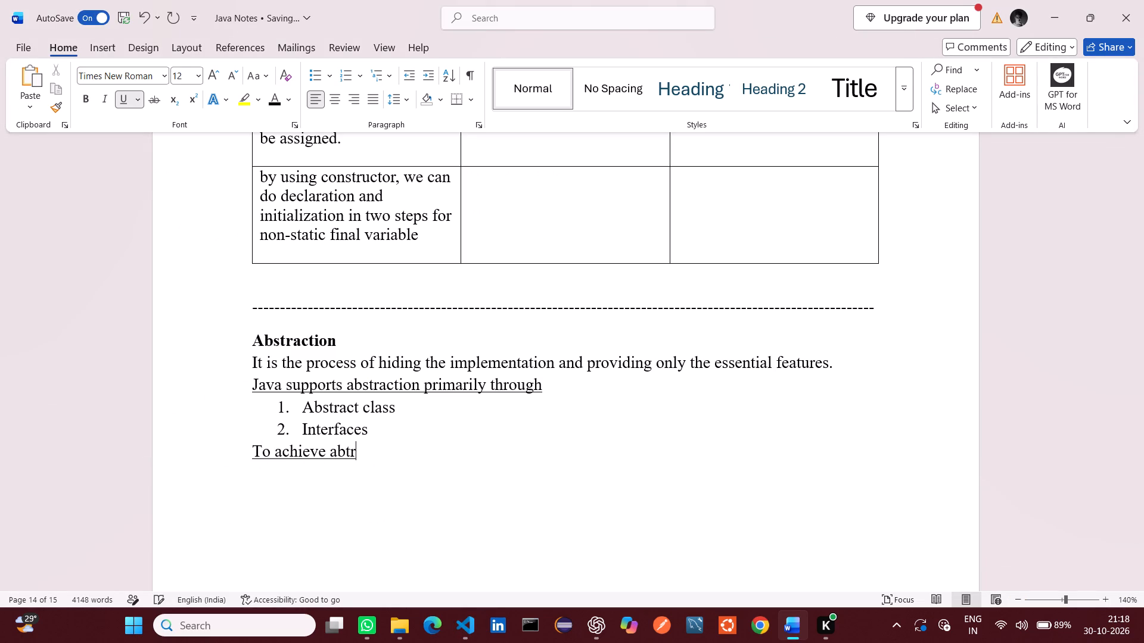
pyautogui.press('BackSpace')
pyautogui.press('BackSpace')
pyautogui.write('straction we')
pyautogui.press('space')
pyautogui.hotkey('alt', 'Tab')
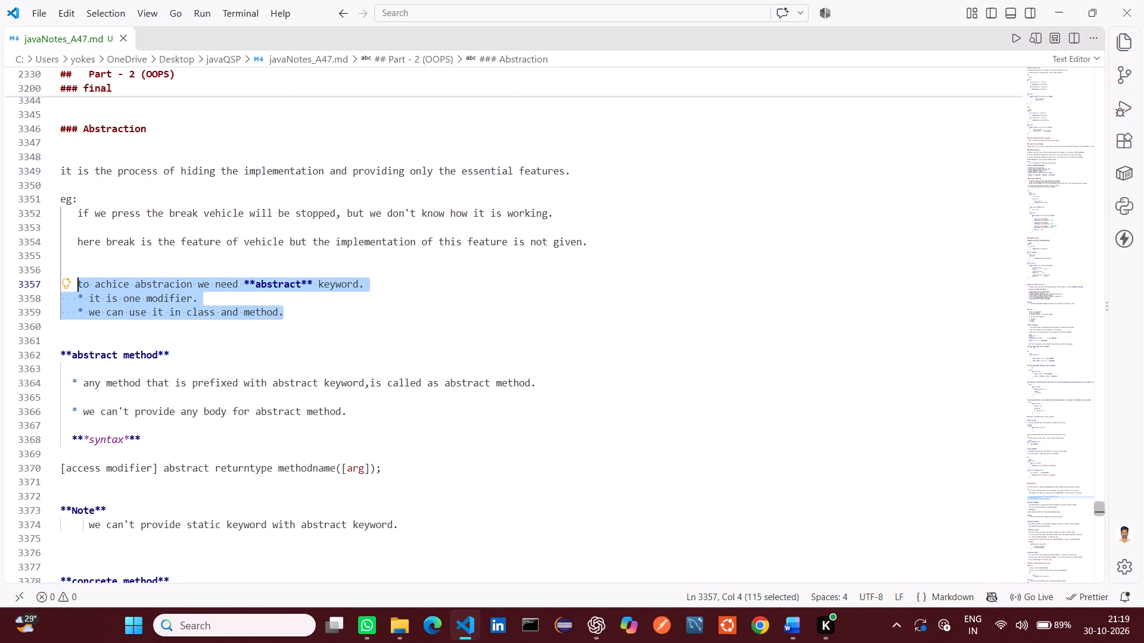
pyautogui.hotkey('alt', 'Tab')
pyautogui.write('need')
pyautogui.press('space')
pyautogui.write('abstract keyword')
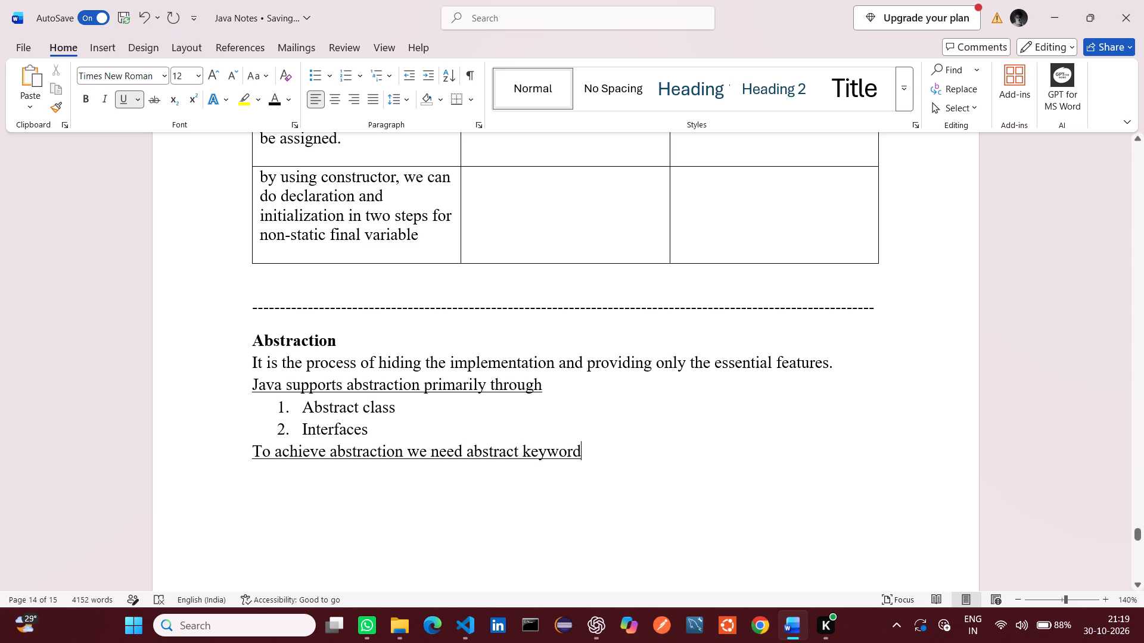
# Apply the suggested grammar correction "abstraction," in the "To achieve abstraction" line and start a new line after it.
pyautogui.moveTo(586, 452); pyautogui.dragTo(268, 451)
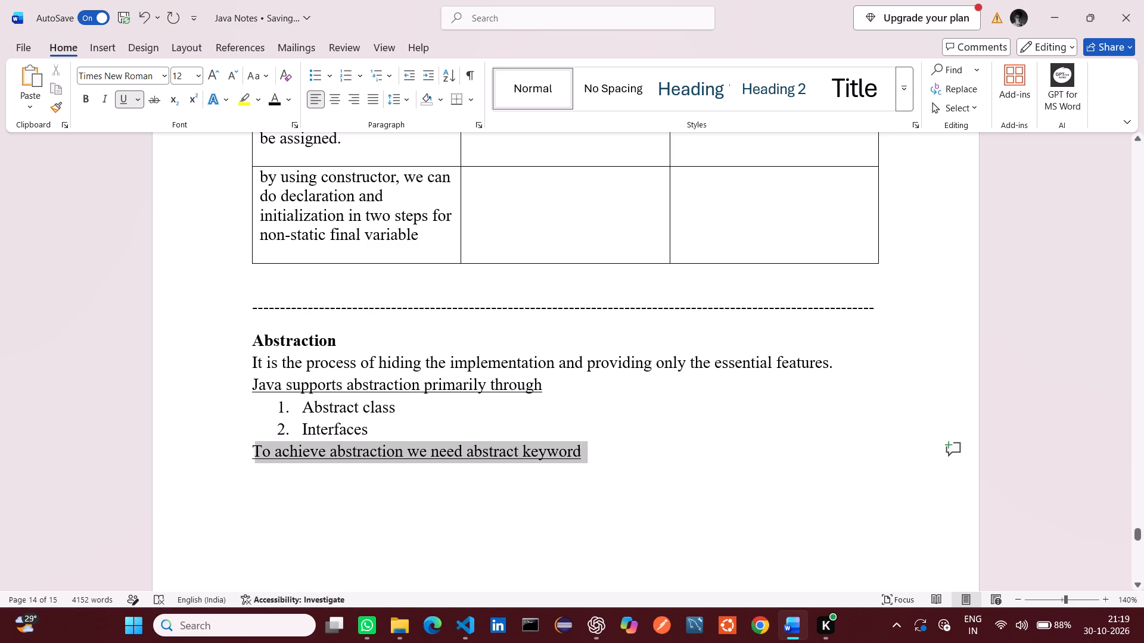
pyautogui.moveTo(268, 451); pyautogui.dragTo(259, 451)
pyautogui.click(598, 461)
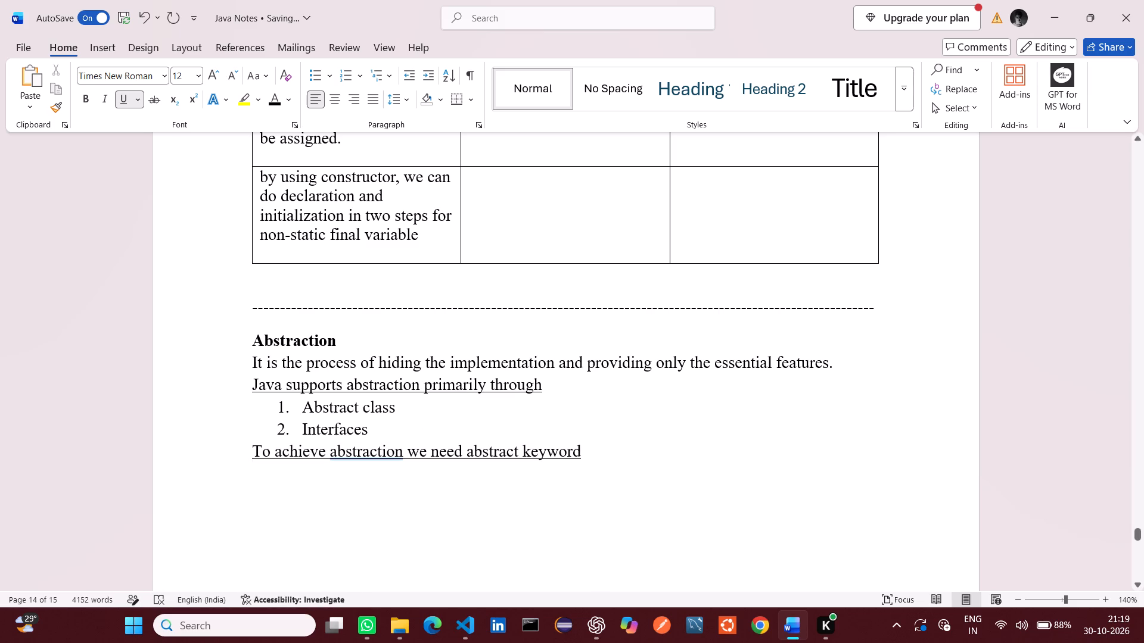
pyautogui.rightClick(388, 453)
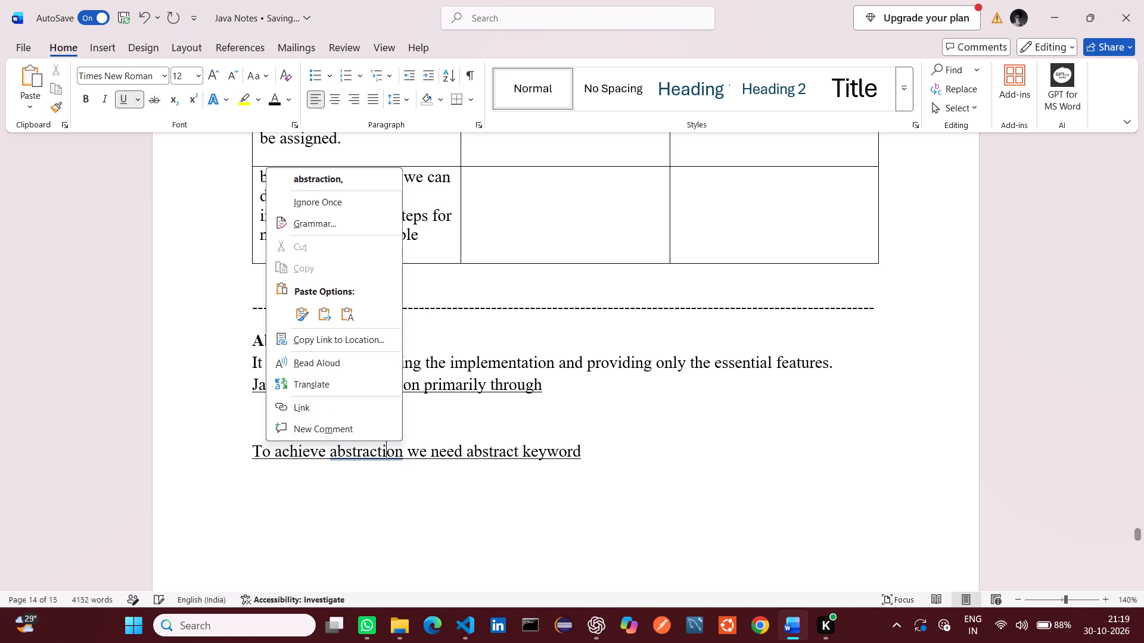
pyautogui.click(353, 182)
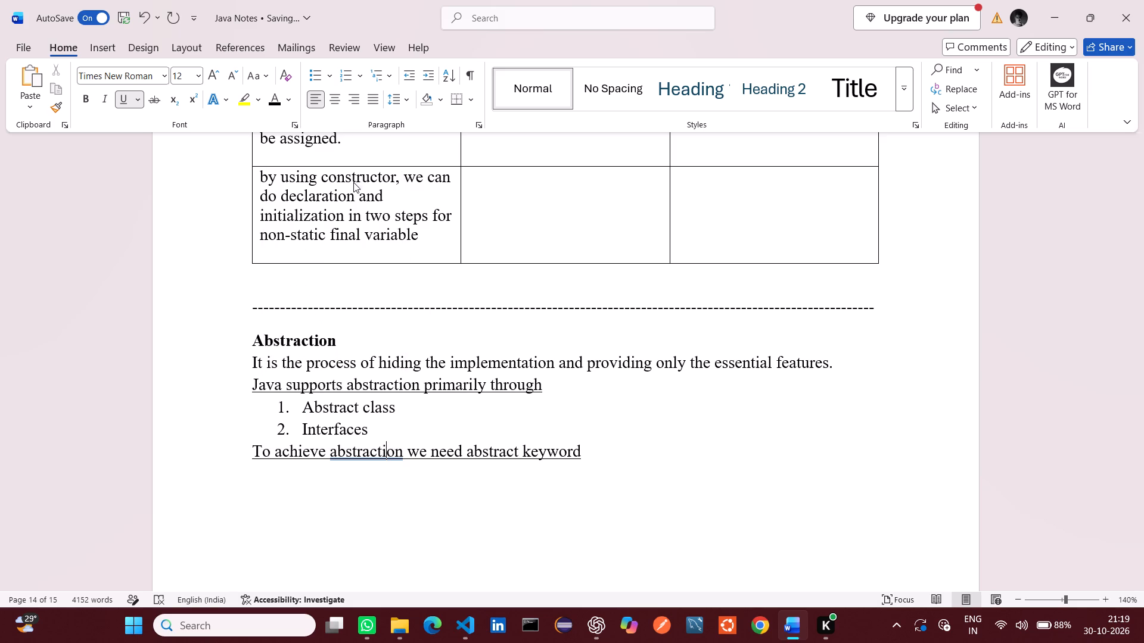
pyautogui.click(585, 451)
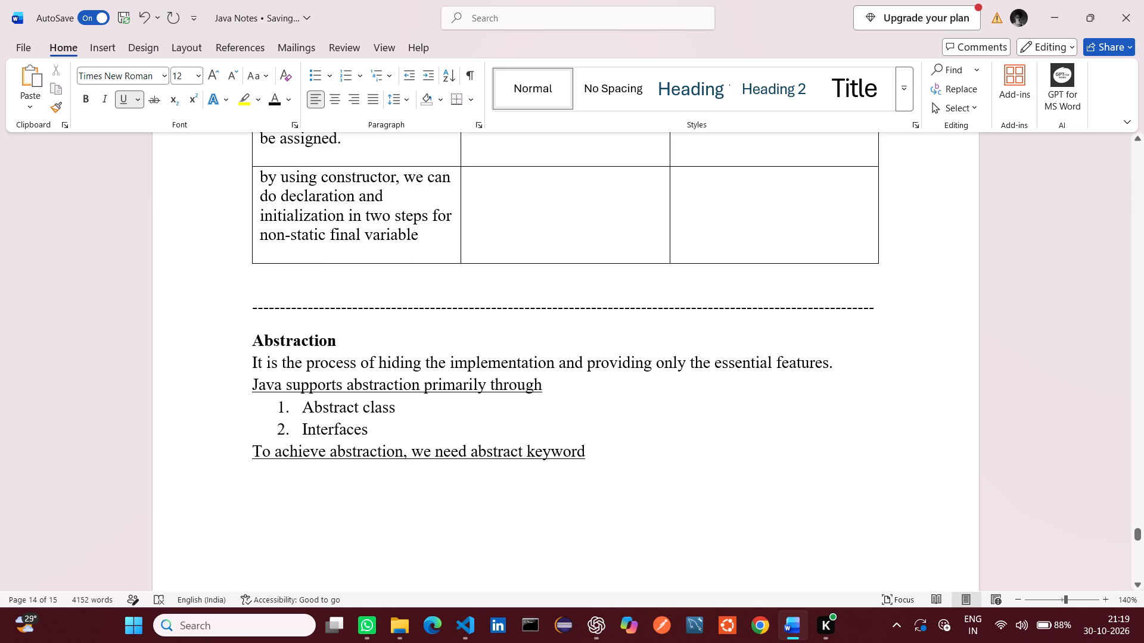
pyautogui.press('Return')
# Copy "it is one modifier." from the markdown notes into a new checkmark-bulleted list under the abstract keyword line in Word.
pyautogui.hotkey('alt', 'Tab')
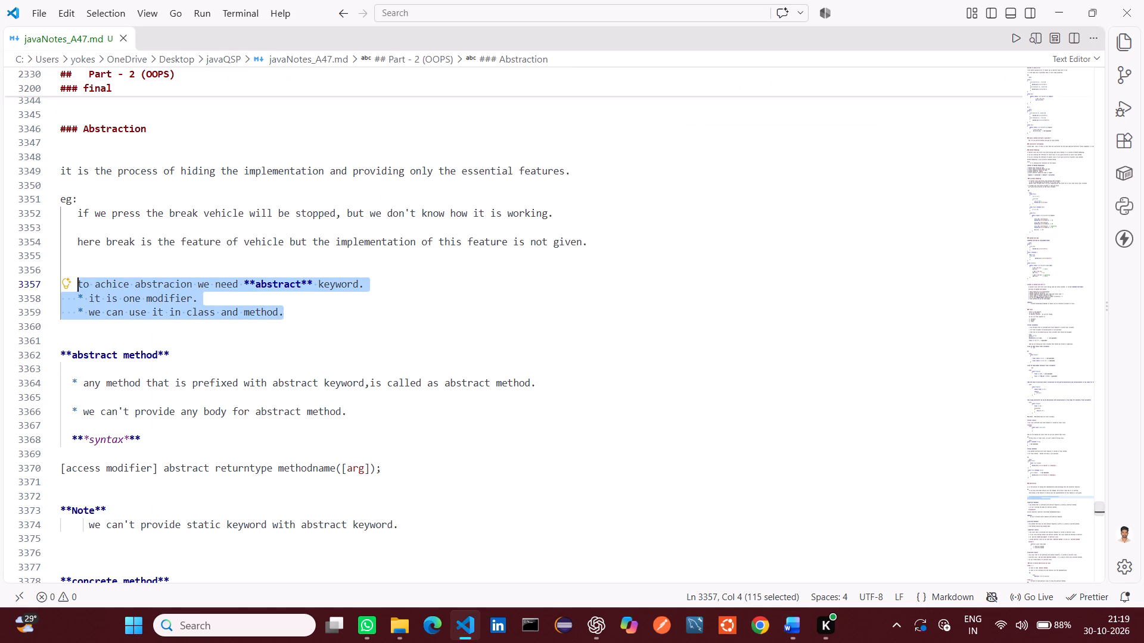
pyautogui.click(342, 316)
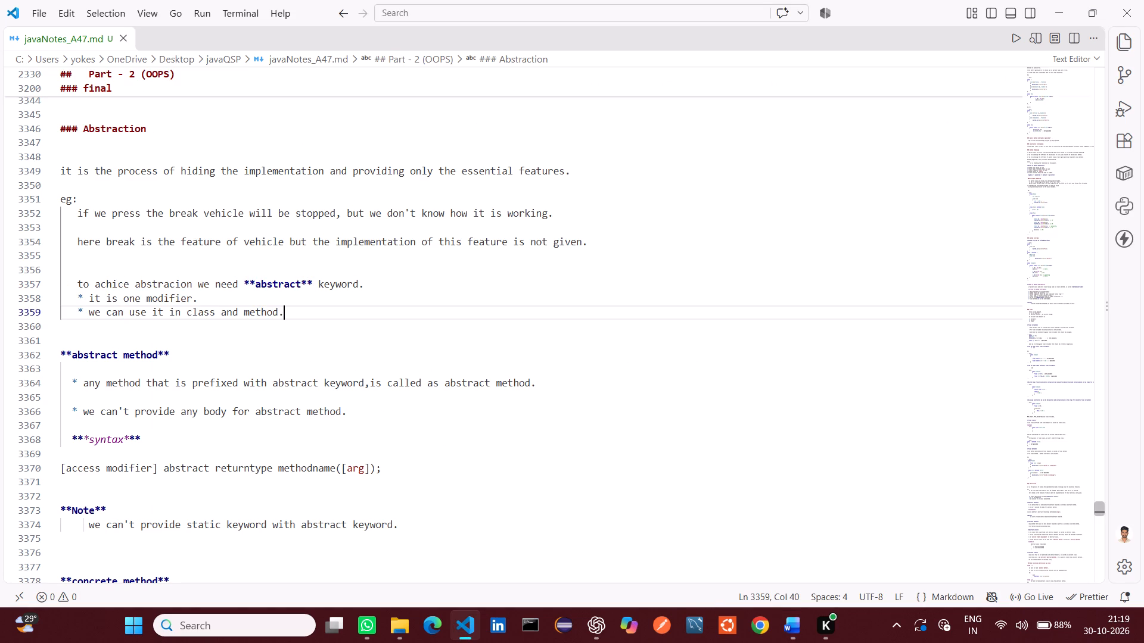
pyautogui.moveTo(89, 298); pyautogui.dragTo(201, 298)
pyautogui.hotkey('ctrl', 'c')
pyautogui.hotkey('alt', 'Tab')
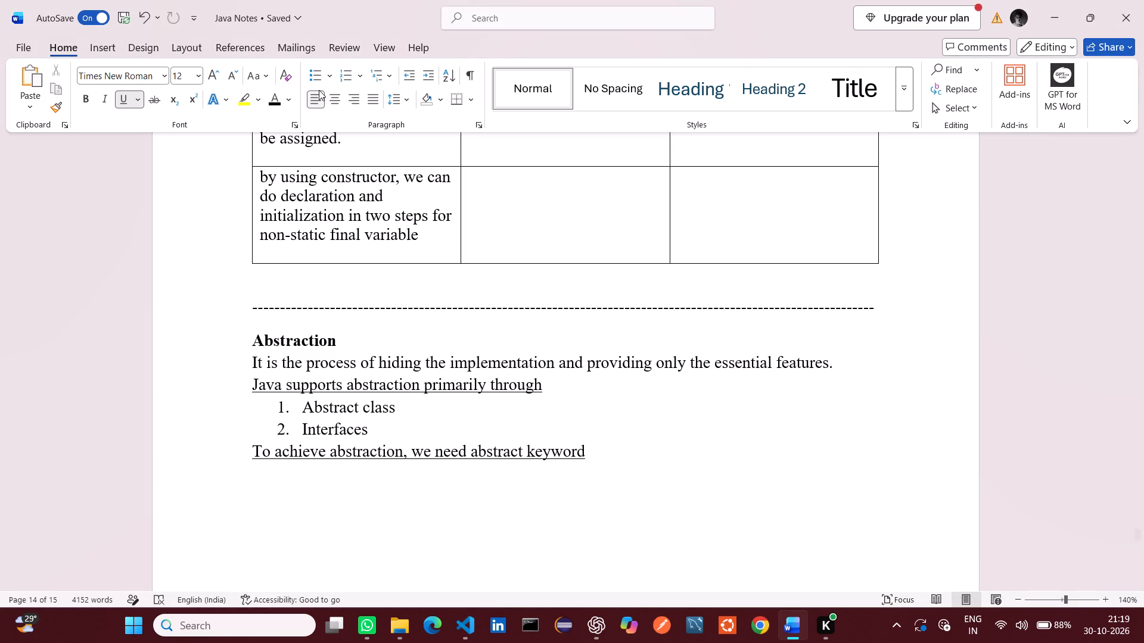
pyautogui.click(331, 74)
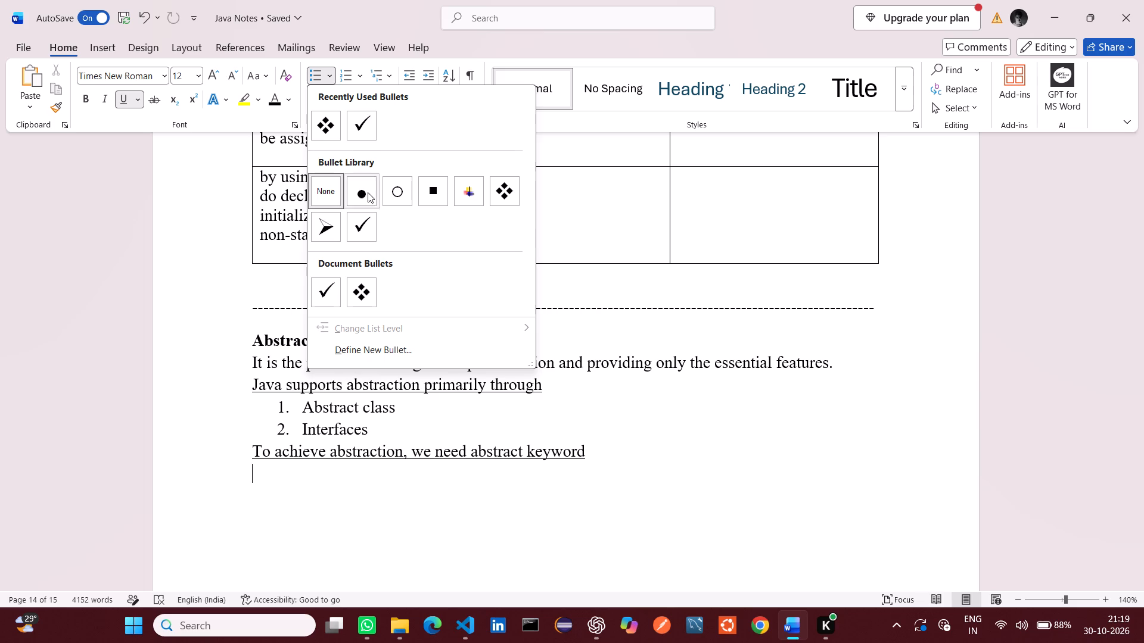
pyautogui.click(360, 128)
pyautogui.hotkey('alt', 'Tab')
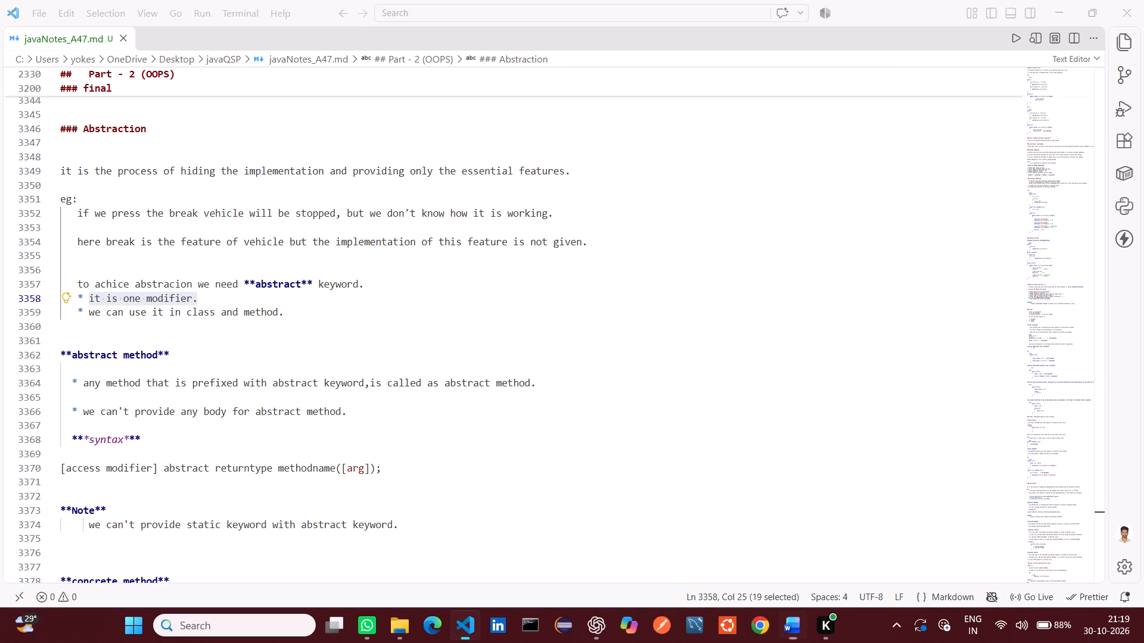
pyautogui.hotkey('alt', 'Tab')
pyautogui.hotkey('ctrl', 'v')
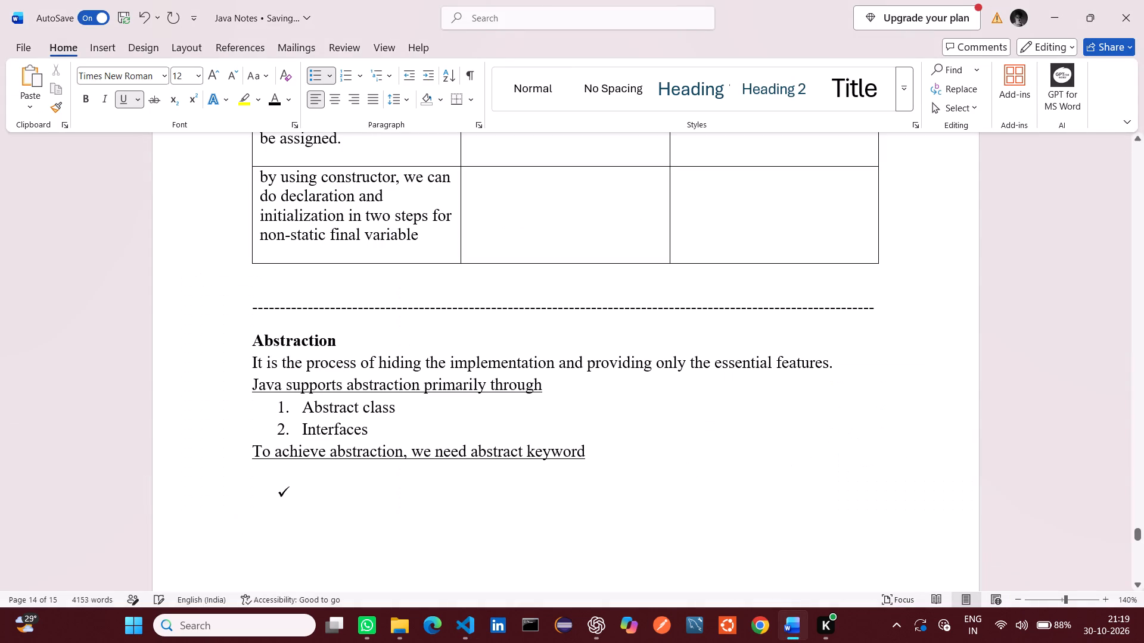
# Copy "we can use it in class and method." from the markdown notes into the second checkmark bullet in Word.
pyautogui.hotkey('alt', 'Tab')
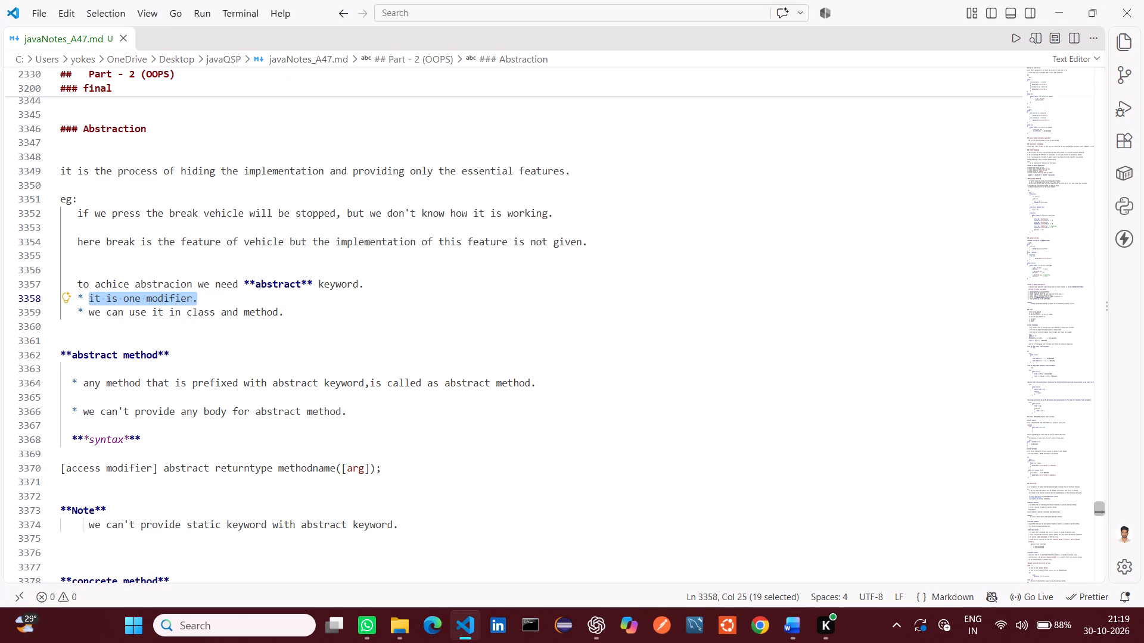
pyautogui.moveTo(284, 316); pyautogui.dragTo(108, 313)
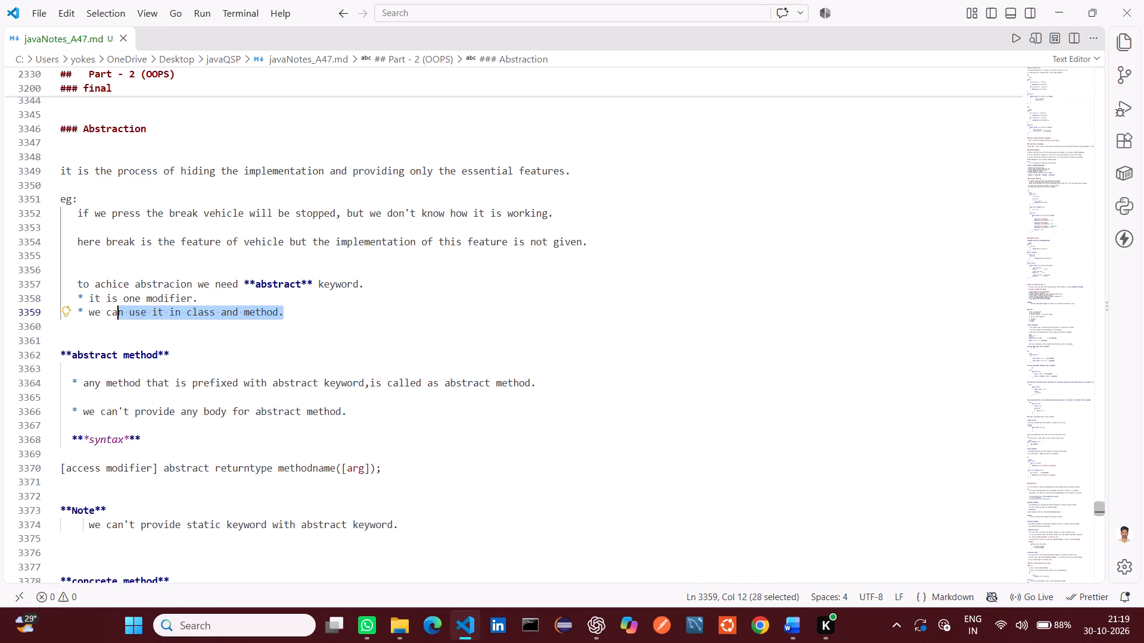
pyautogui.moveTo(108, 313); pyautogui.dragTo(91, 311)
pyautogui.hotkey('ctrl', 'c')
pyautogui.hotkey('alt', 'Tab')
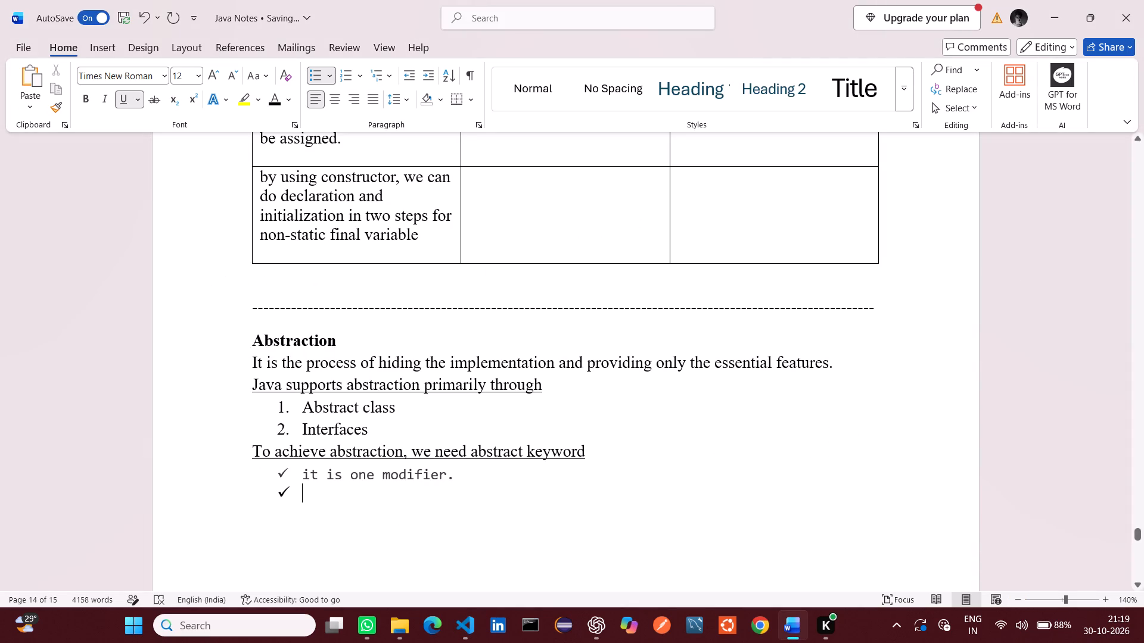
pyautogui.hotkey('ctrl', 'v')
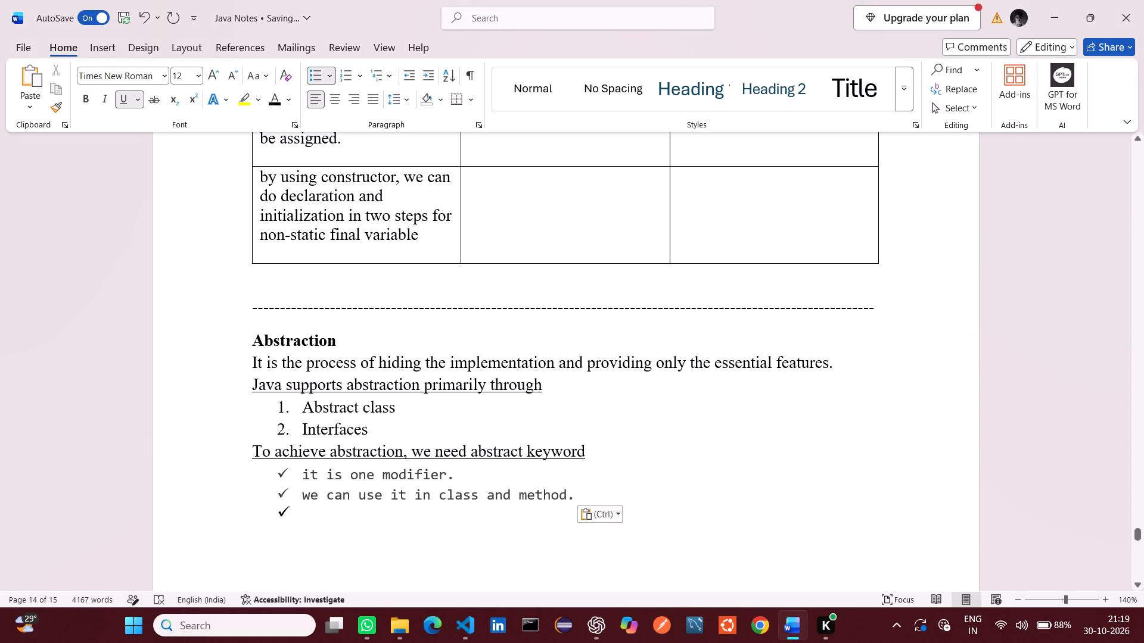
# Format the two pasted bullet points as 12 pt Times New Roman.
pyautogui.moveTo(572, 495); pyautogui.dragTo(301, 475)
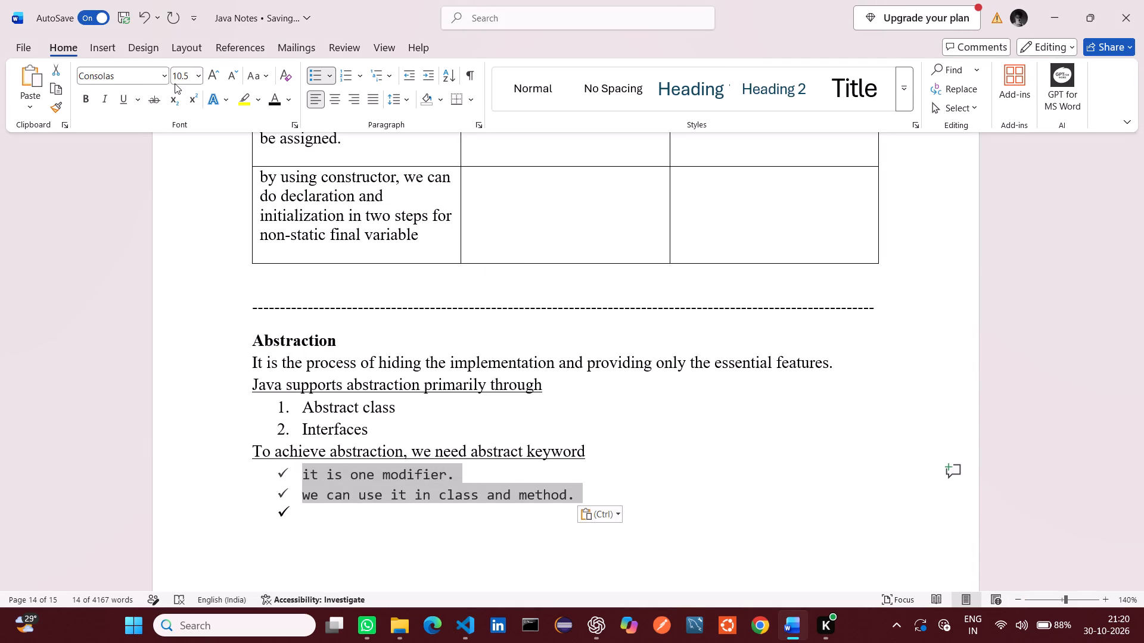
pyautogui.click(200, 81)
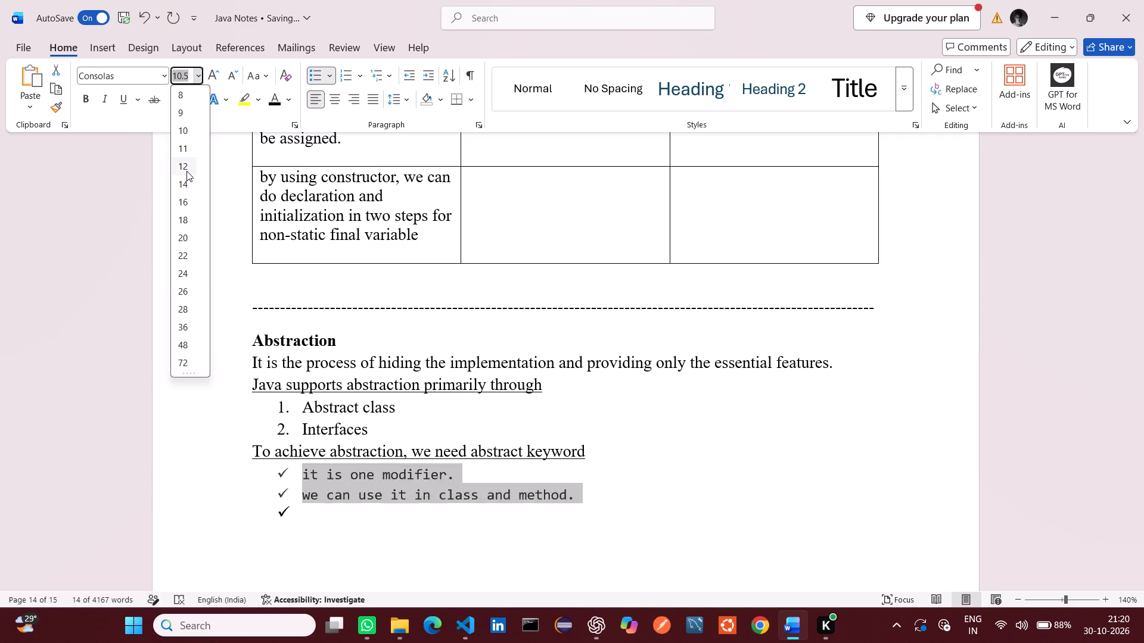
pyautogui.click(186, 170)
pyautogui.click(163, 78)
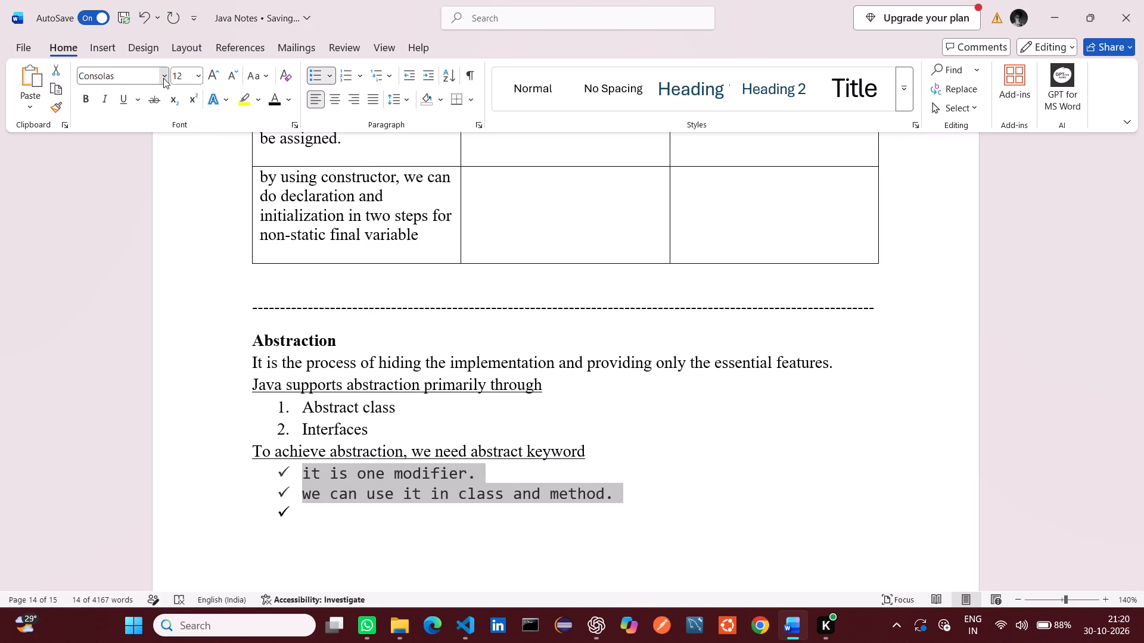
pyautogui.click(146, 174)
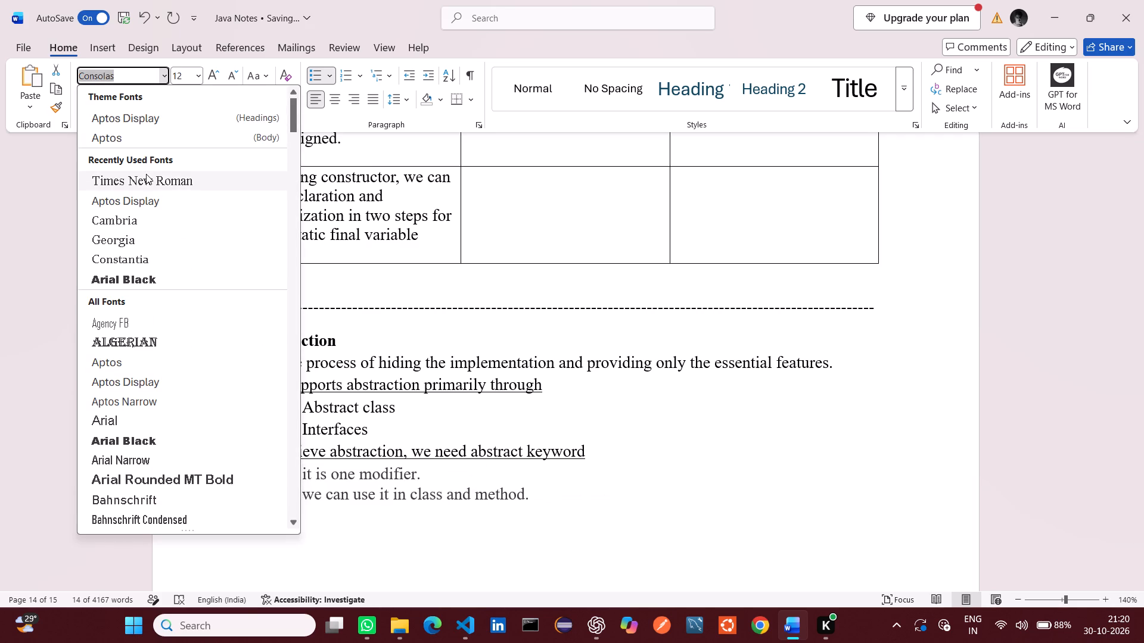
# Remove the empty third checkmark bullet below the two points.
pyautogui.click(309, 516)
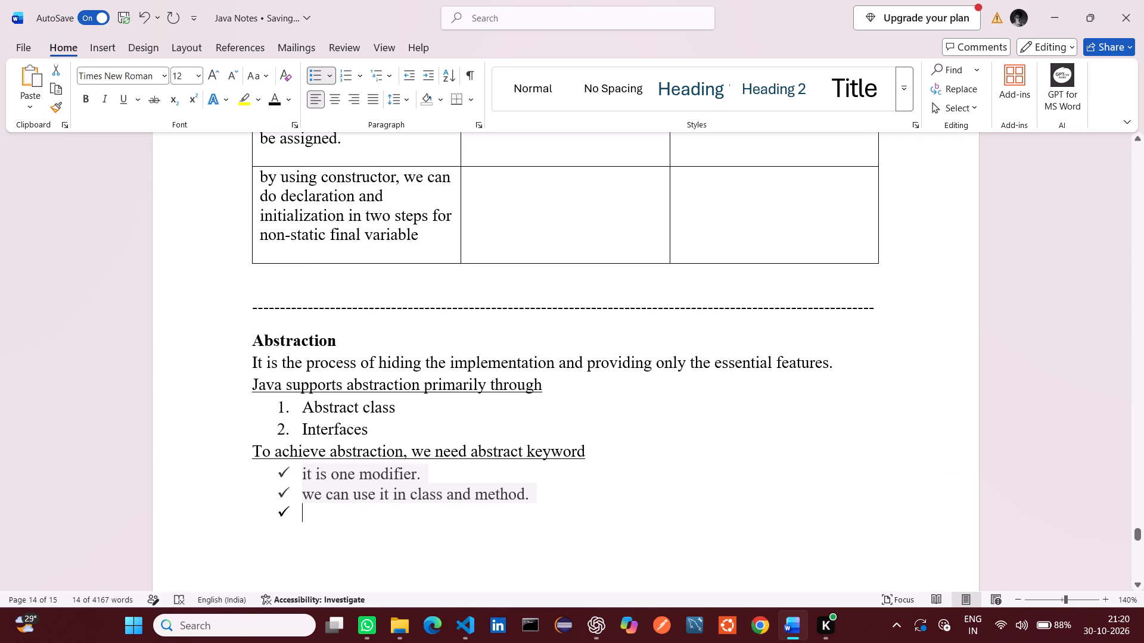
pyautogui.press('BackSpace')
pyautogui.press('BackSpace')
pyautogui.press('BackSpace')
pyautogui.press('BackSpace')
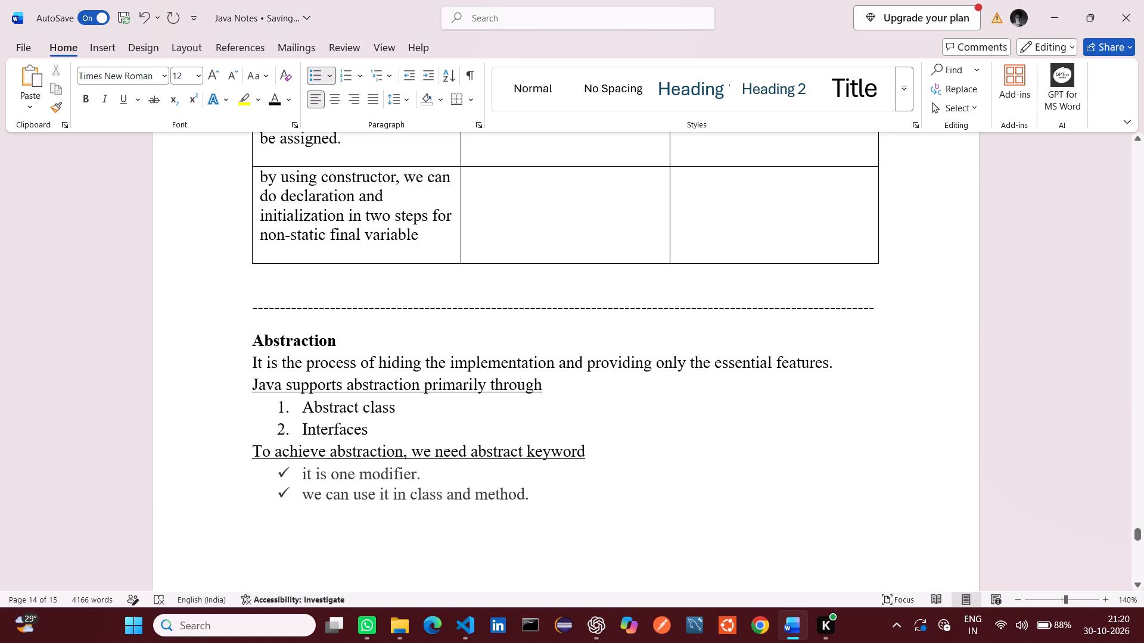
# Review the markdown notes on abstract and concrete methods, abstract and concrete classes, and achieving abstraction by class.
pyautogui.hotkey('alt', 'Tab')
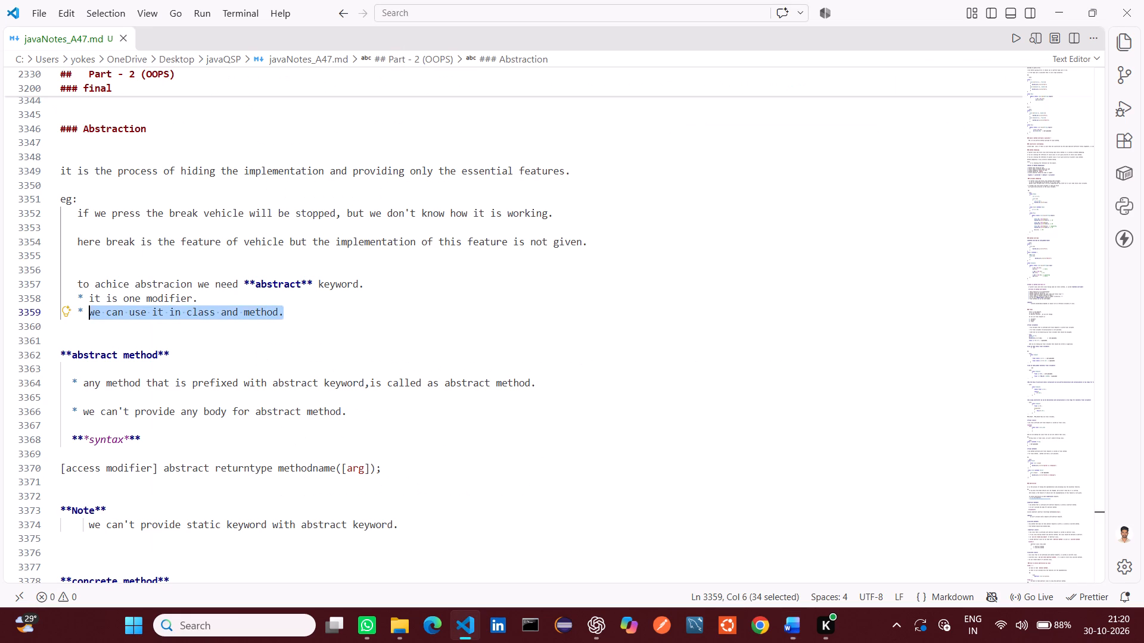
pyautogui.click(403, 435)
pyautogui.scroll(-3, 403, 435)
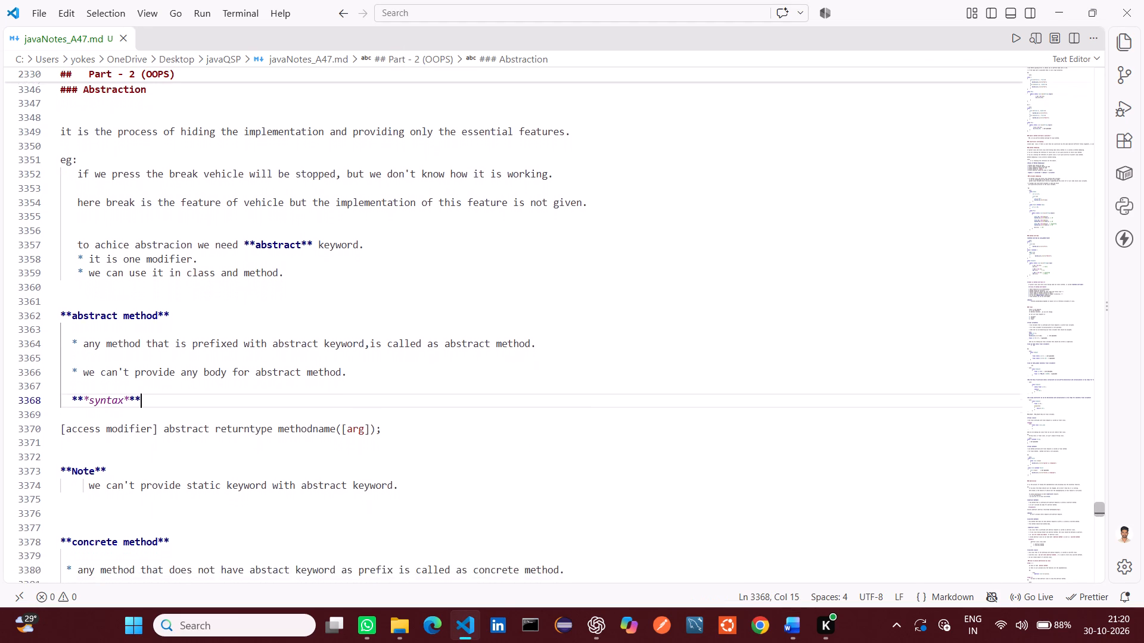
pyautogui.scroll(-3, 403, 435)
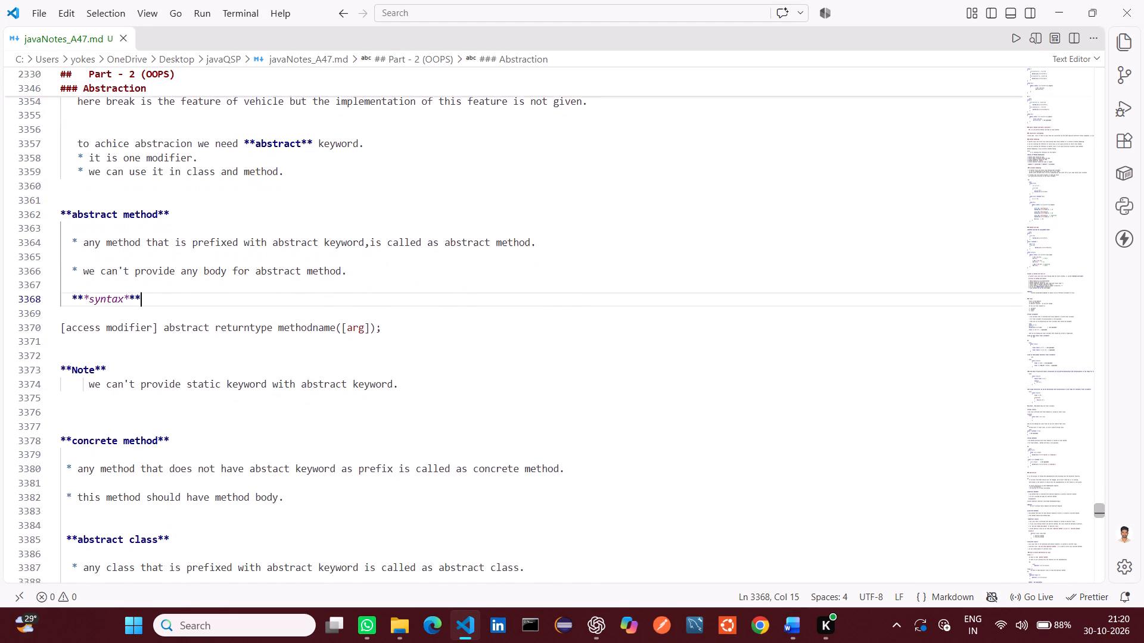
pyautogui.scroll(-5, 403, 435)
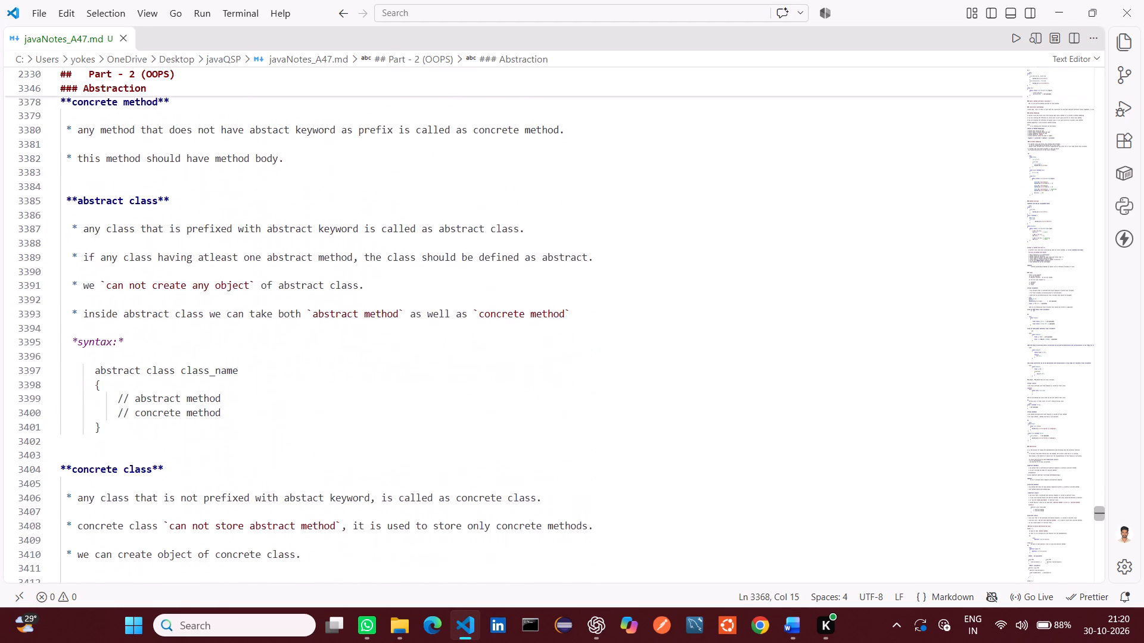
pyautogui.scroll(-4, 403, 435)
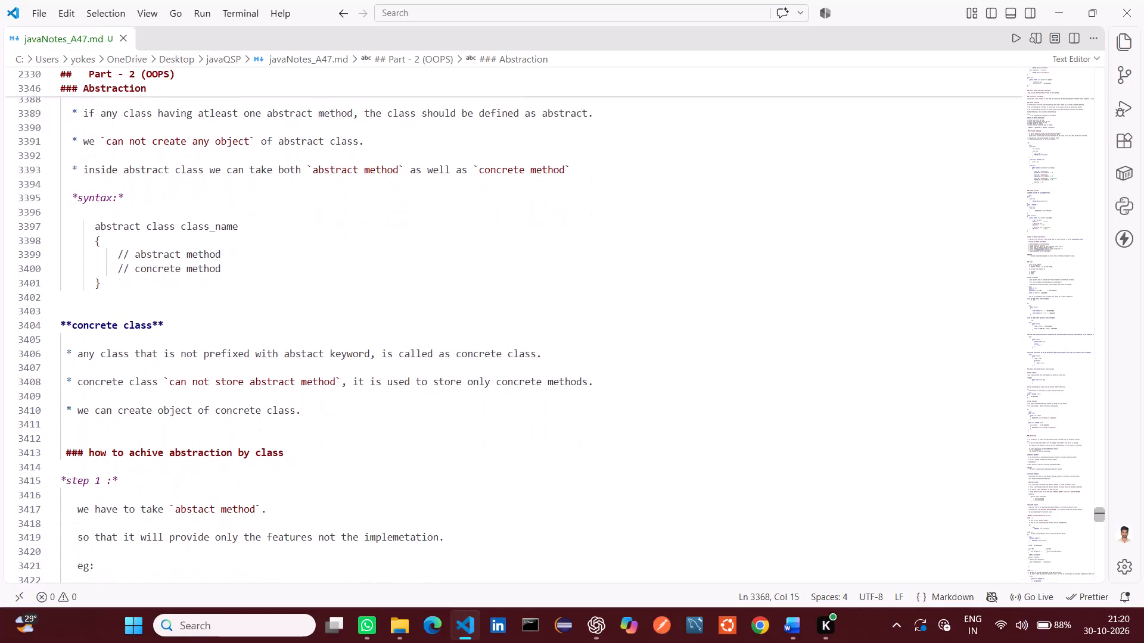
pyautogui.scroll(-2, 403, 435)
pyautogui.scroll(3, 403, 435)
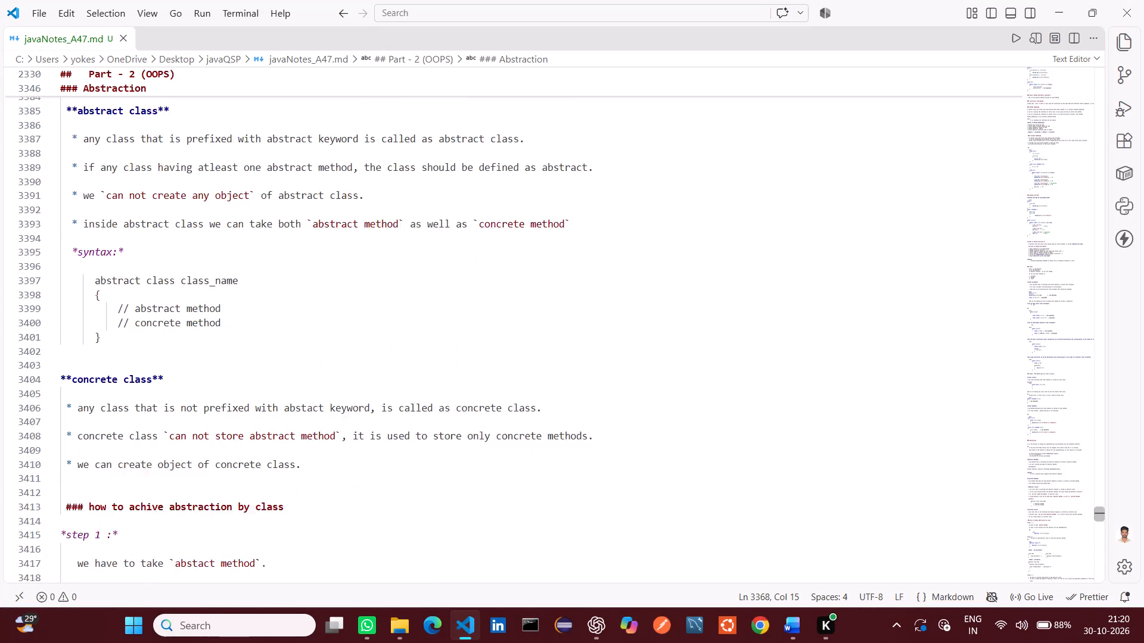
pyautogui.scroll(5, 403, 435)
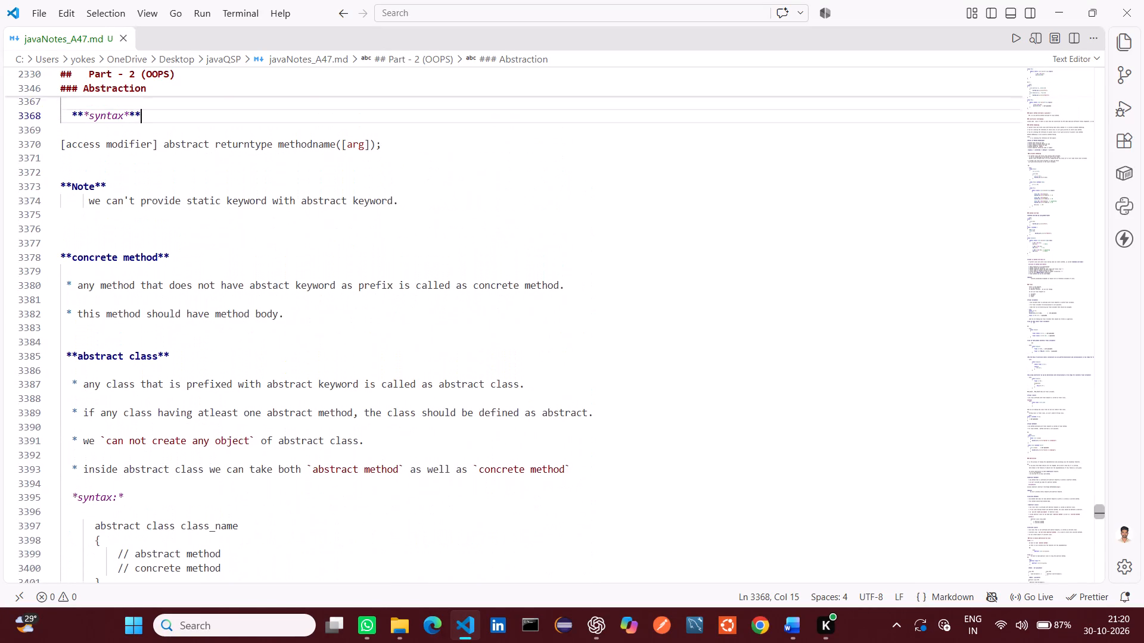
pyautogui.scroll(4, 403, 435)
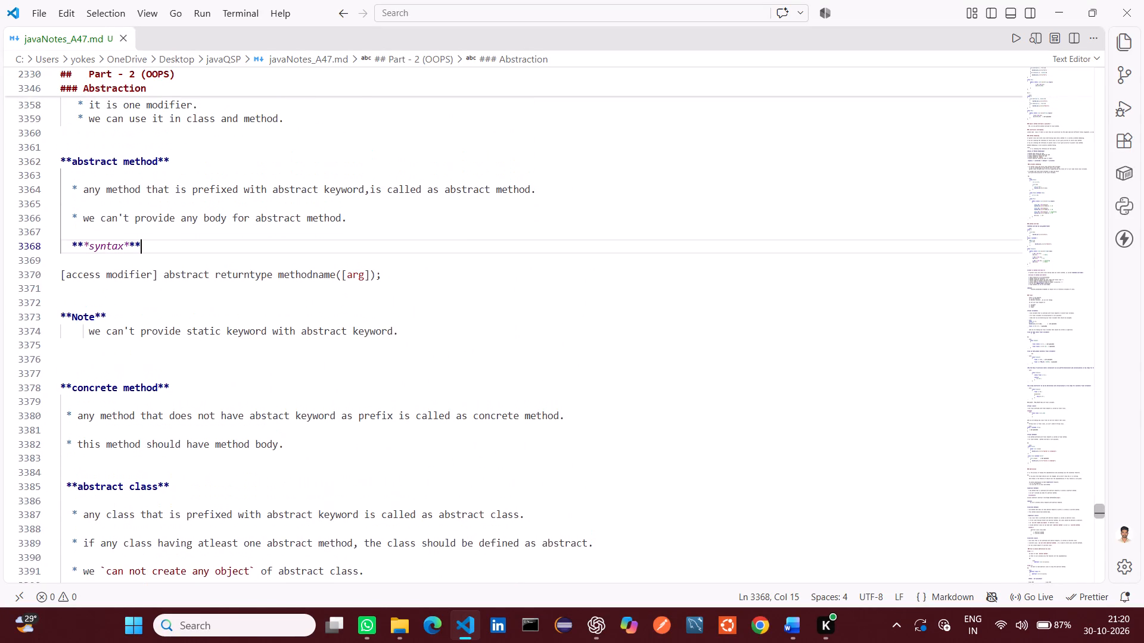
pyautogui.scroll(4, 403, 435)
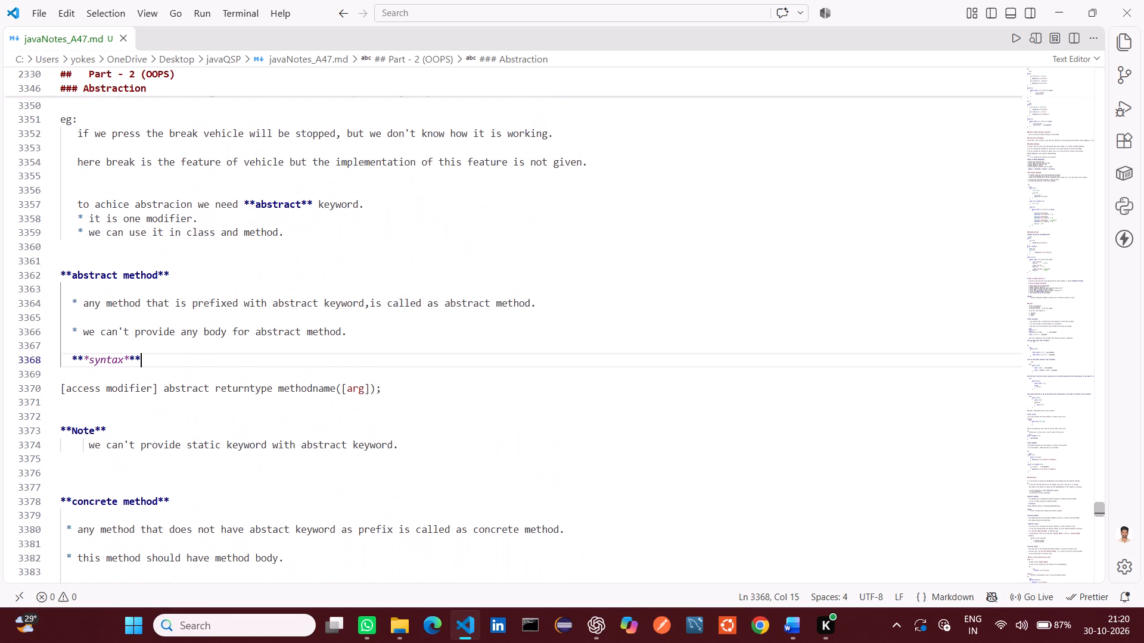
pyautogui.scroll(4, 403, 435)
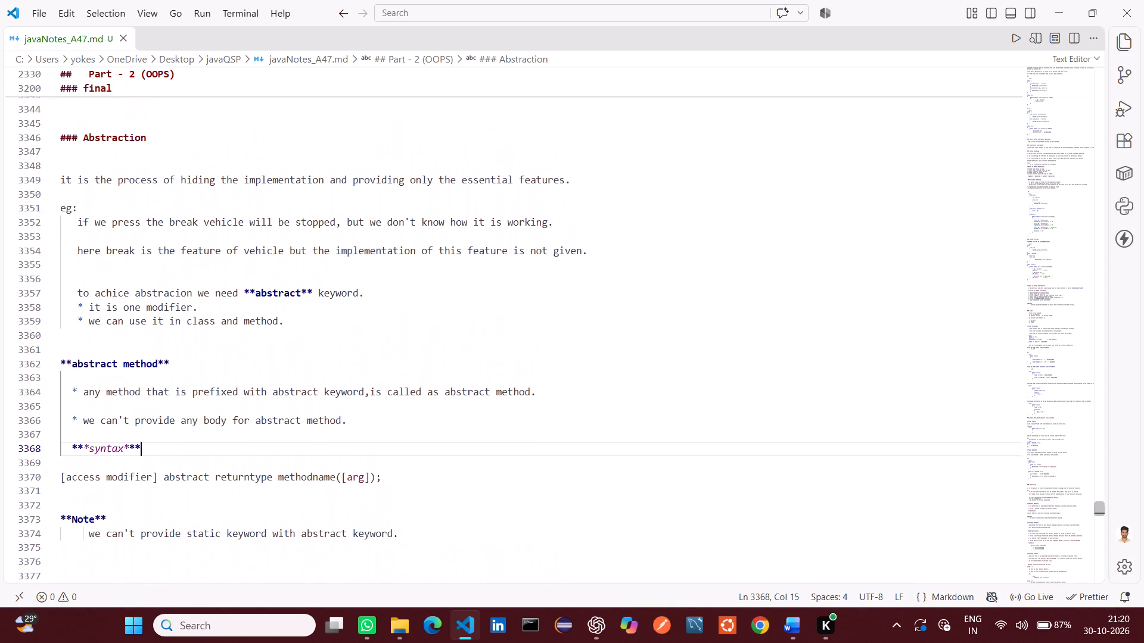
pyautogui.scroll(3, 403, 435)
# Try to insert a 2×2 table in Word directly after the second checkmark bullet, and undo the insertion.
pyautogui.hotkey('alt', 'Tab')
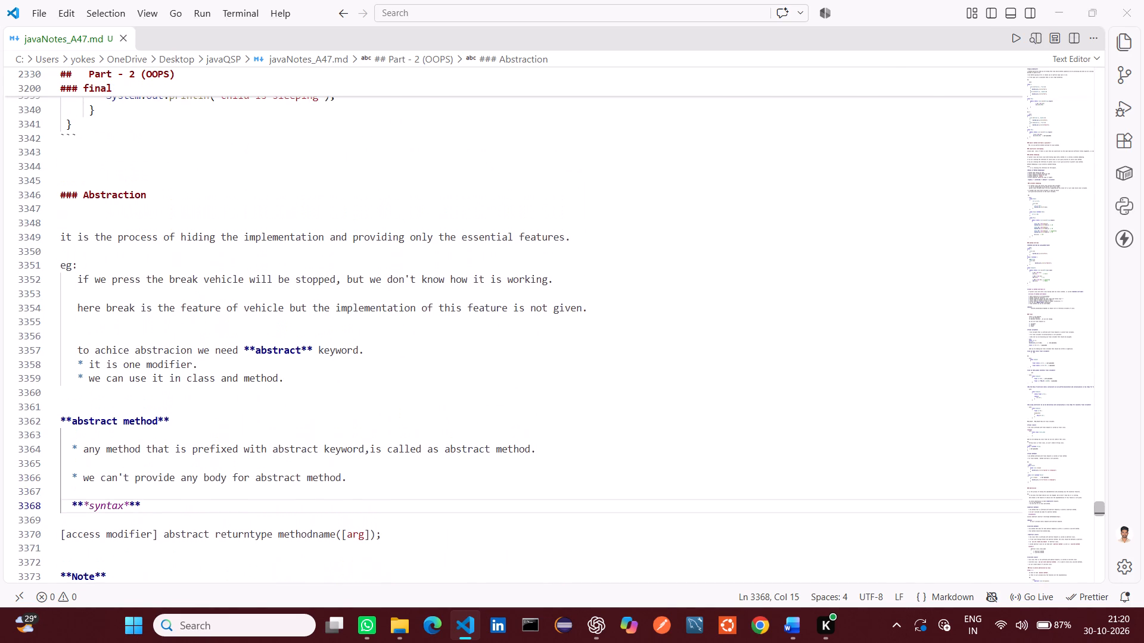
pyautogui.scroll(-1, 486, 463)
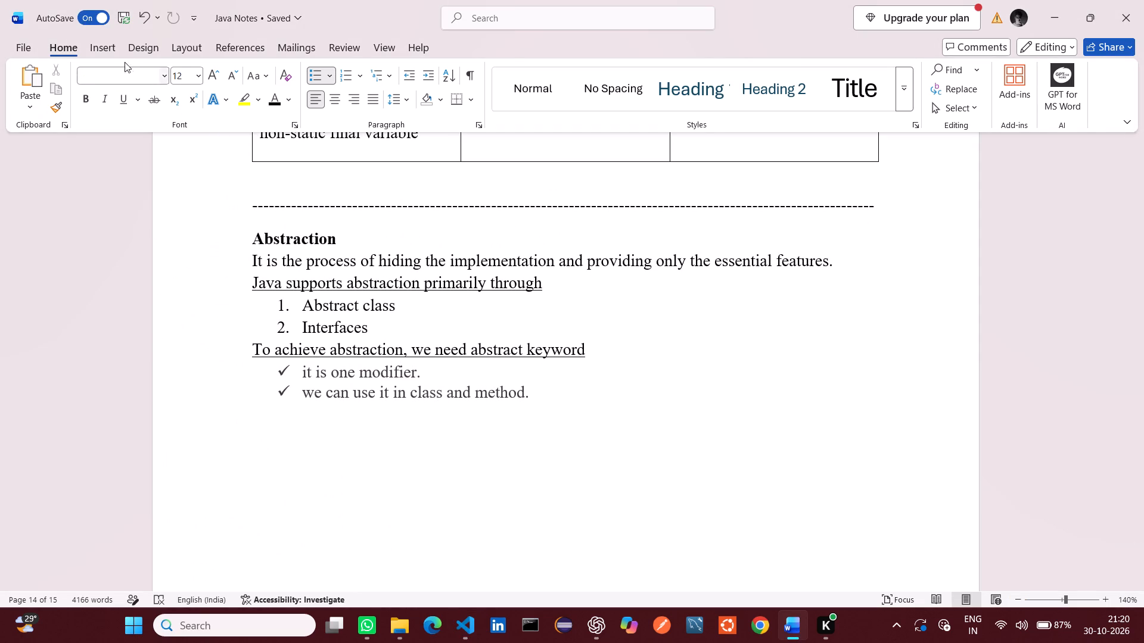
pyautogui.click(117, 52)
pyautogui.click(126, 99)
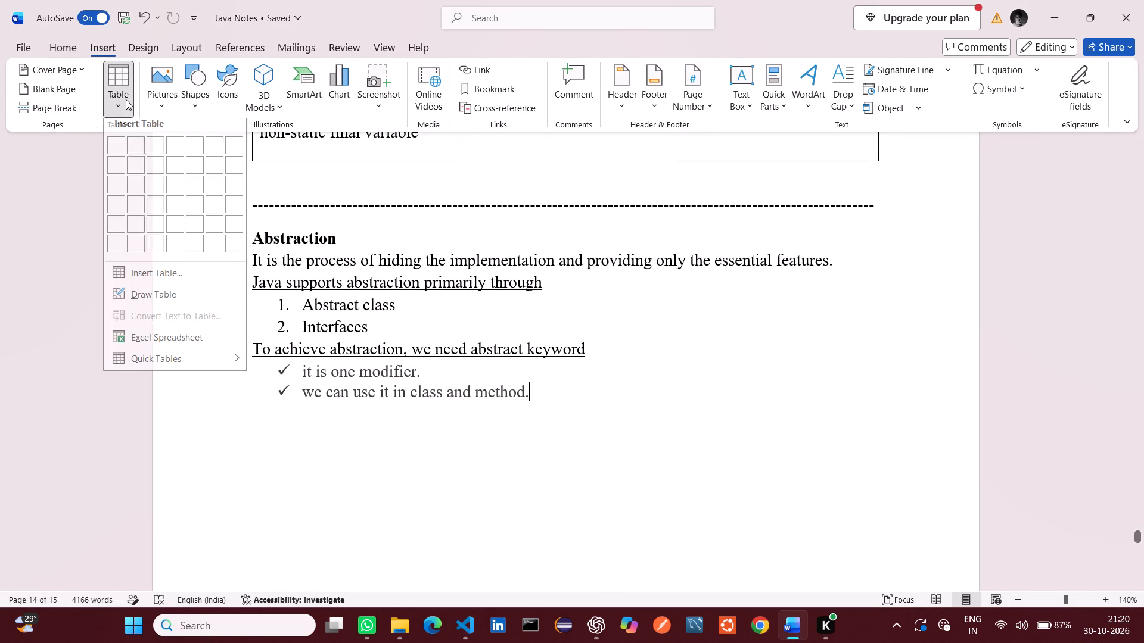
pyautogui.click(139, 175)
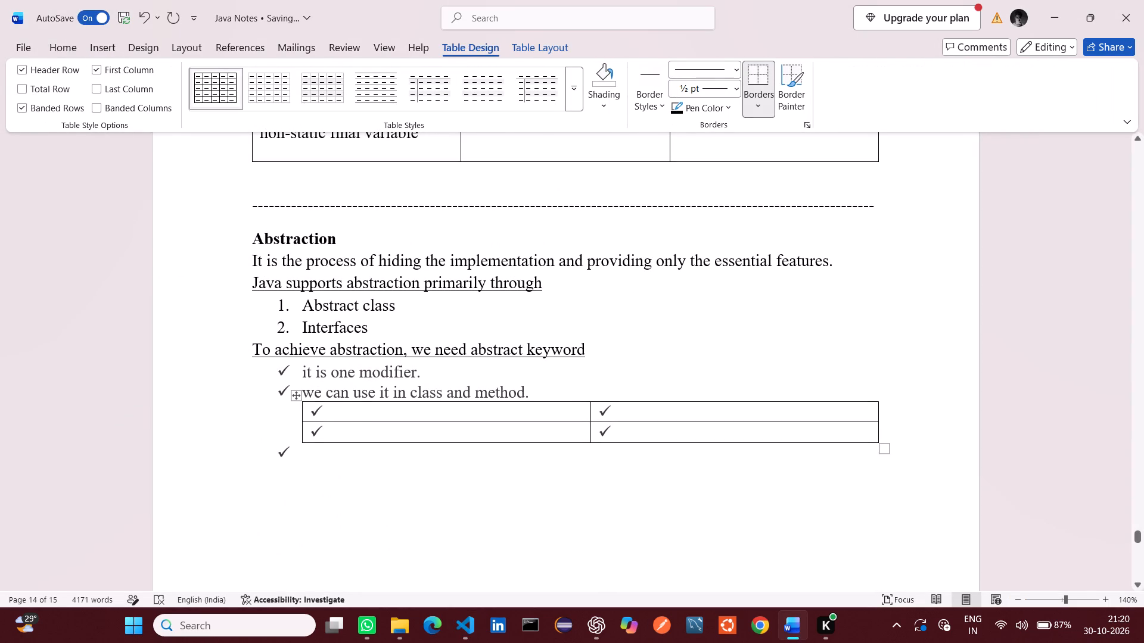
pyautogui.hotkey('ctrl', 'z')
# End the checkmark list and insert a 2×2 table below it, outside the bullet formatting.
pyautogui.press('Return')
pyautogui.press('Return')
pyautogui.press('Return')
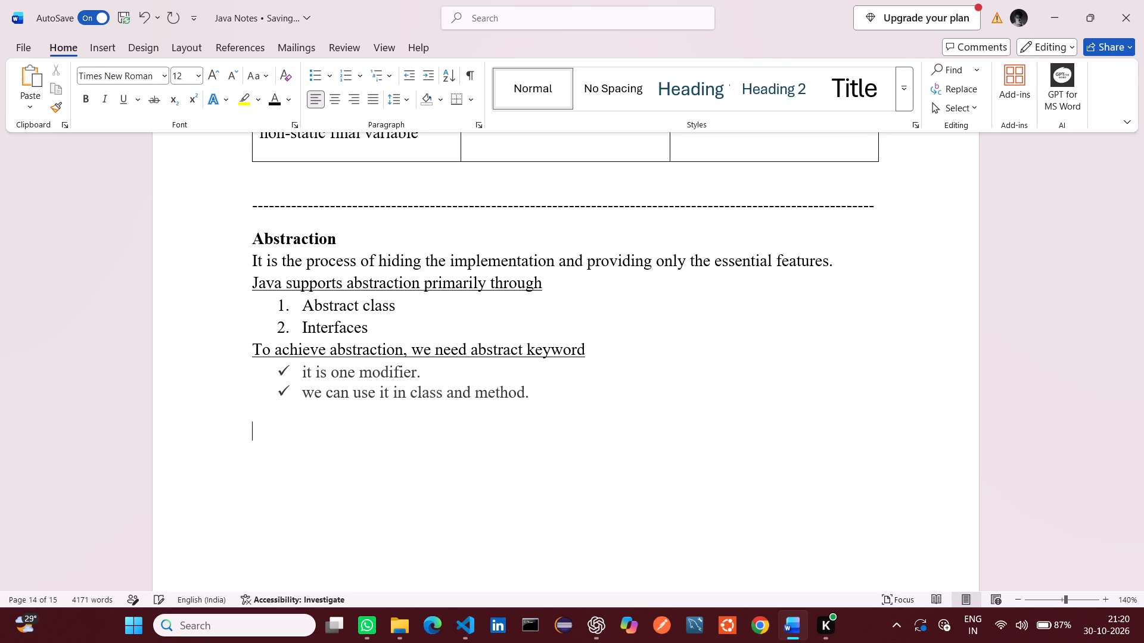
pyautogui.click(108, 39)
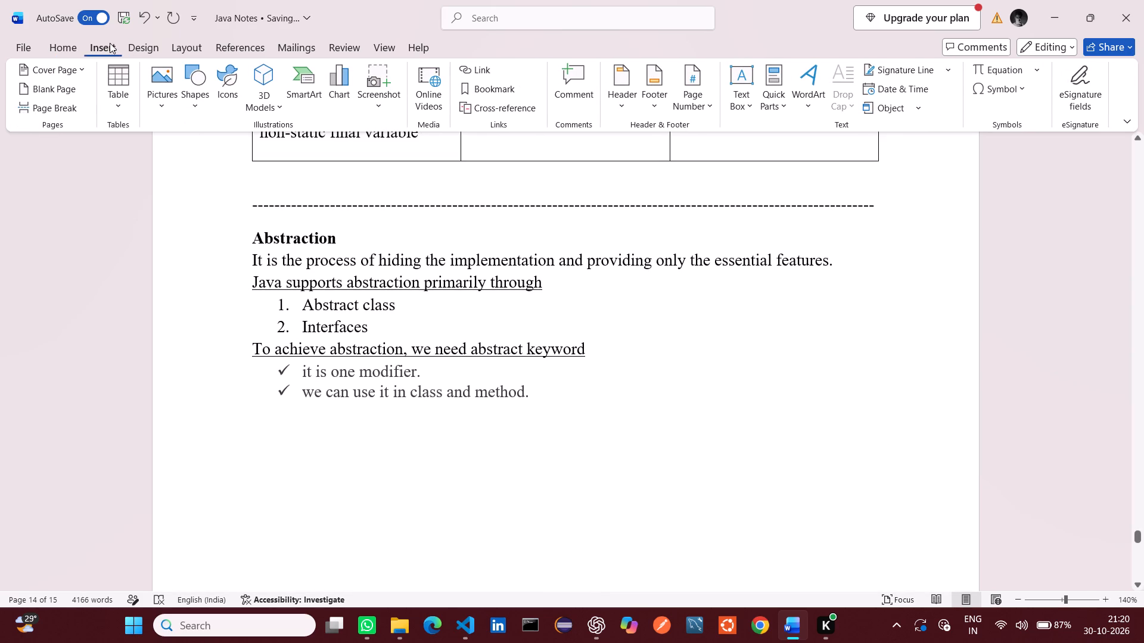
pyautogui.click(113, 92)
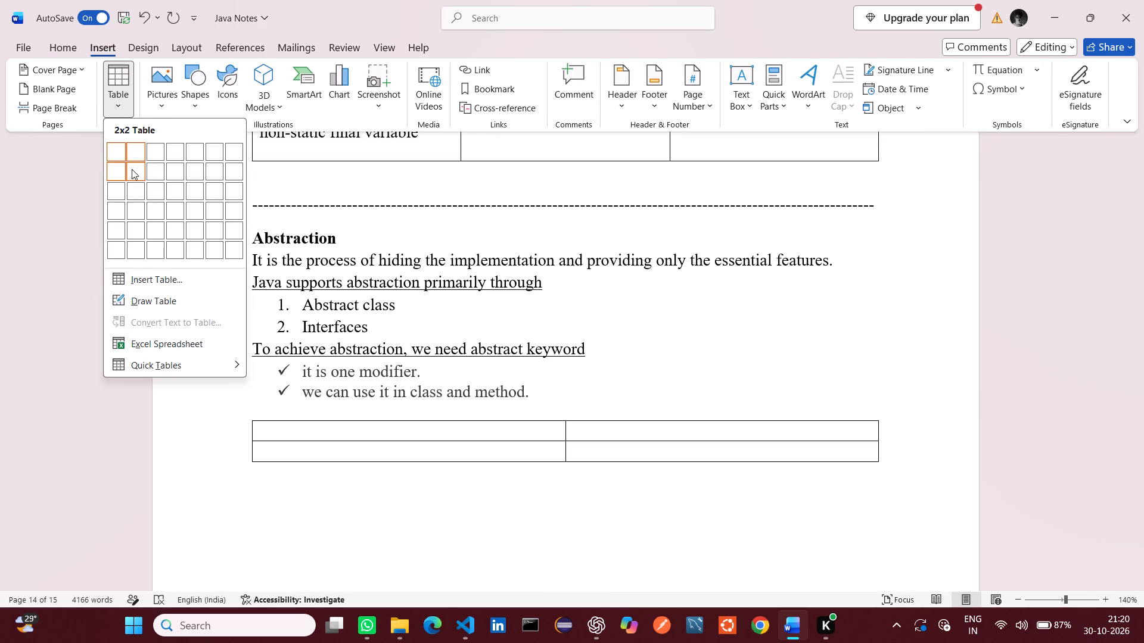
pyautogui.click(132, 169)
# Enter the heading "Abstract method" in the first cell of the new Word table, following the markdown notes.
pyautogui.hotkey('alt', 'Tab')
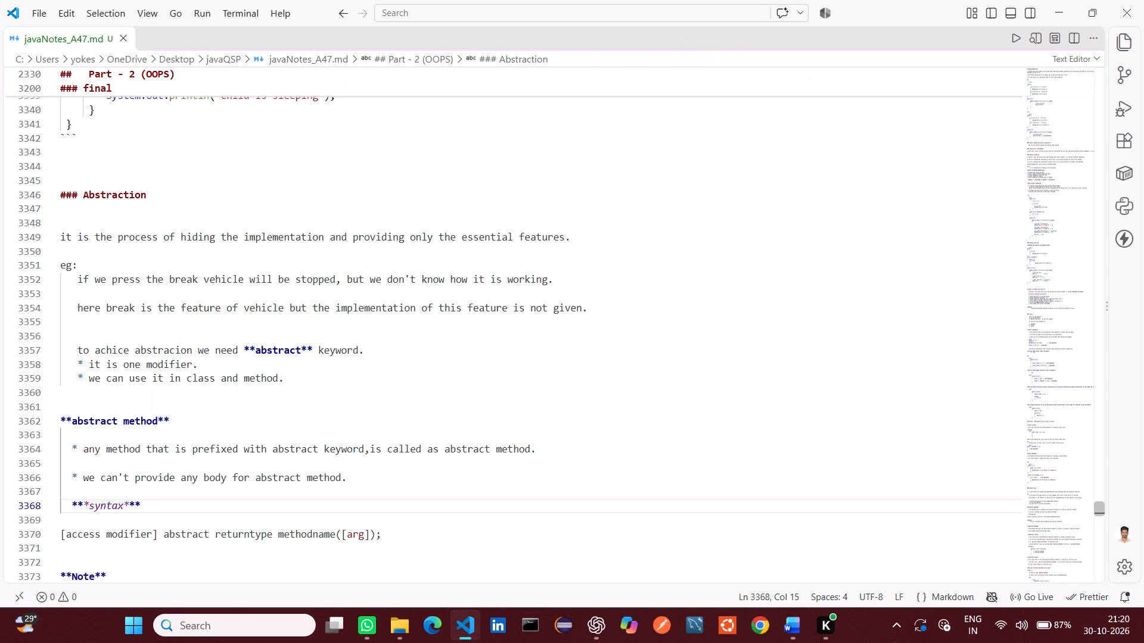
pyautogui.scroll(-2, 185, 314)
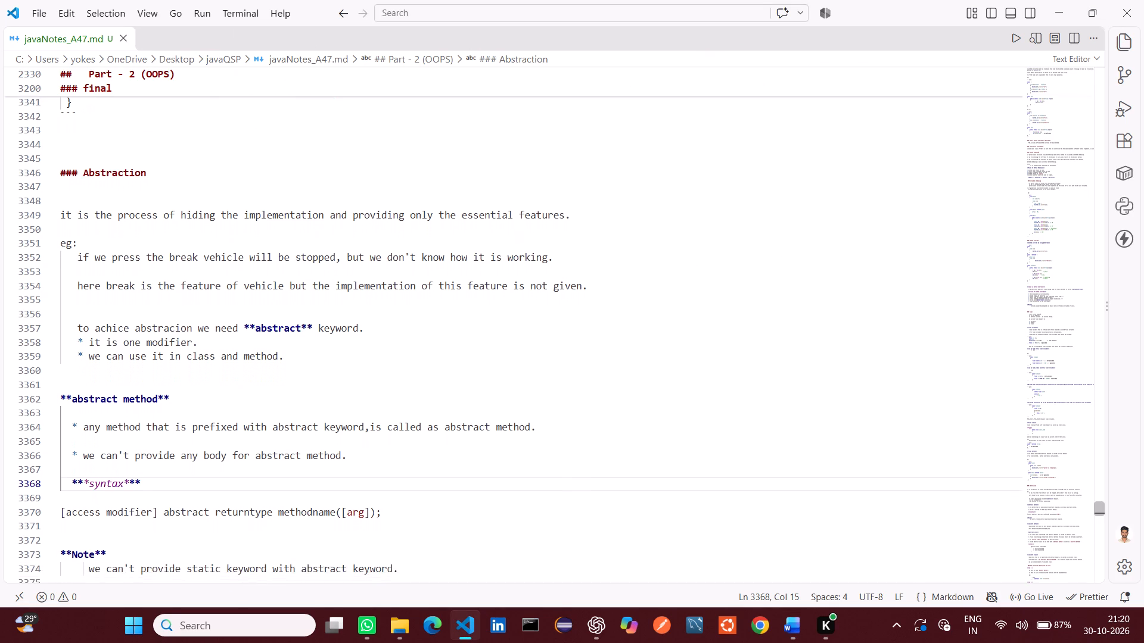
pyautogui.scroll(-1, 185, 314)
pyautogui.hotkey('alt', 'Tab')
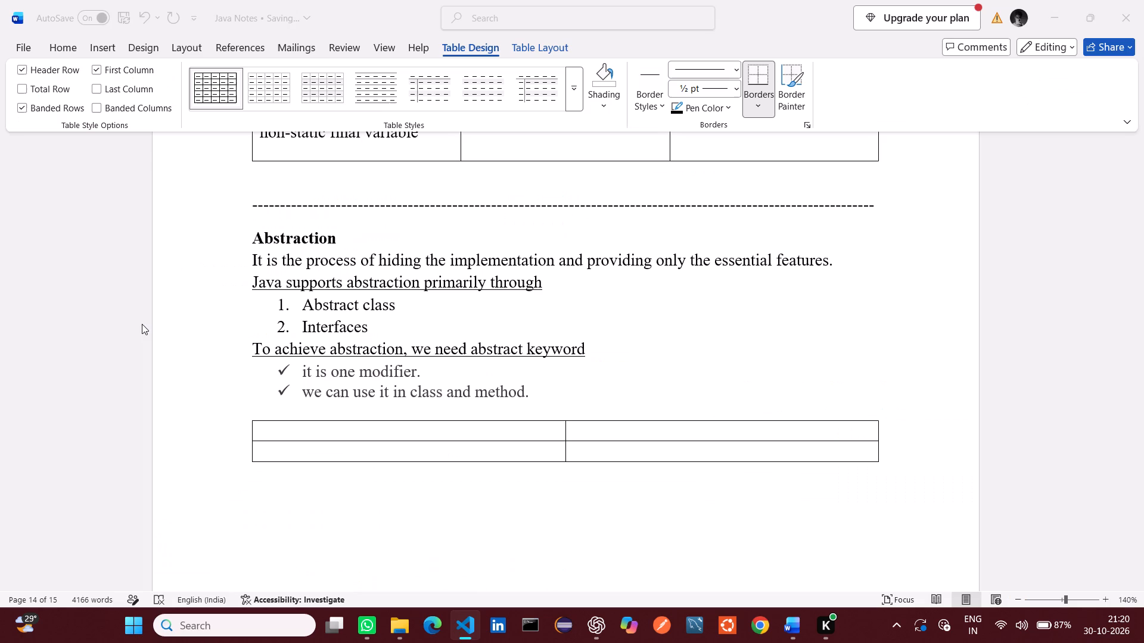
pyautogui.write('abstract method')
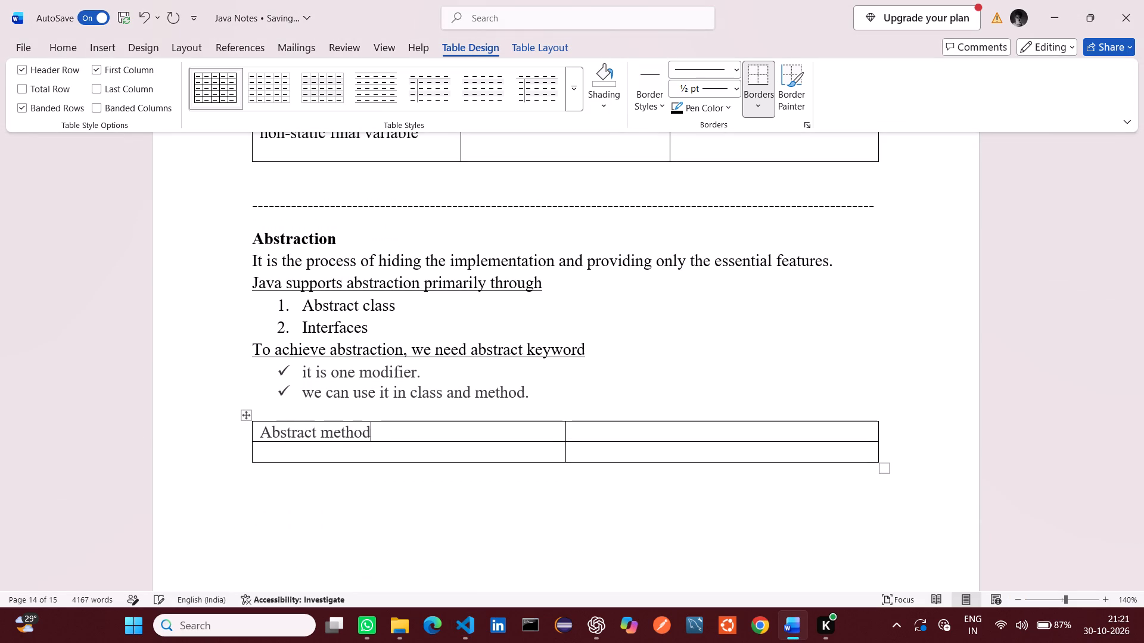
# Copy the two abstract method points from the markdown notes onto a new line under the "Abstract method" heading in the Word table.
pyautogui.press('Return')
pyautogui.hotkey('alt', 'Tab')
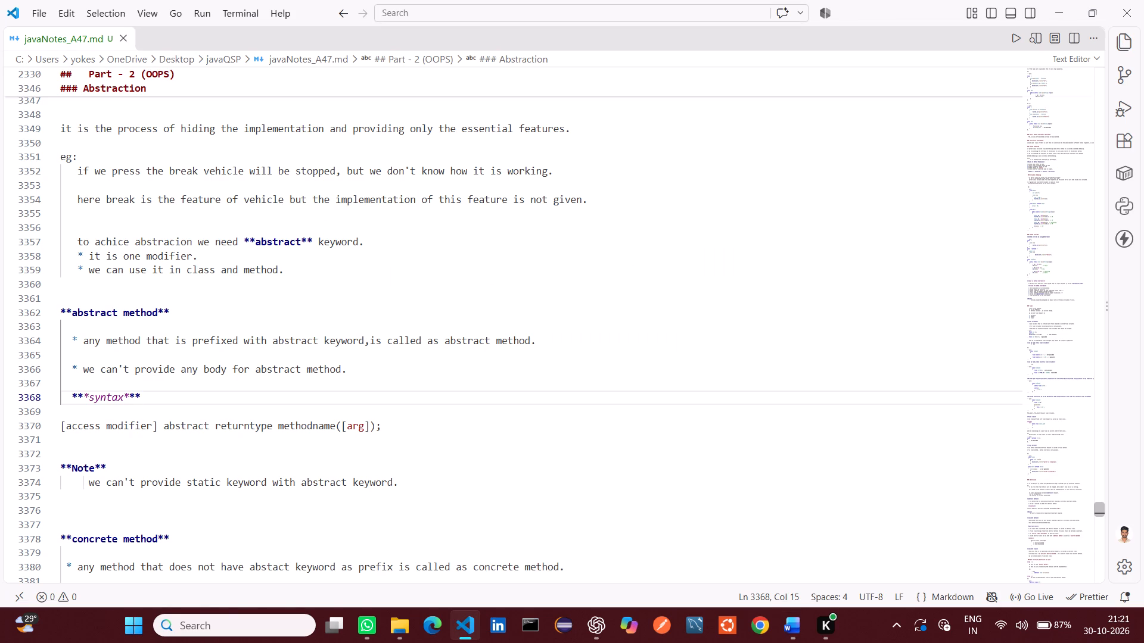
pyautogui.moveTo(85, 341); pyautogui.dragTo(244, 352)
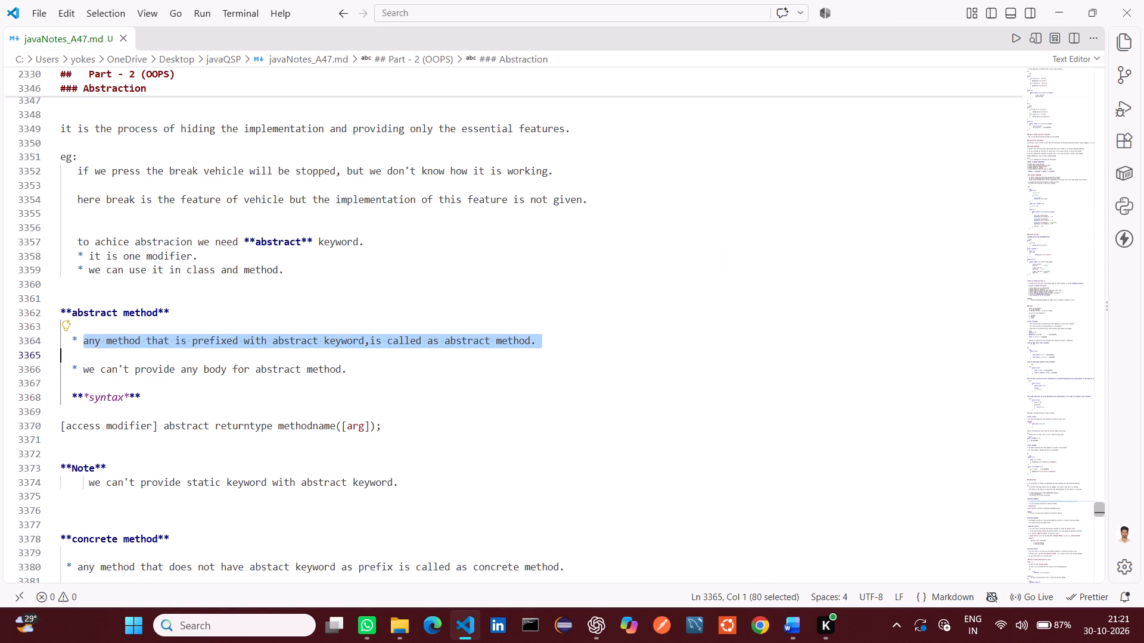
pyautogui.moveTo(244, 352); pyautogui.dragTo(353, 370)
pyautogui.hotkey('ctrl', 'c')
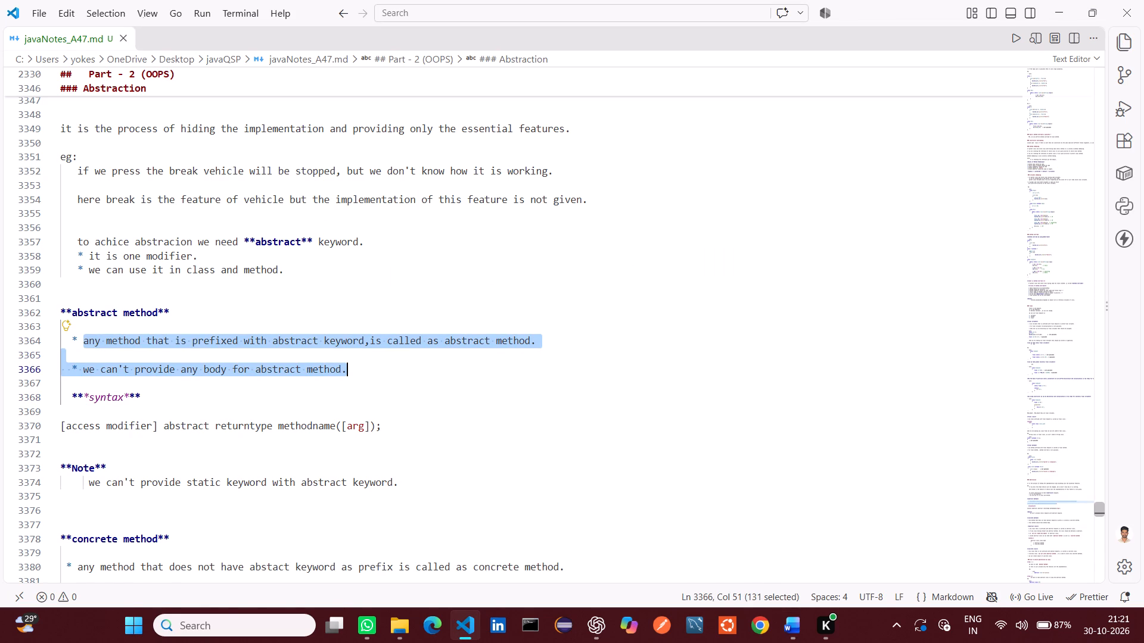
pyautogui.hotkey('alt', 'Tab')
pyautogui.hotkey('ctrl', 'v')
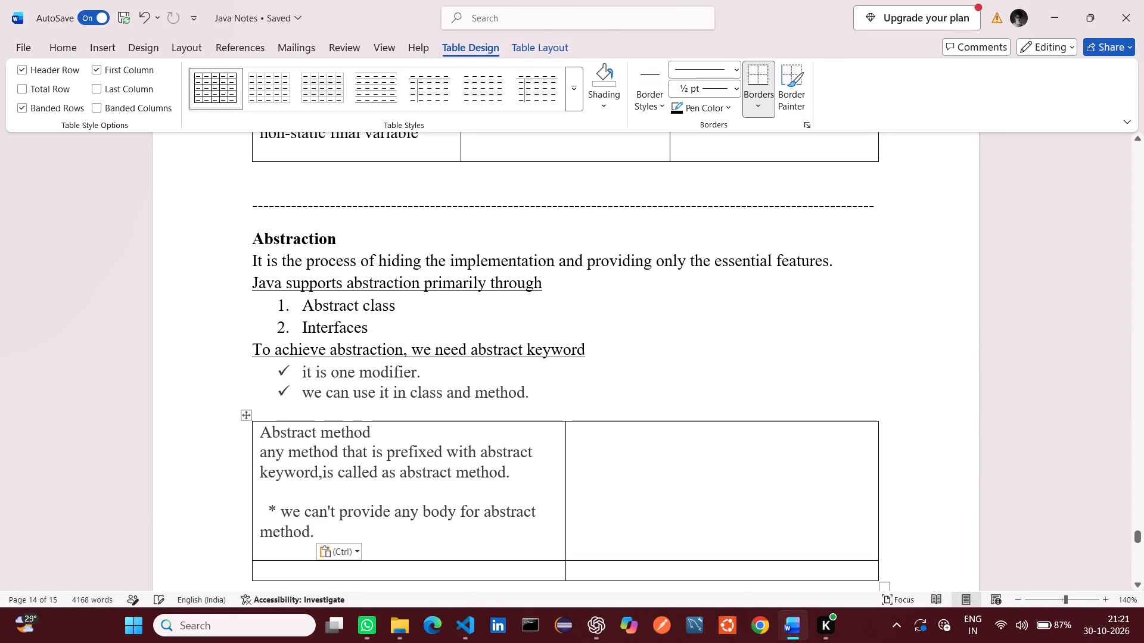
# Replace the asterisk before "we can't provide any body for abstract method." with "---" and remove the blank line above it.
pyautogui.click(278, 509)
pyautogui.press('BackSpace')
pyautogui.press('BackSpace')
pyautogui.press('BackSpace')
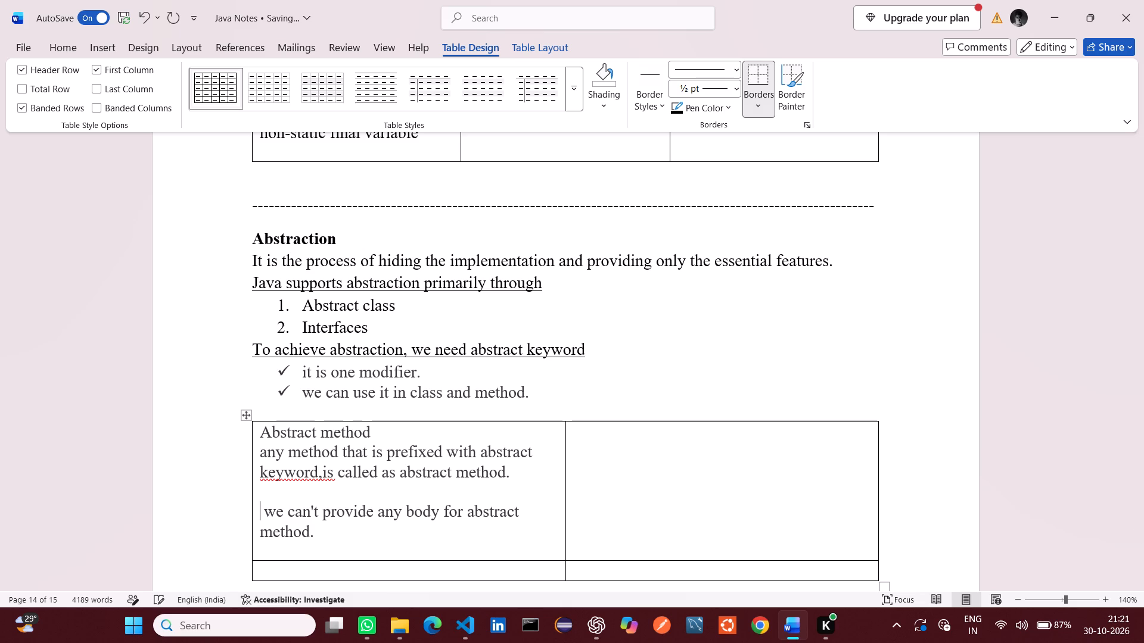
pyautogui.press('Right')
pyautogui.press('BackSpace')
pyautogui.write('---')
pyautogui.press('Left')
pyautogui.press('Left')
pyautogui.press('Left')
pyautogui.press('BackSpace')
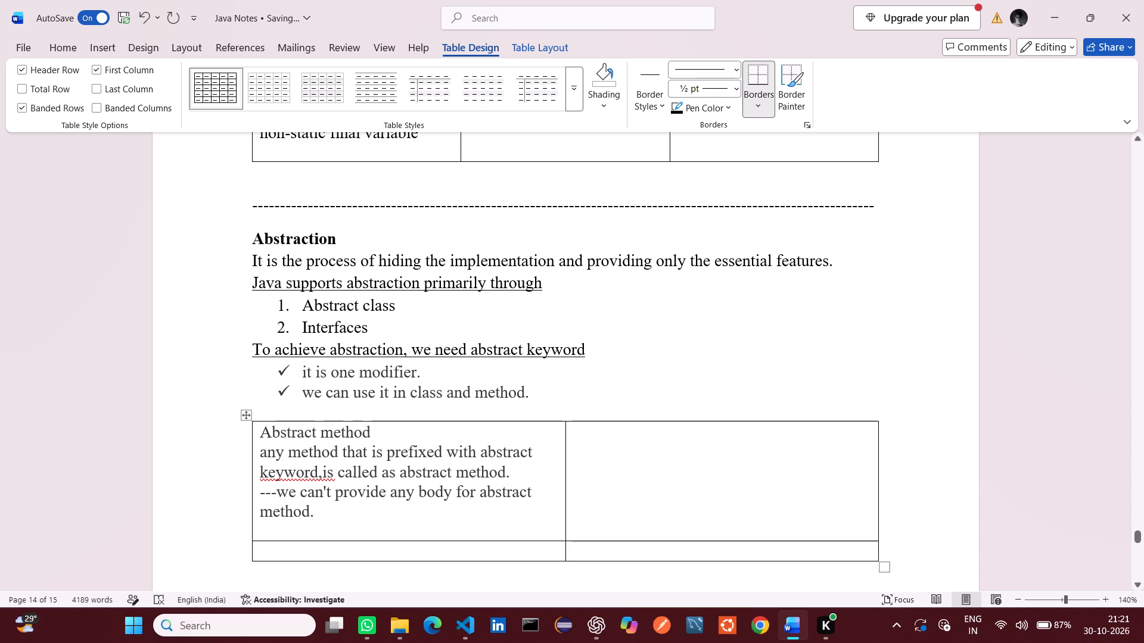
# Add the missing space after the comma in "keyword,is" in the first abstract method point.
pyautogui.click(321, 471)
pyautogui.press('space')
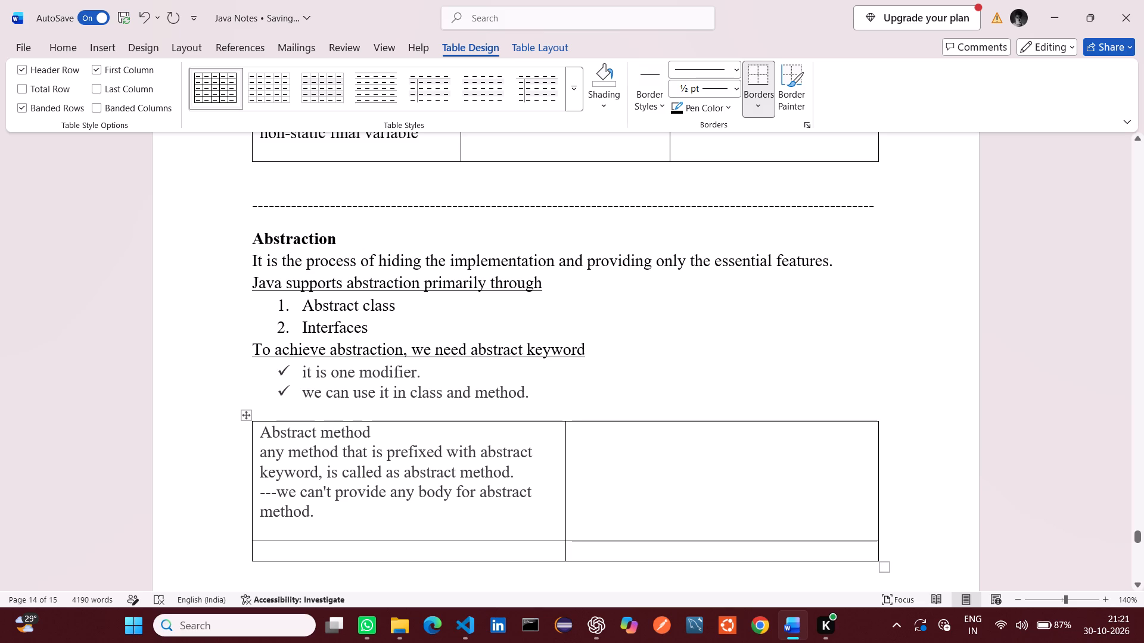
# Prefix the point beginning "any method that is prefixed" with "---".
pyautogui.click(259, 453)
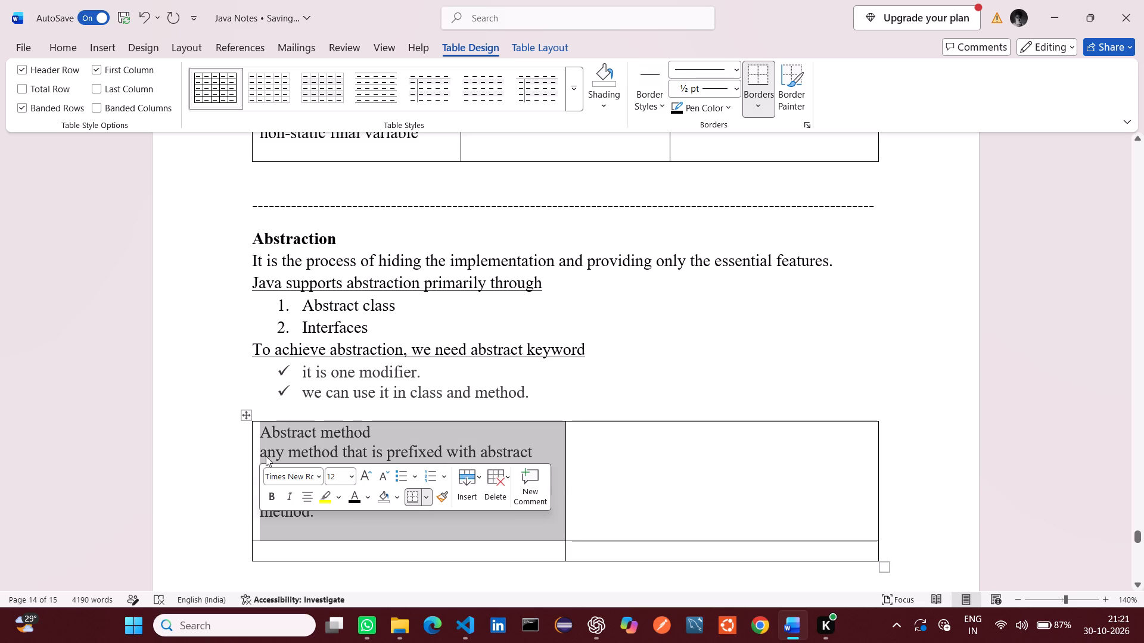
pyautogui.click(266, 456)
pyautogui.press('Left')
pyautogui.write('---')
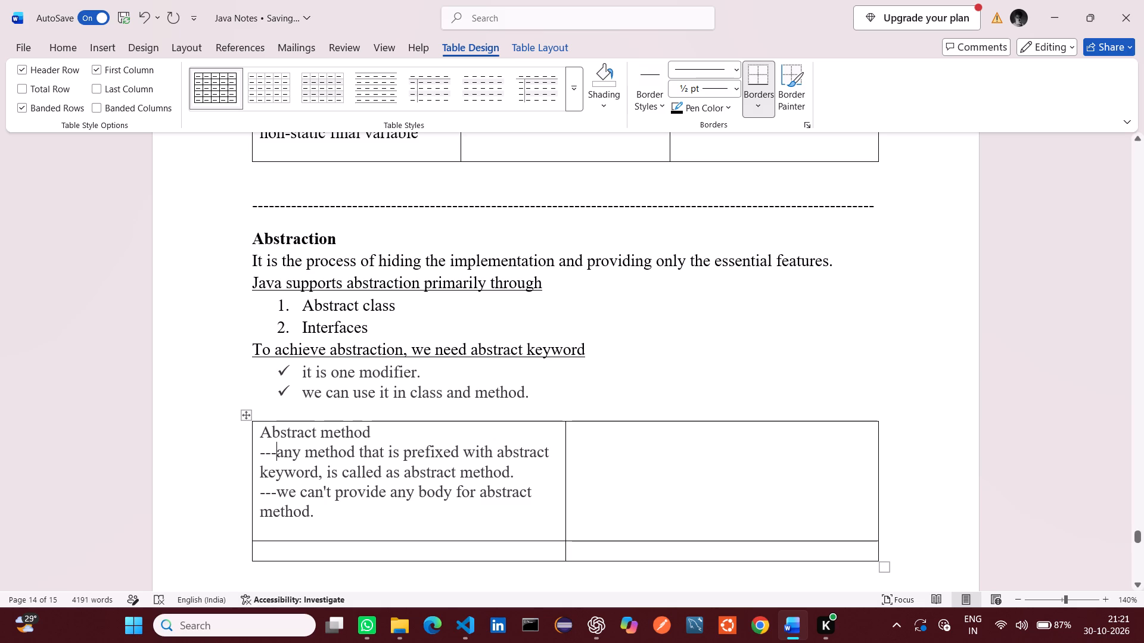
# Add a "Syntax:" line below the abstract method points in the Word table, followed by the abstract method syntax copied from the markdown notes.
pyautogui.click(592, 439)
pyautogui.hotkey('alt', 'Tab')
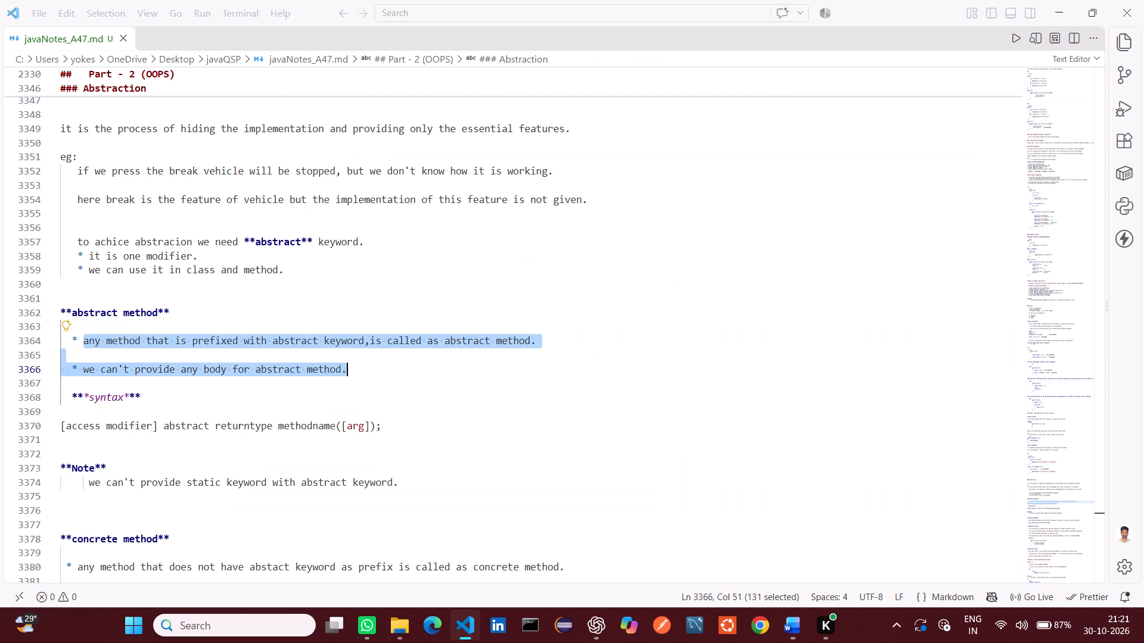
pyautogui.click(439, 410)
pyautogui.scroll(-1, 439, 410)
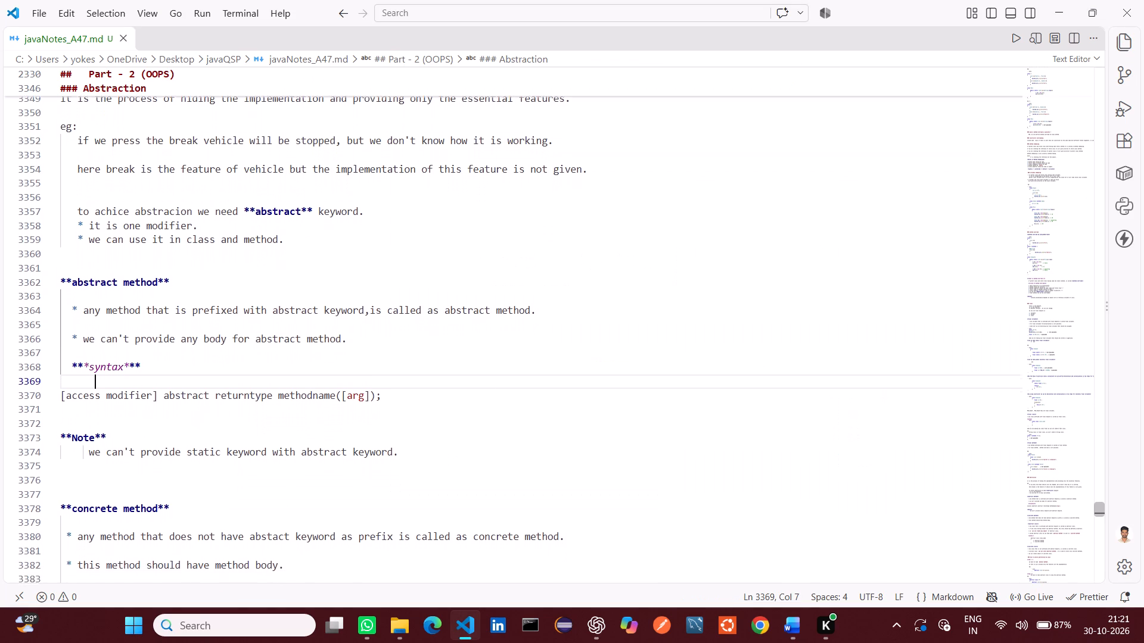
pyautogui.scroll(-3, 439, 410)
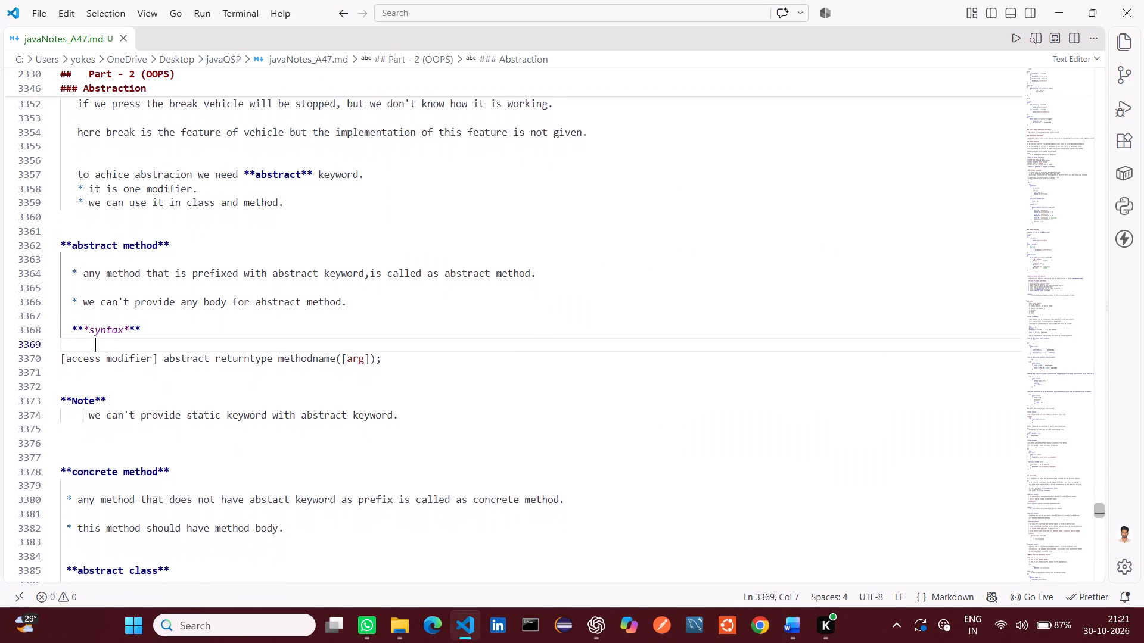
pyautogui.moveTo(391, 359); pyautogui.dragTo(91, 355)
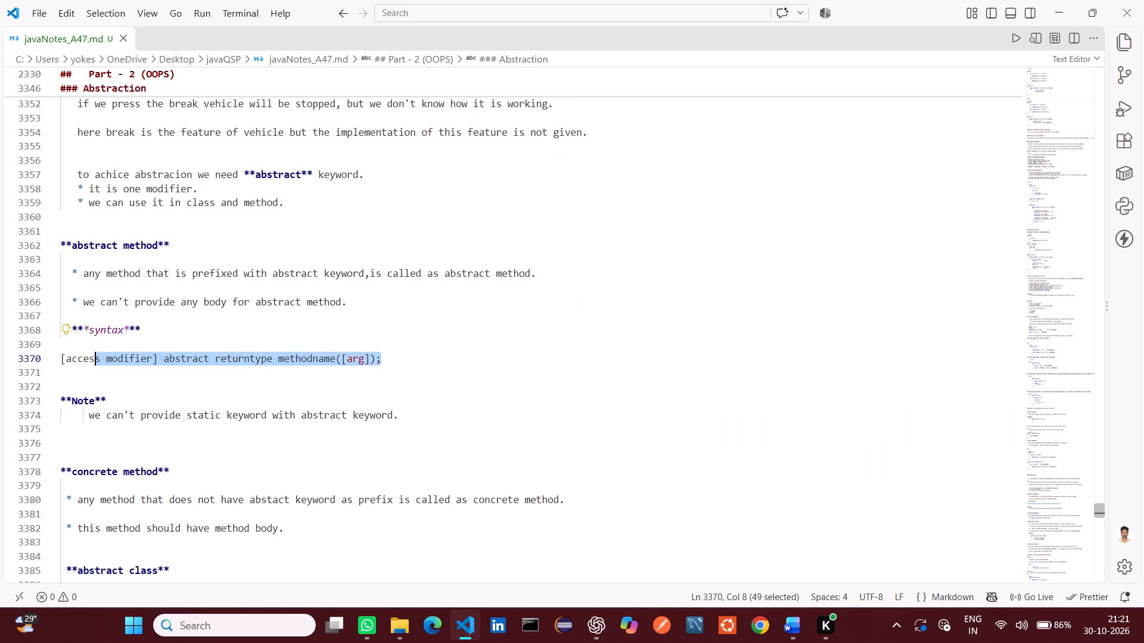
pyautogui.moveTo(91, 355); pyautogui.dragTo(56, 356)
pyautogui.hotkey('ctrl', 'c')
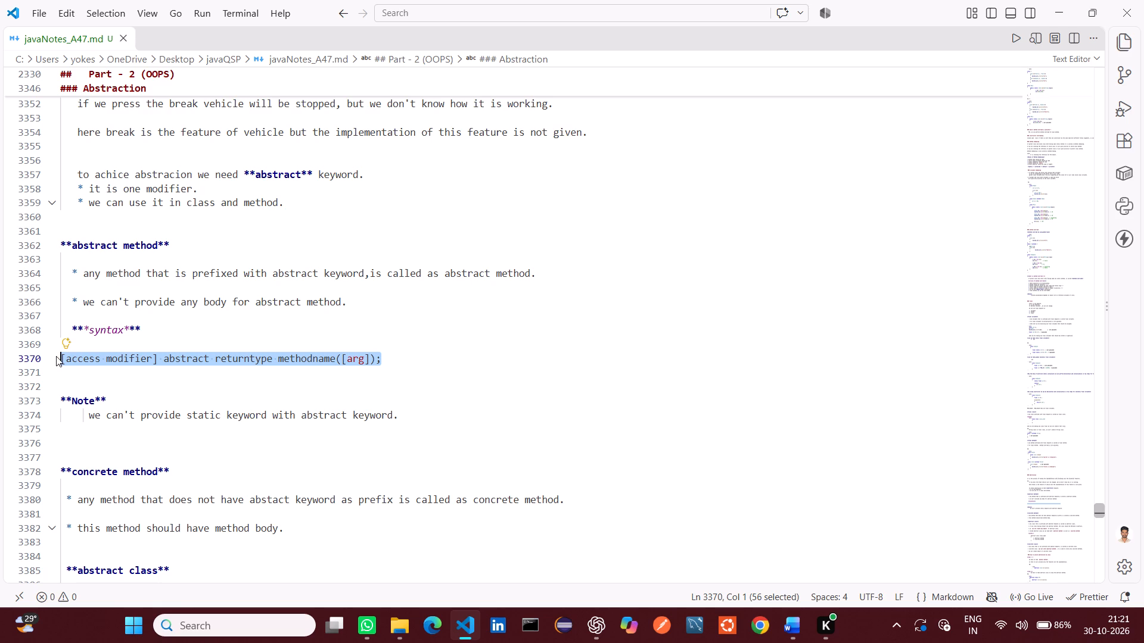
pyautogui.hotkey('alt', 'Tab')
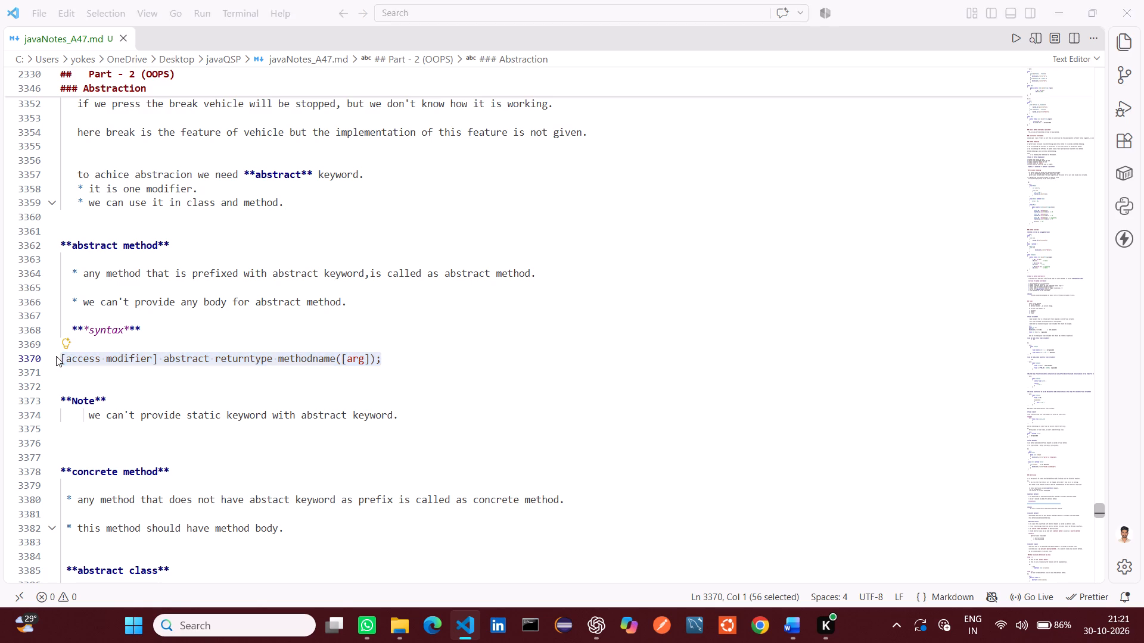
pyautogui.click(328, 512)
pyautogui.press('Return')
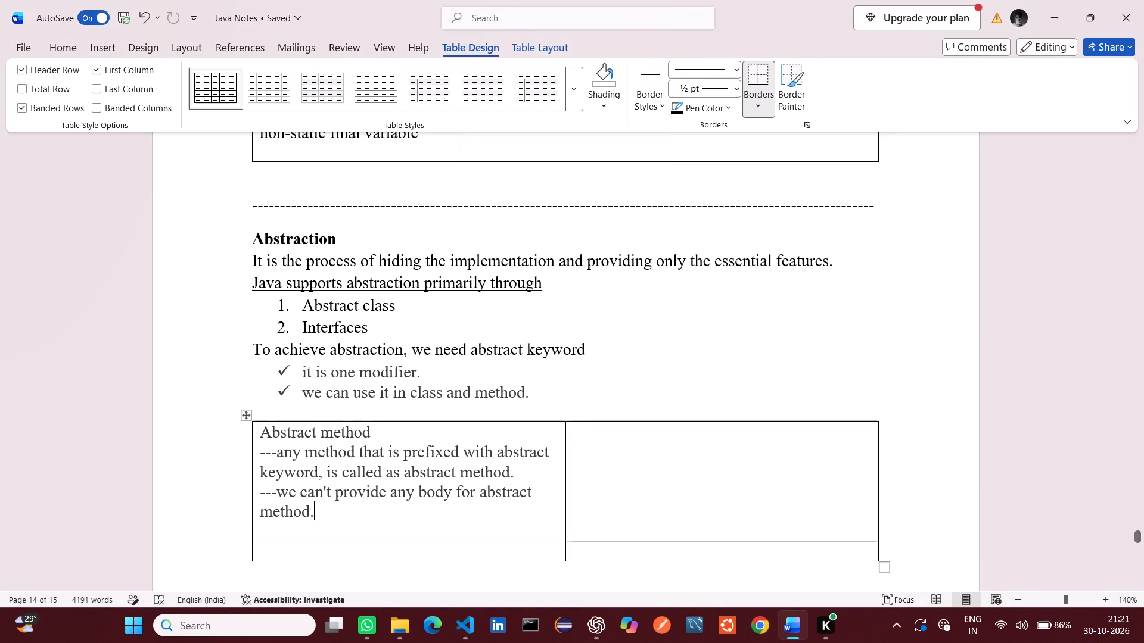
pyautogui.write('syntax')
pyautogui.hotkey('shift', ':')
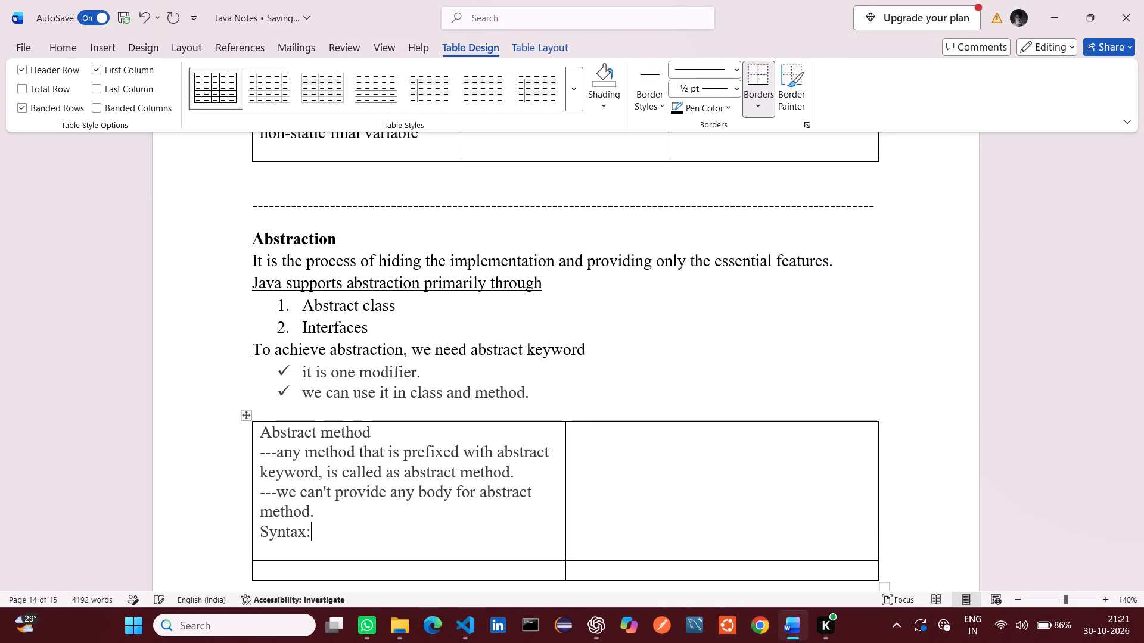
pyautogui.press('Return')
pyautogui.hotkey('ctrl', 'v')
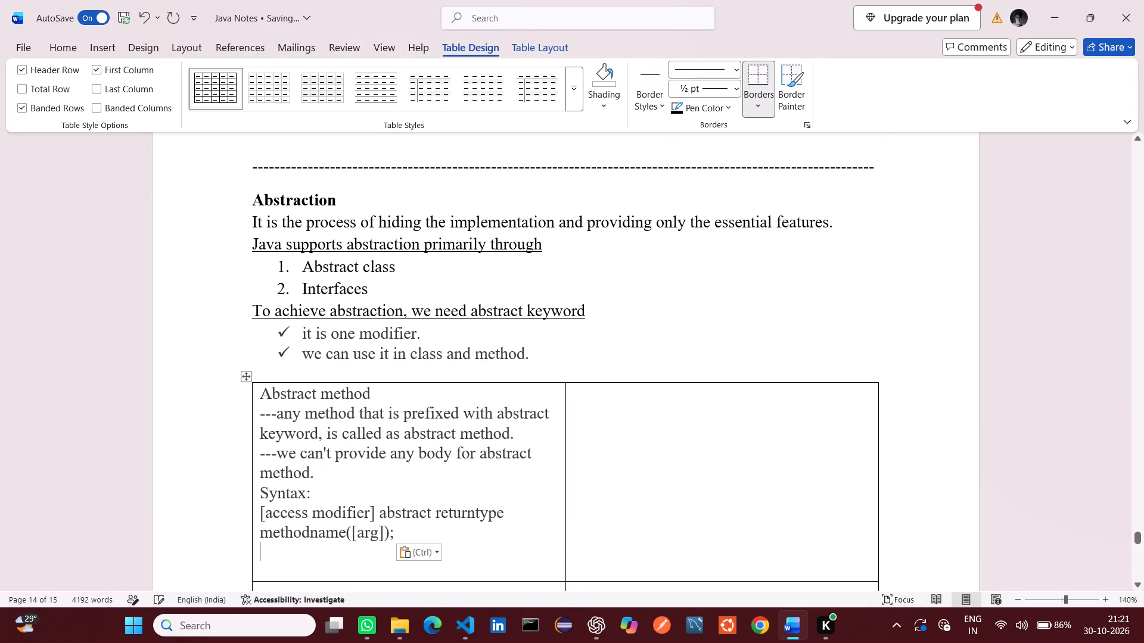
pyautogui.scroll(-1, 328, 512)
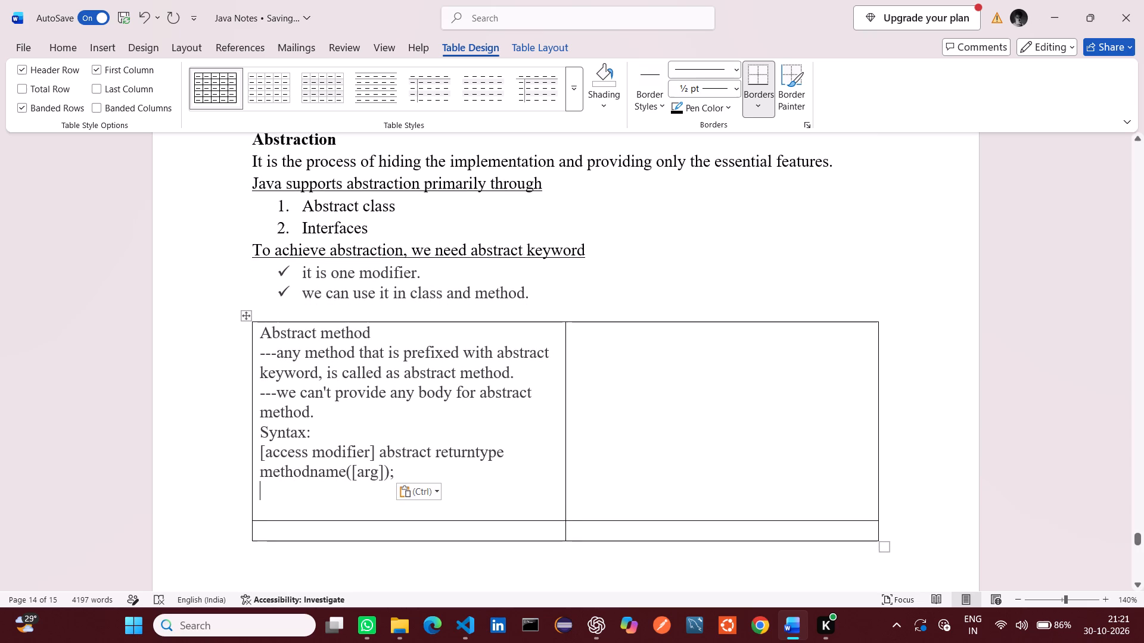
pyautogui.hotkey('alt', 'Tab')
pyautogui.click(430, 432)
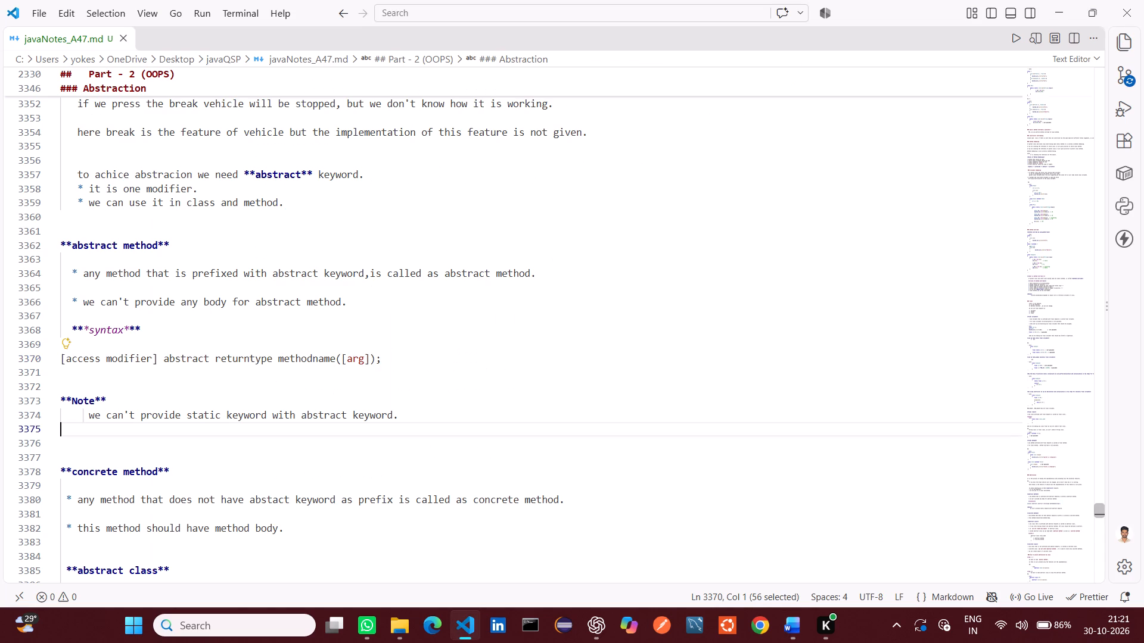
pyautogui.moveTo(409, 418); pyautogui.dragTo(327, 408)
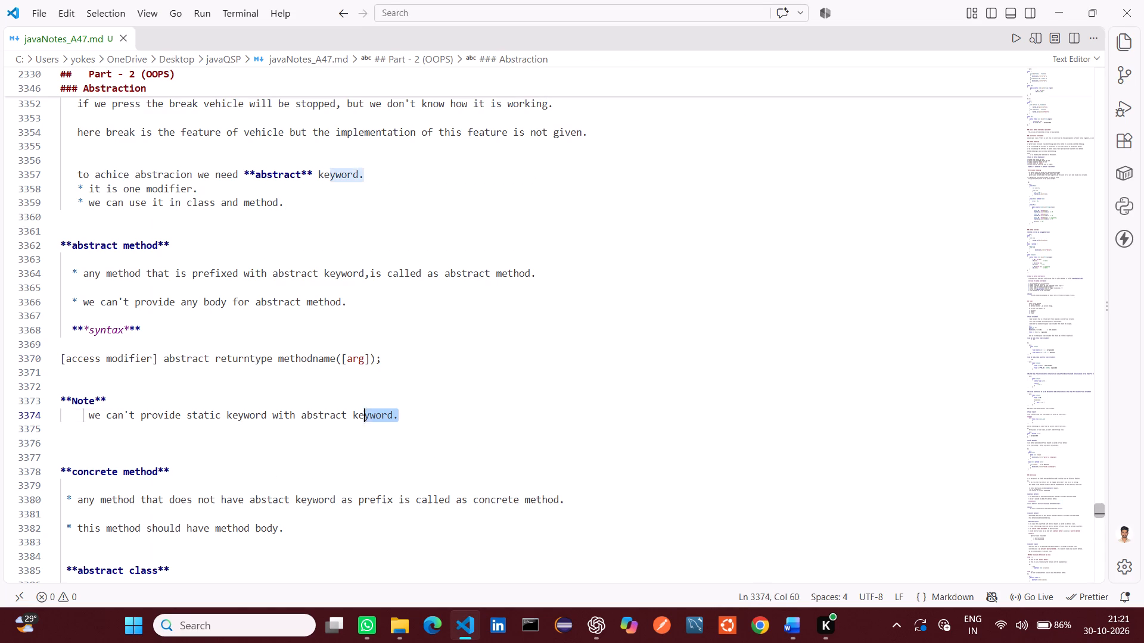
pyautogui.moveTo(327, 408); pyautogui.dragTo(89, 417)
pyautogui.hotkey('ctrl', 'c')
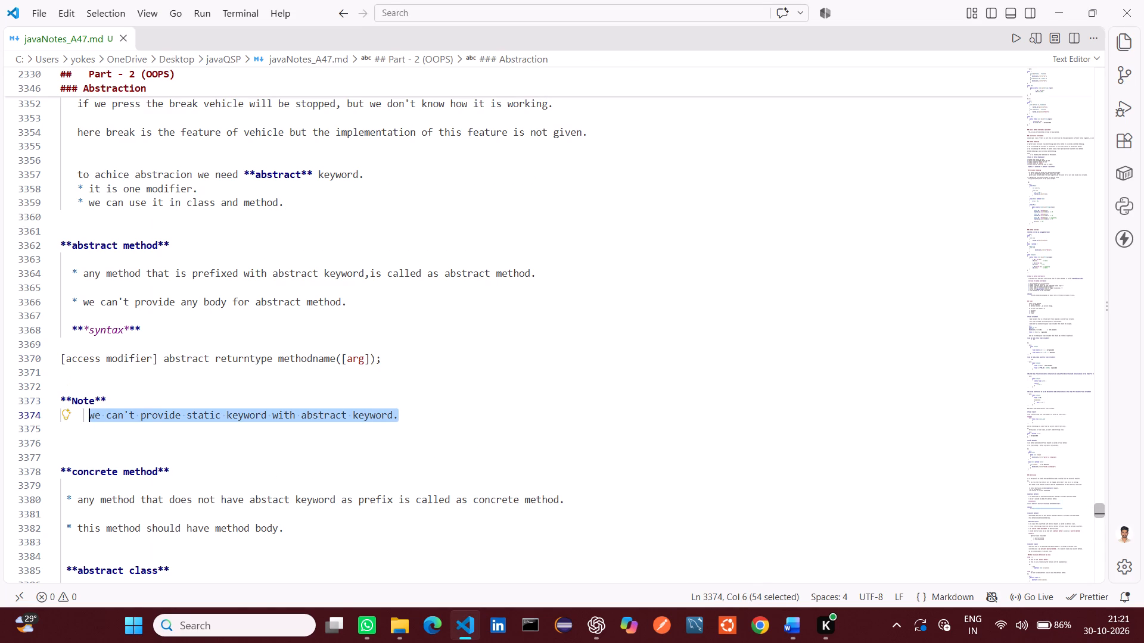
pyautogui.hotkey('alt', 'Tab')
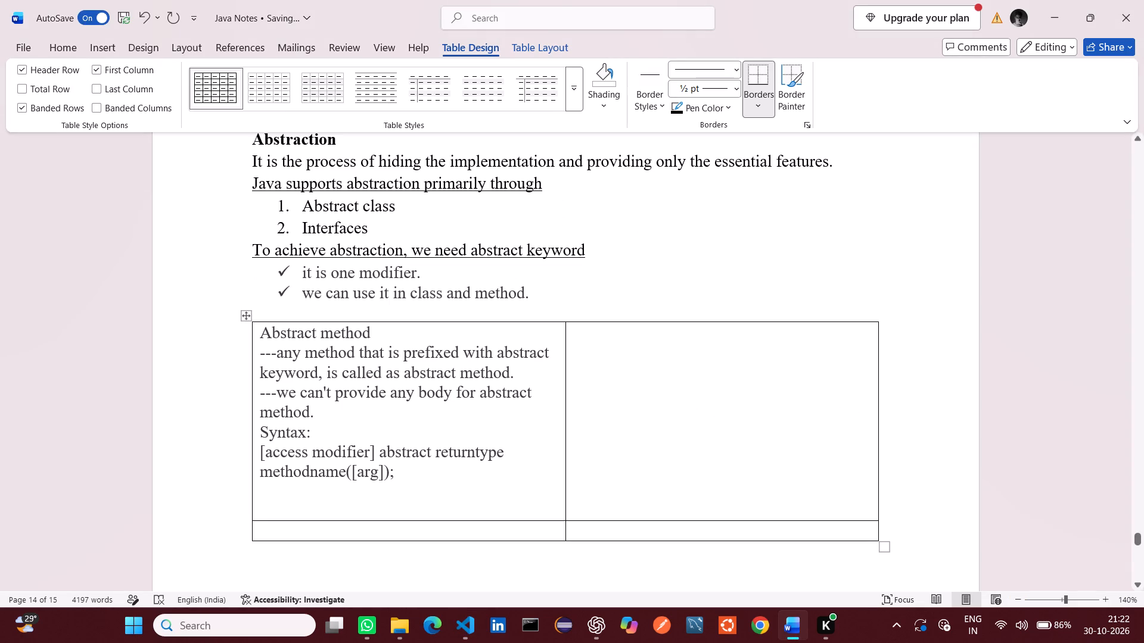
# Move the "Syntax:" line and its method syntax from the first-row cell into the empty cell directly below.
pyautogui.moveTo(404, 473); pyautogui.dragTo(264, 436)
pyautogui.hotkey('ctrl', 'c')
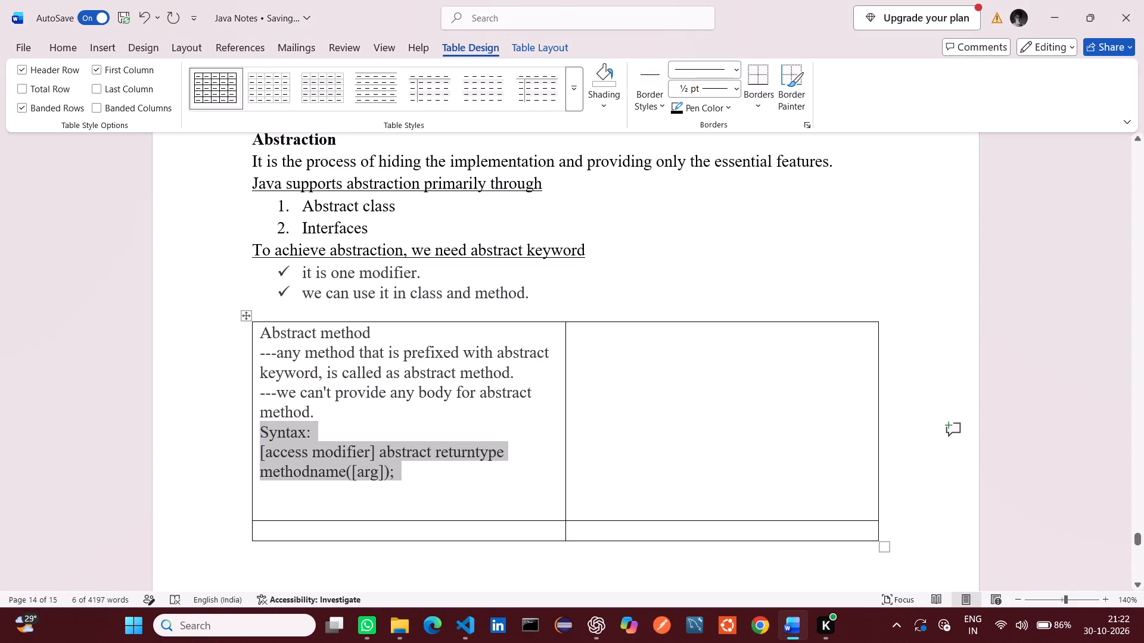
pyautogui.press('BackSpace')
pyautogui.click(291, 473)
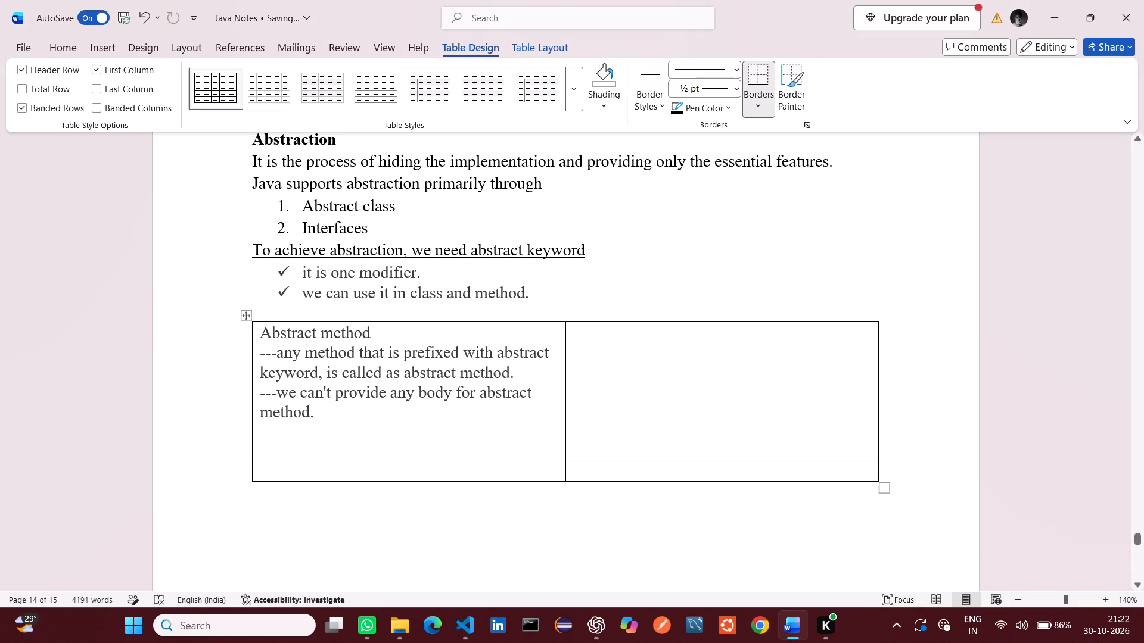
pyautogui.hotkey('ctrl', 'v')
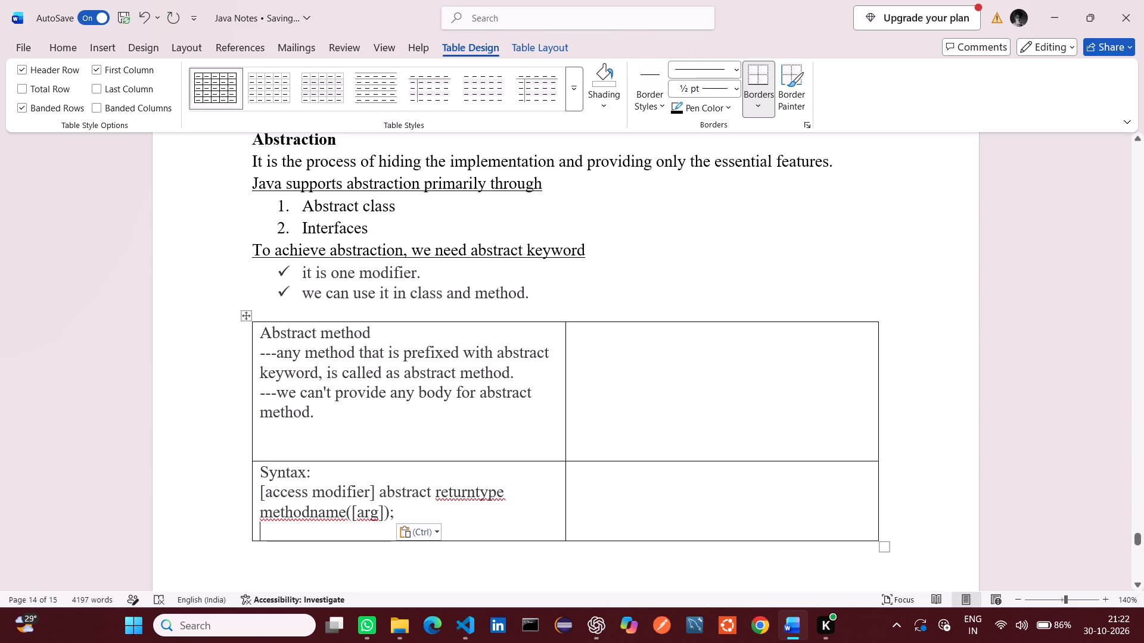
# Move the "Abstract method" heading into the first cell of a new row inserted above the definition row, leaving no blank line under it.
pyautogui.moveTo(390, 332); pyautogui.dragTo(253, 328)
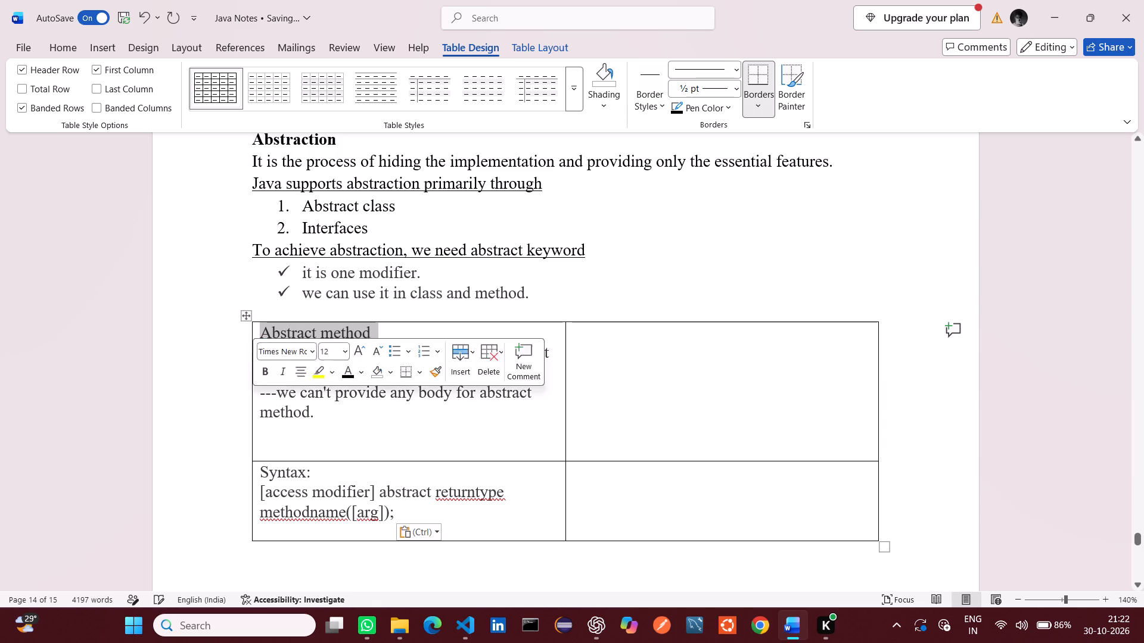
pyautogui.hotkey('ctrl', 'c')
pyautogui.press('BackSpace')
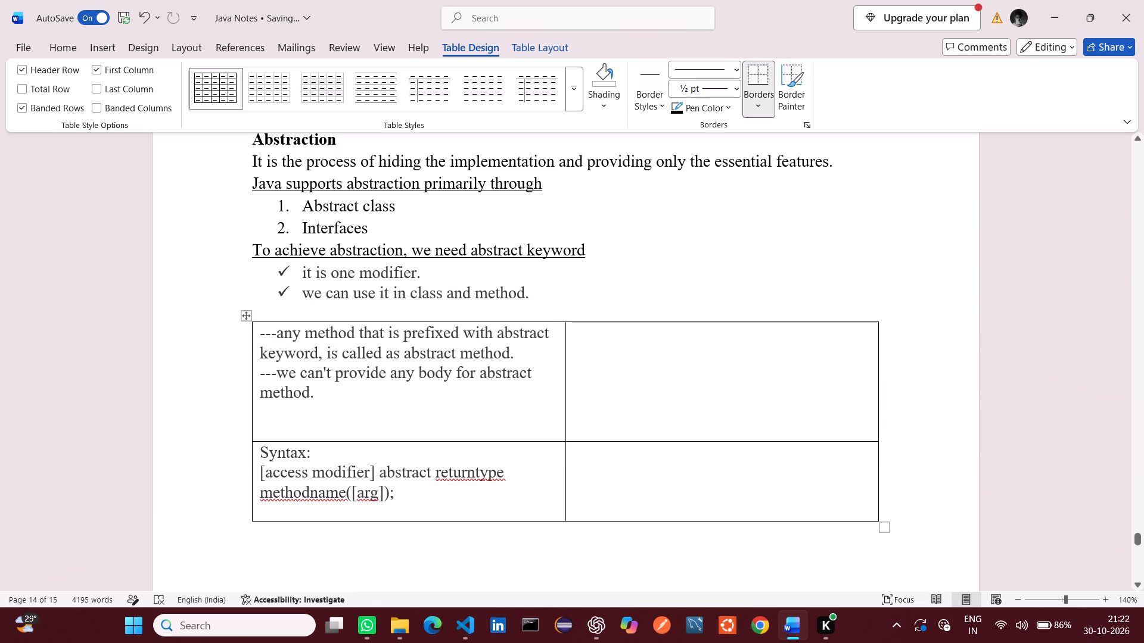
pyautogui.click(248, 316)
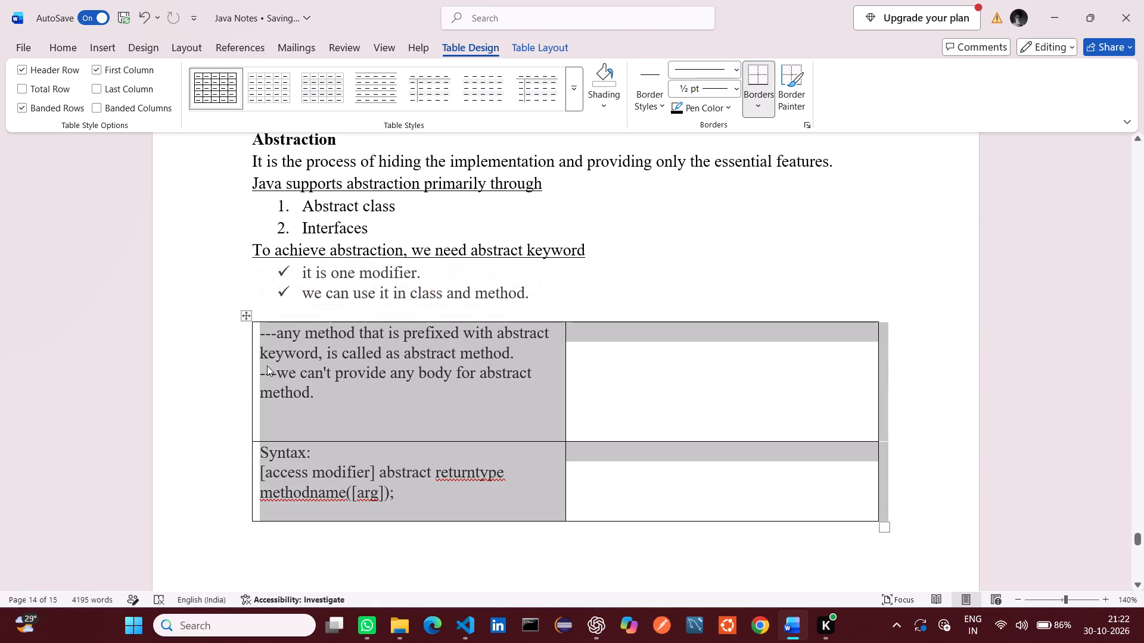
pyautogui.click(267, 366)
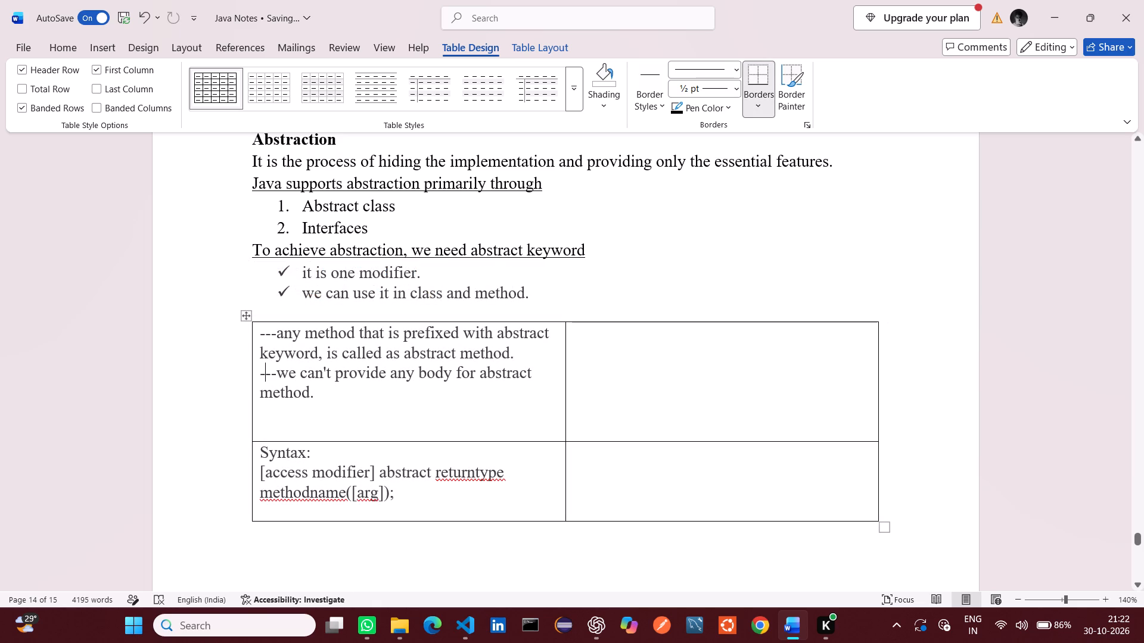
pyautogui.click(552, 335)
pyautogui.moveTo(552, 335); pyautogui.dragTo(597, 341)
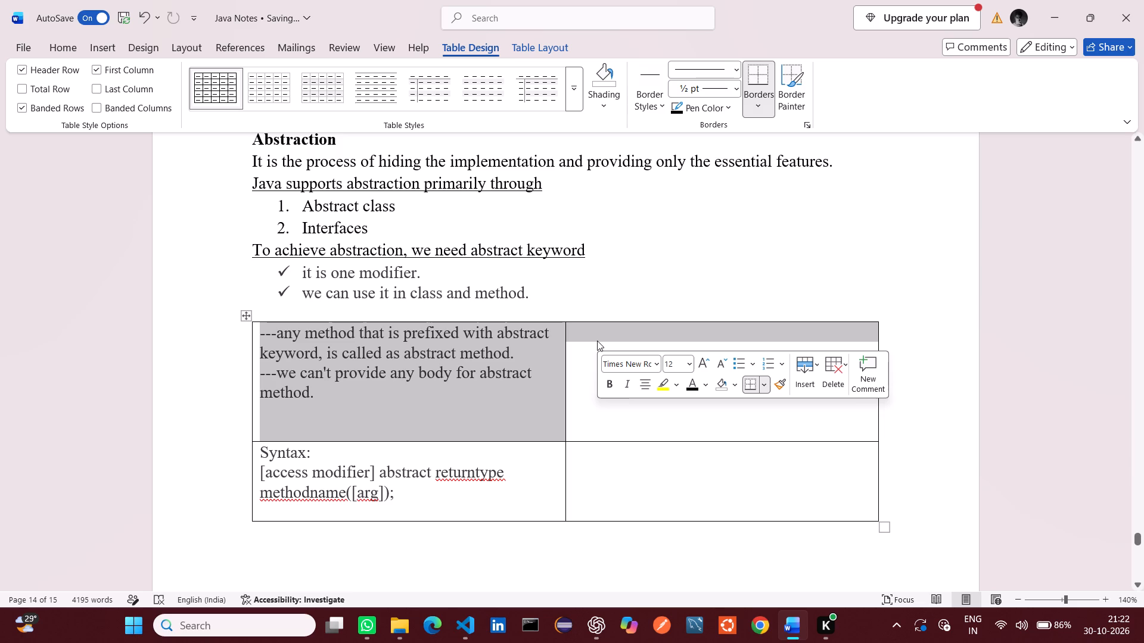
pyautogui.click(813, 379)
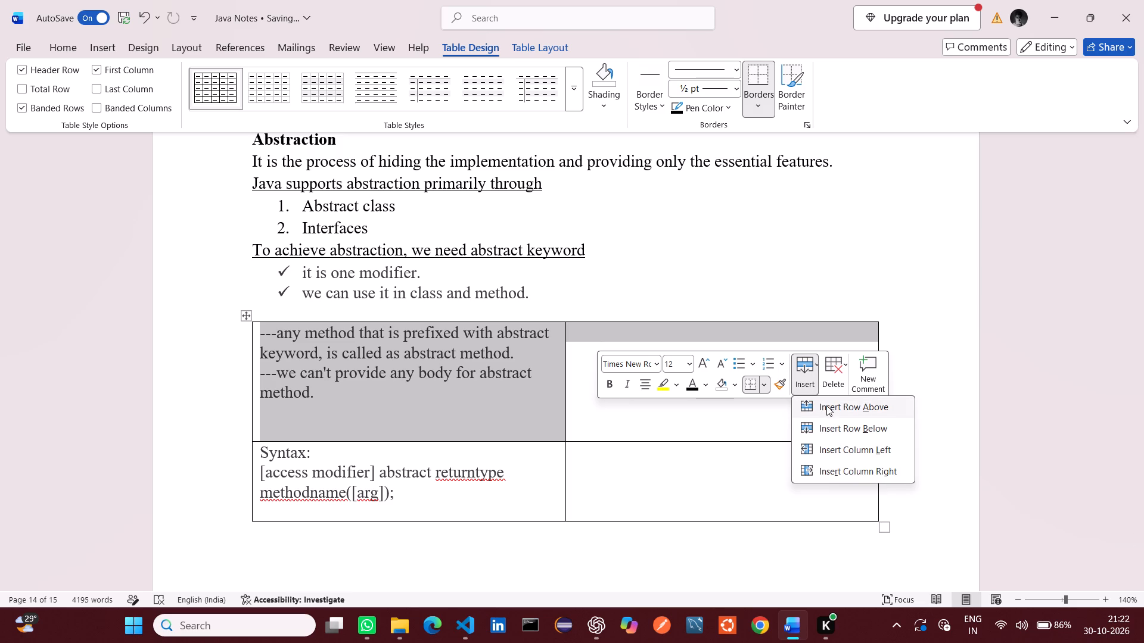
pyautogui.click(826, 405)
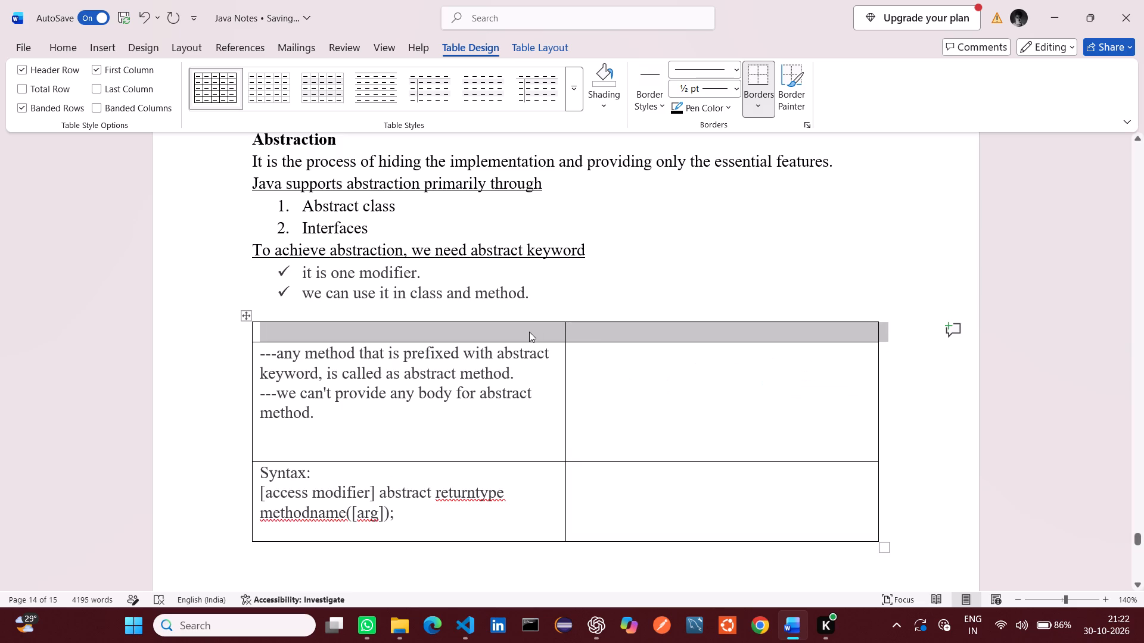
pyautogui.click(529, 332)
pyautogui.hotkey('ctrl', 'v')
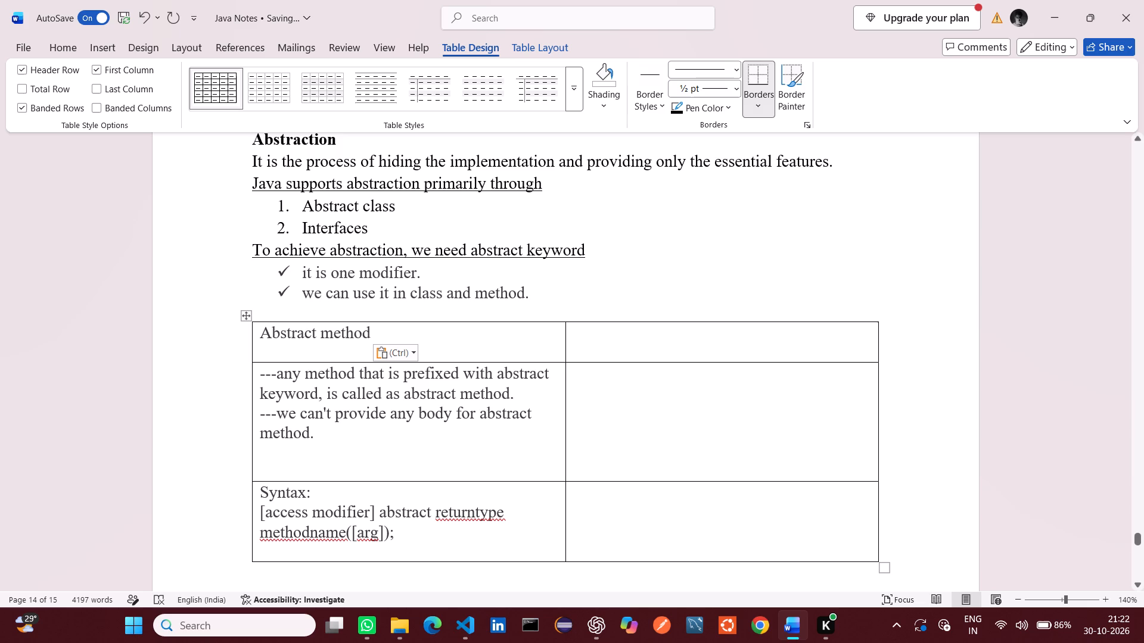
pyautogui.press('BackSpace')
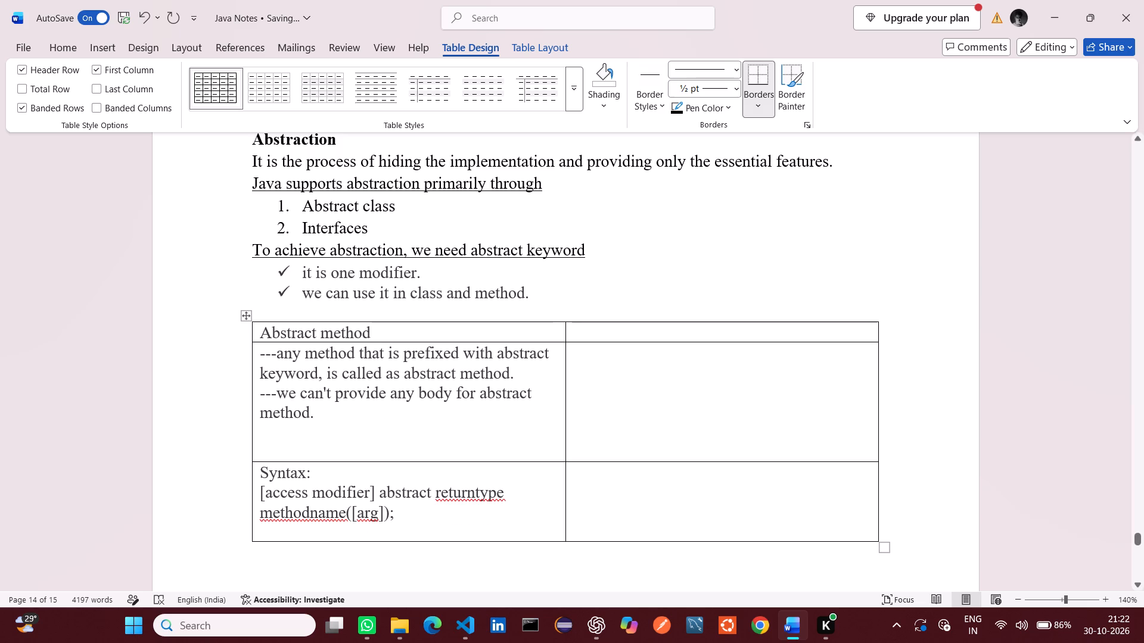
# Add an empty row at the bottom of the abstract method table, below the syntax row.
pyautogui.hotkey('alt', 'Tab')
pyautogui.hotkey('alt', 'Tab')
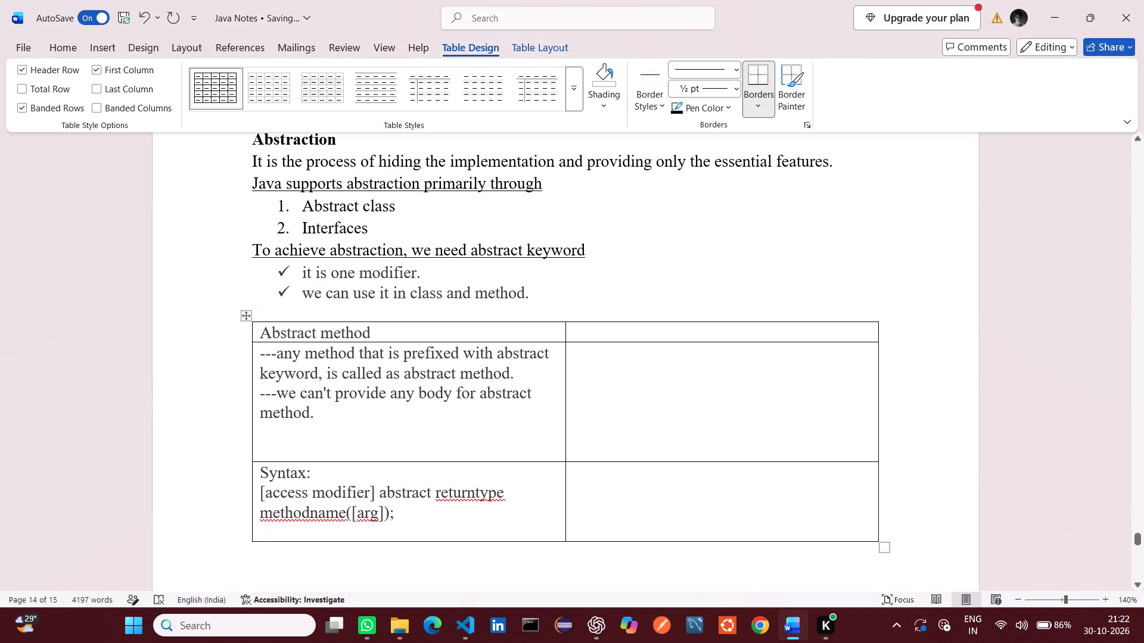
pyautogui.click(247, 542)
# Copy "we can't provide static keyword with abstract keyword." from the markdown notes into the bottom row's first cell, removing its leading space.
pyautogui.hotkey('alt', 'Tab')
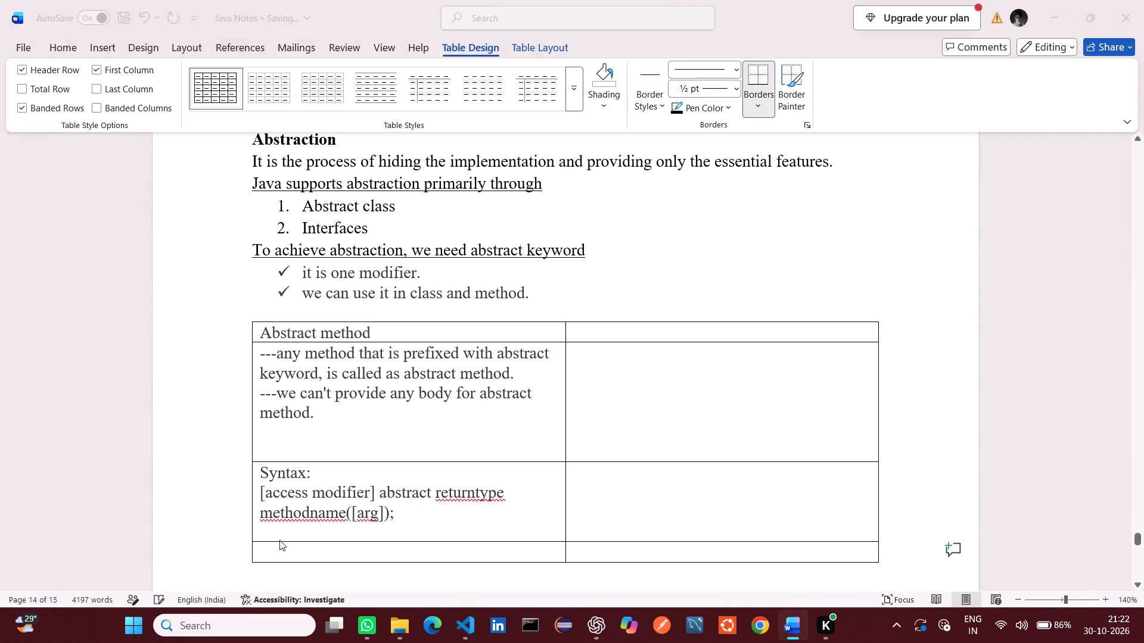
pyautogui.click(403, 419)
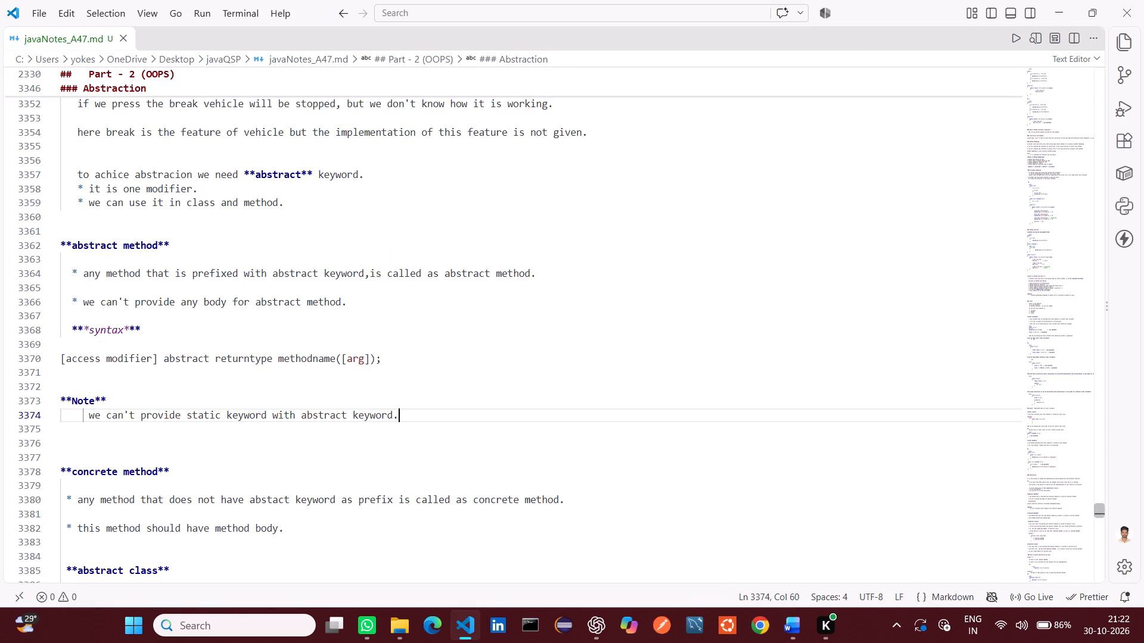
pyautogui.moveTo(403, 419); pyautogui.dragTo(82, 416)
pyautogui.hotkey('ctrl', 'c')
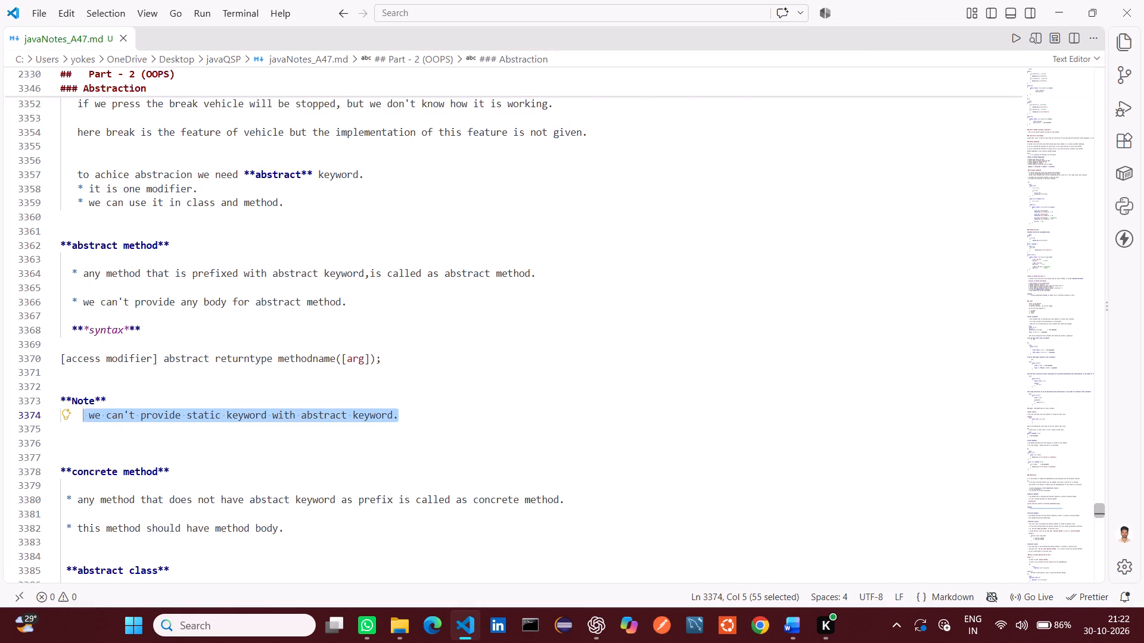
pyautogui.hotkey('alt', 'Tab')
pyautogui.click(304, 549)
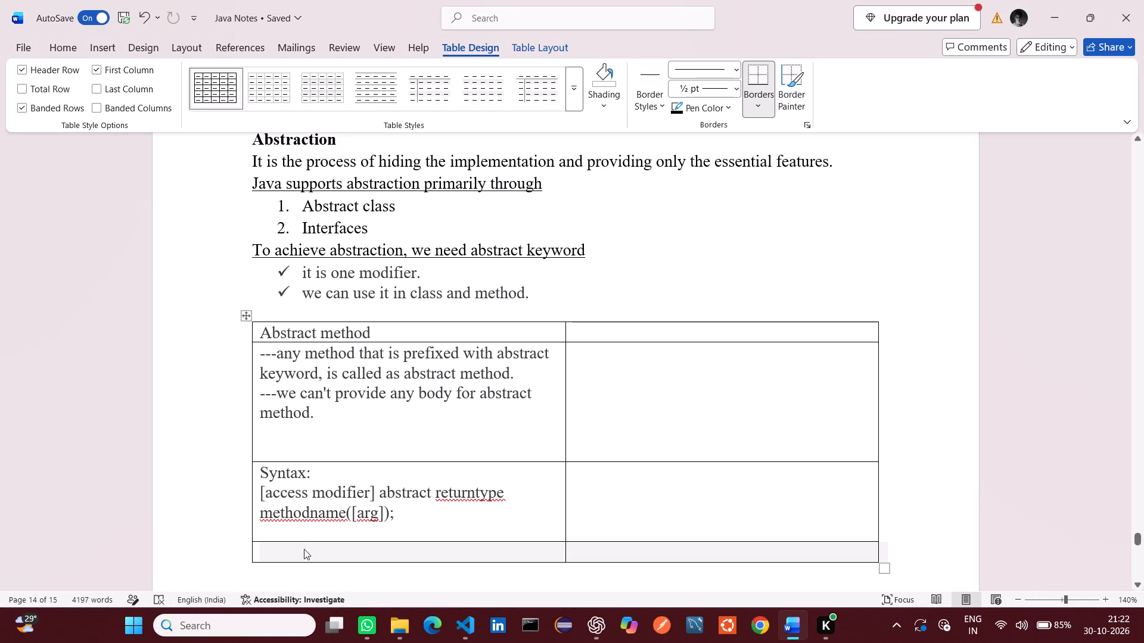
pyautogui.hotkey('ctrl', 'v')
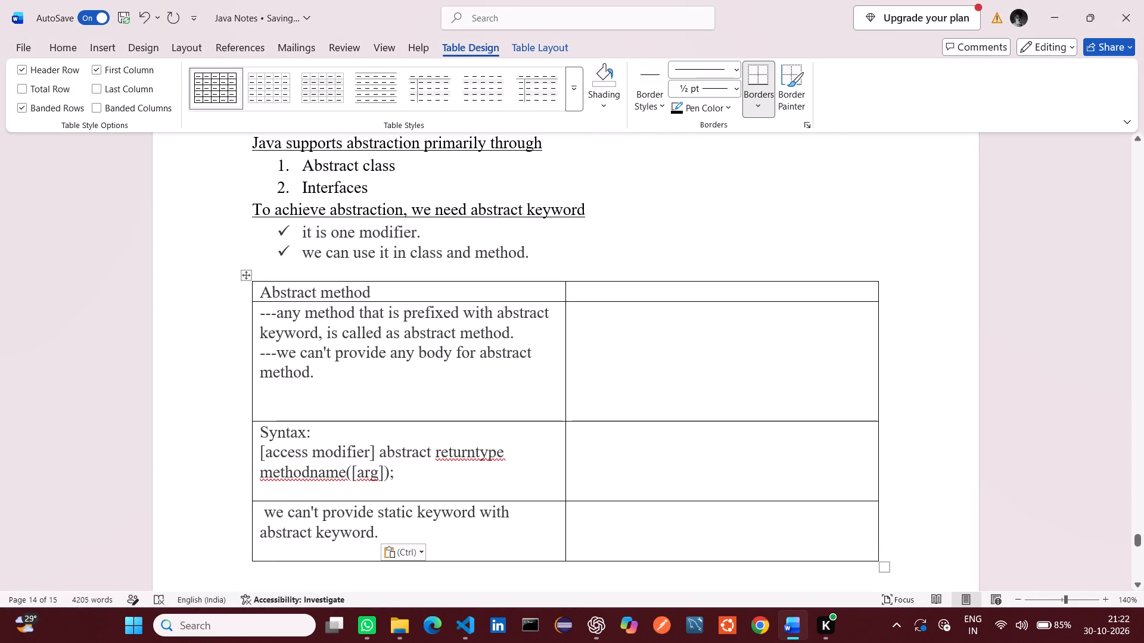
pyautogui.click(263, 514)
pyautogui.press('BackSpace')
# Enter the heading "Concrete method" in the second cell of the table's first row, after consulting the markdown notes.
pyautogui.hotkey('alt', 'Tab')
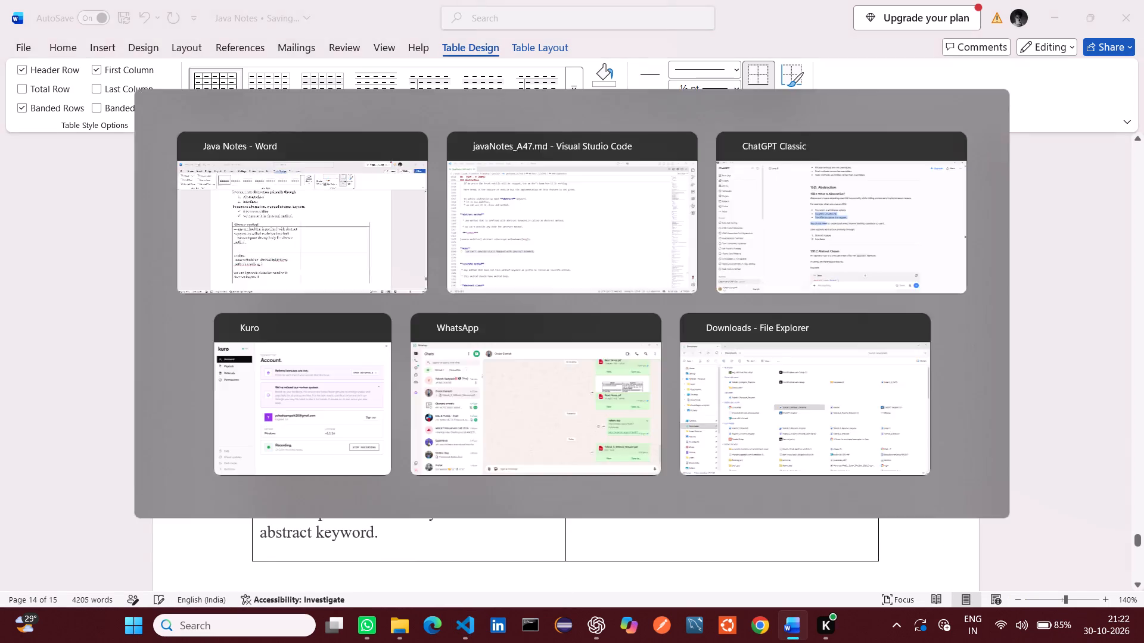
pyautogui.click(413, 397)
pyautogui.scroll(-2, 413, 397)
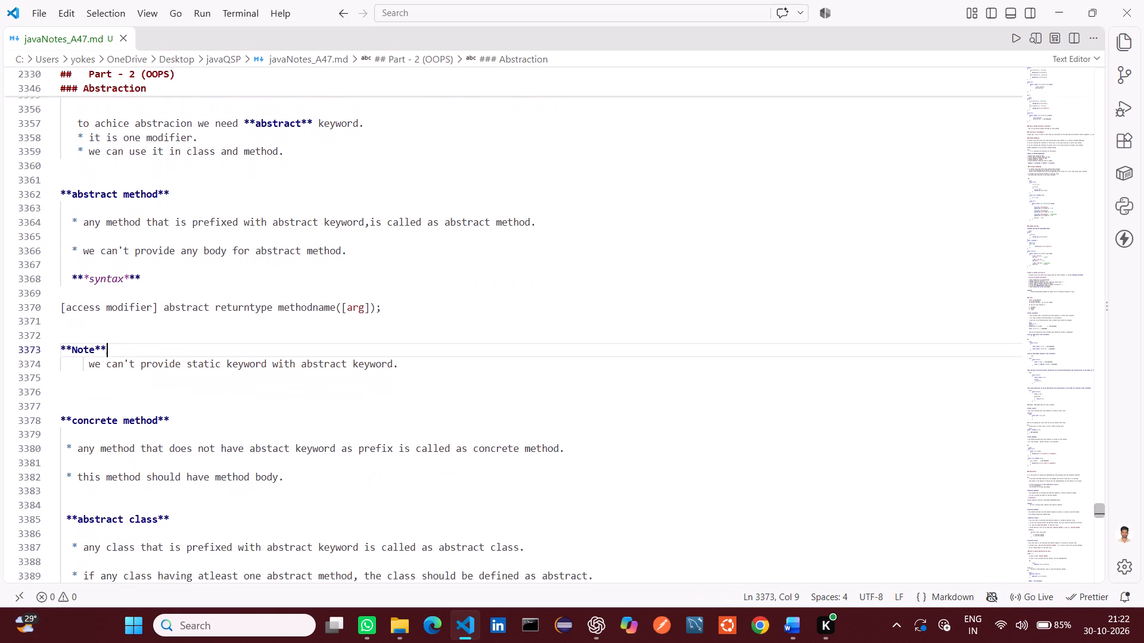
pyautogui.scroll(-3, 413, 397)
pyautogui.hotkey('alt', 'Tab')
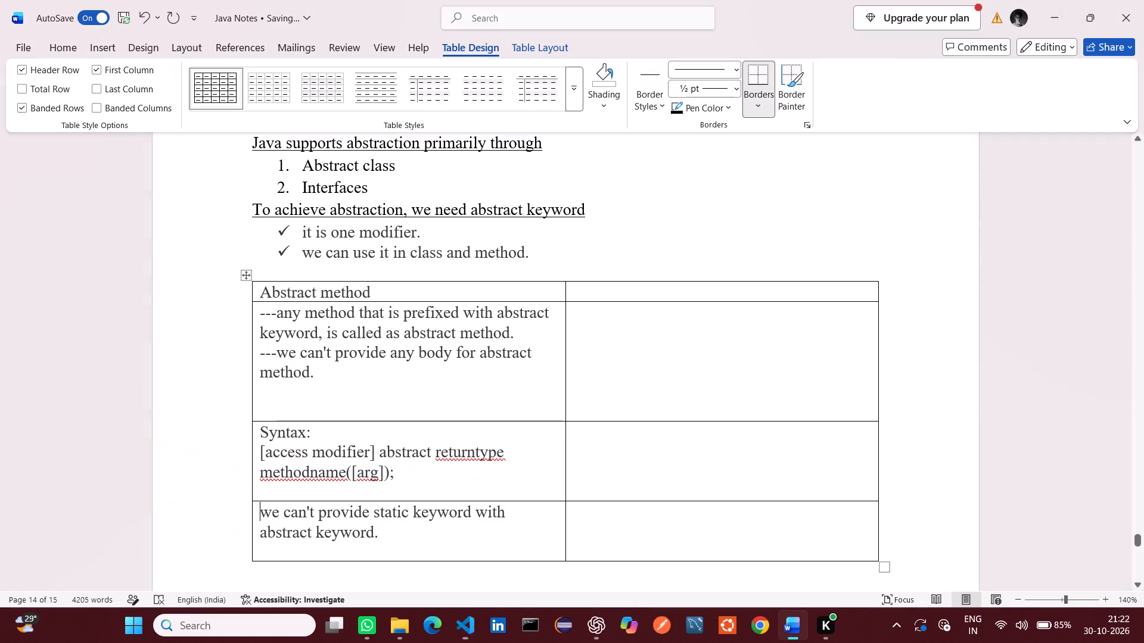
pyautogui.click(634, 290)
pyautogui.write('Concreat')
pyautogui.press('BackSpace')
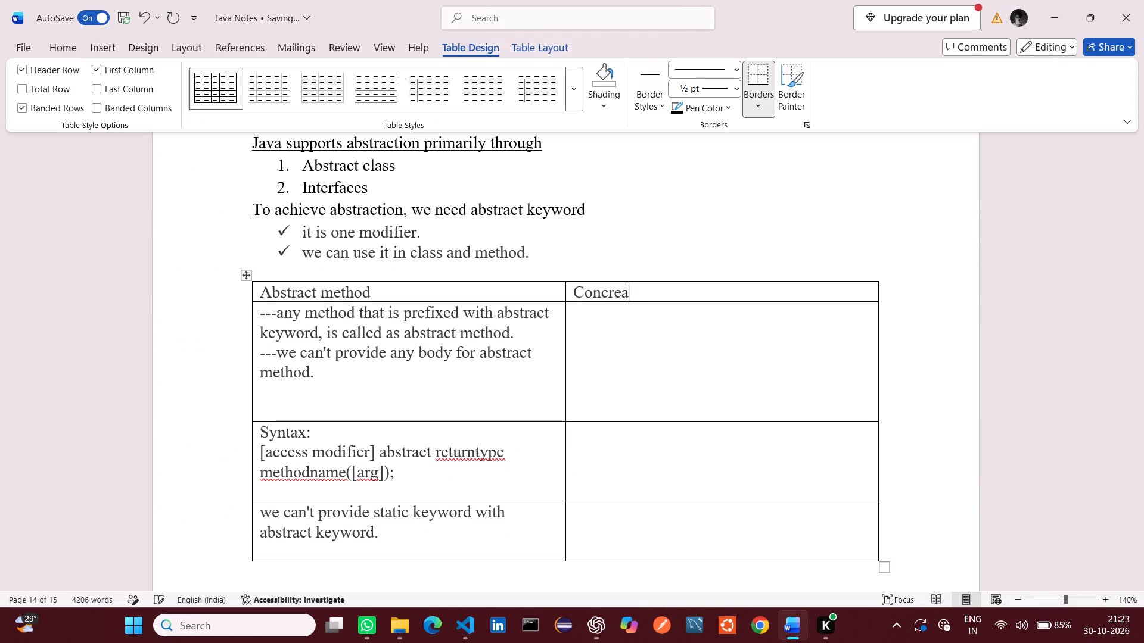
pyautogui.press('BackSpace')
pyautogui.write('te method')
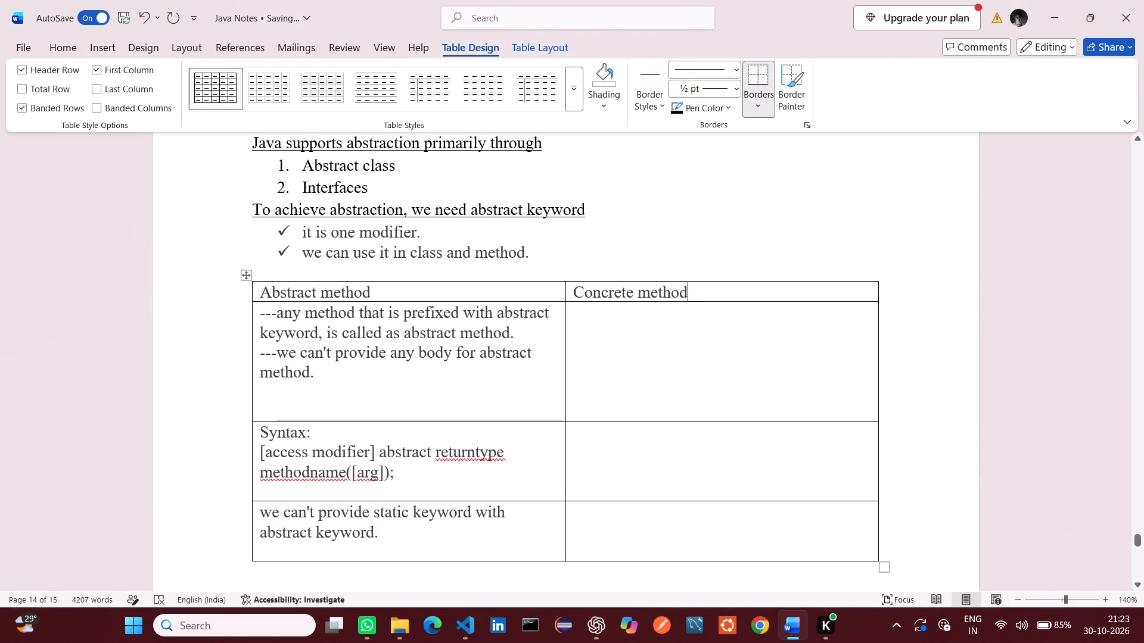
# Copy the concrete method definition from the markdown notes into the cell below the "Concrete method" heading, correcting "abstact" to "abstract".
pyautogui.click(692, 348)
pyautogui.hotkey('alt', 'Tab')
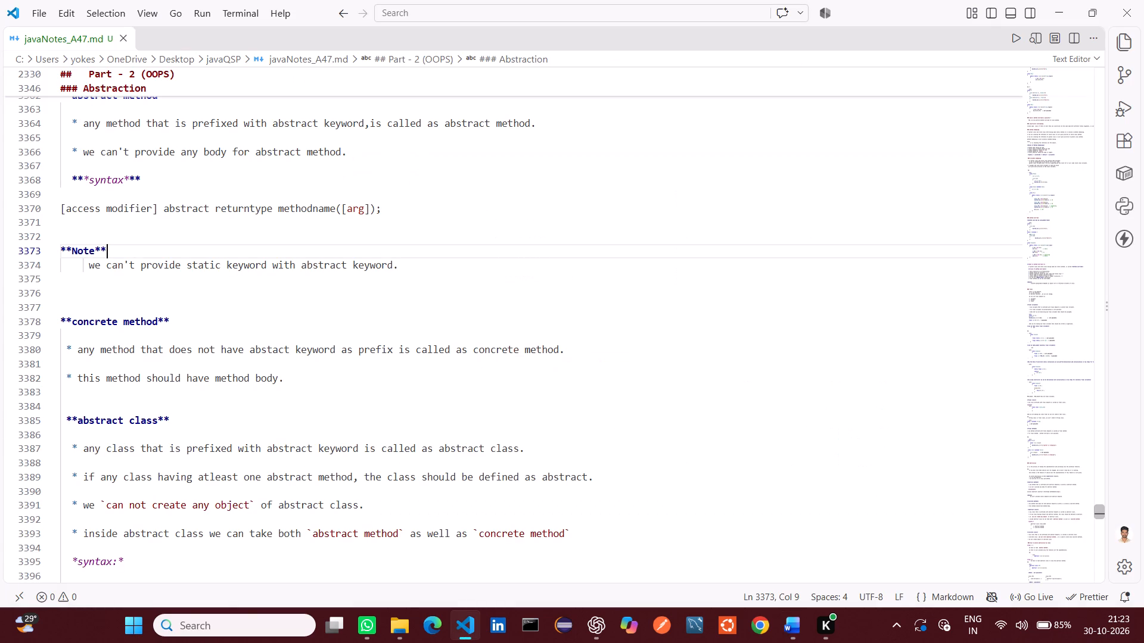
pyautogui.moveTo(75, 349); pyautogui.dragTo(255, 349)
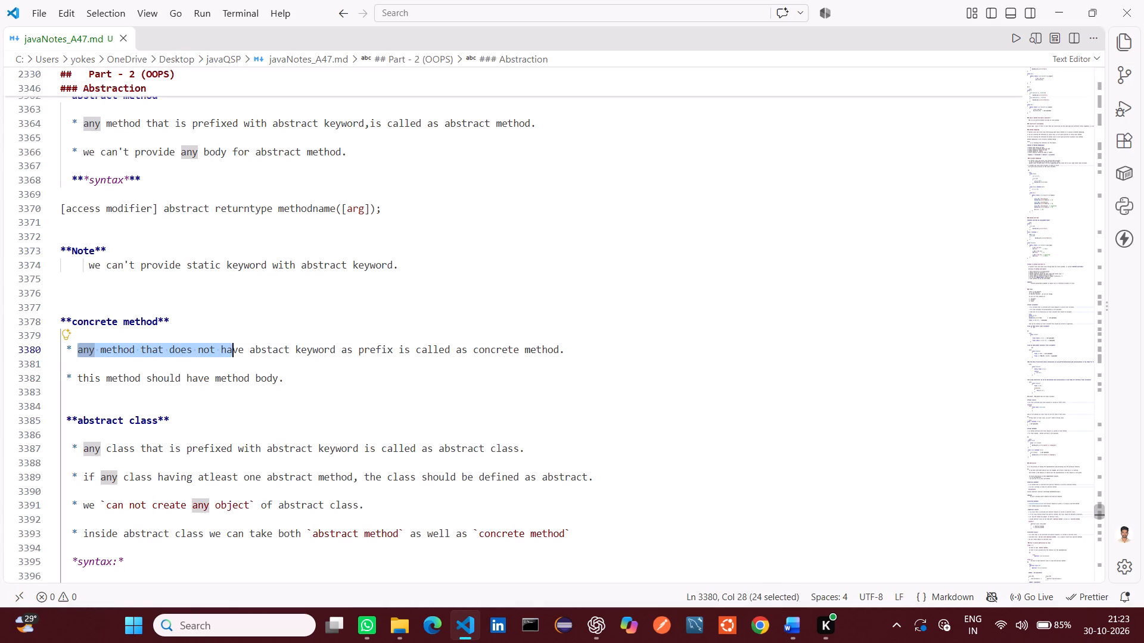
pyautogui.moveTo(255, 349); pyautogui.dragTo(508, 370)
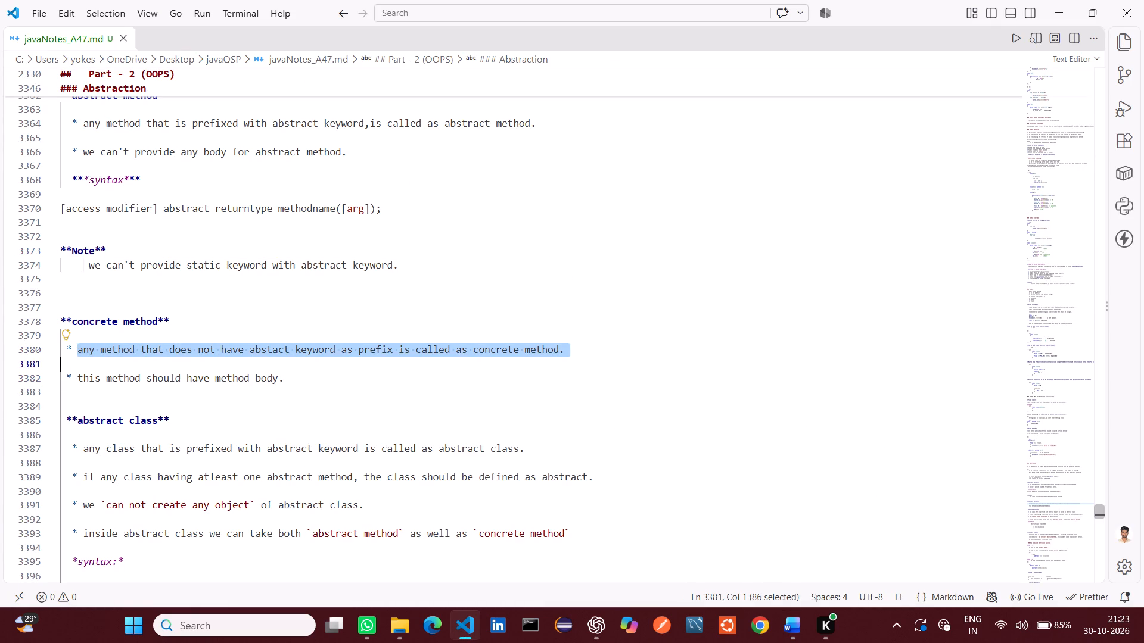
pyautogui.hotkey('ctrl', 'c')
pyautogui.hotkey('alt', 'Tab')
pyautogui.click(621, 336)
pyautogui.hotkey('ctrl', 'v')
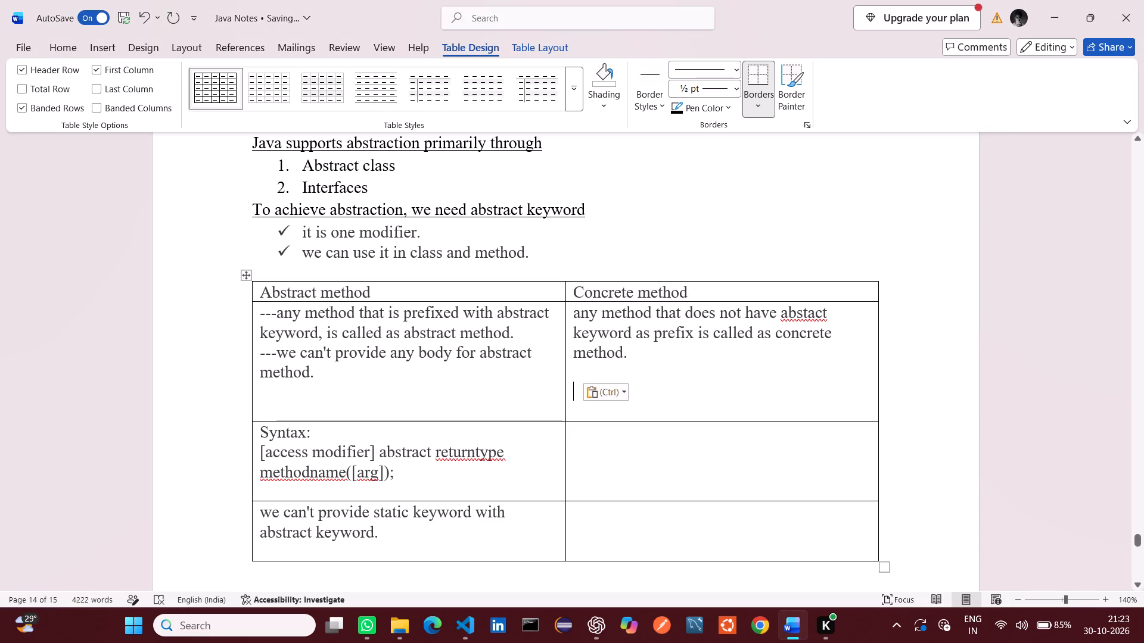
pyautogui.click(809, 317)
pyautogui.press('r')
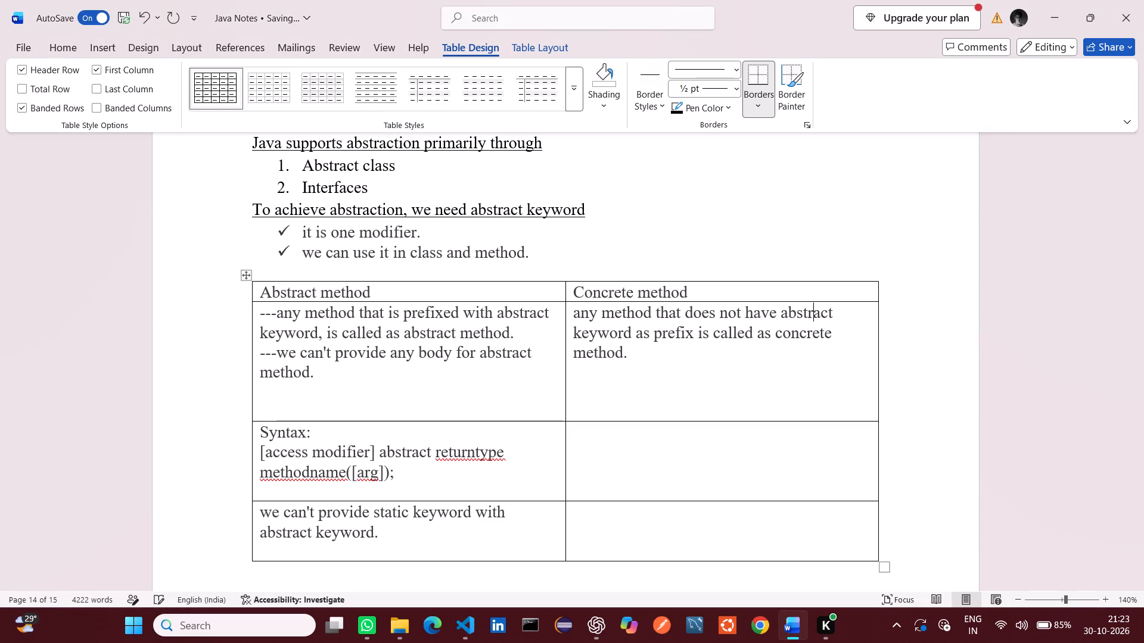
# Copy "this method should have method body." from the notes below the concrete method definition, prefixing both points with "---" and removing the extra spaces.
pyautogui.click(733, 394)
pyautogui.hotkey('alt', 'Tab')
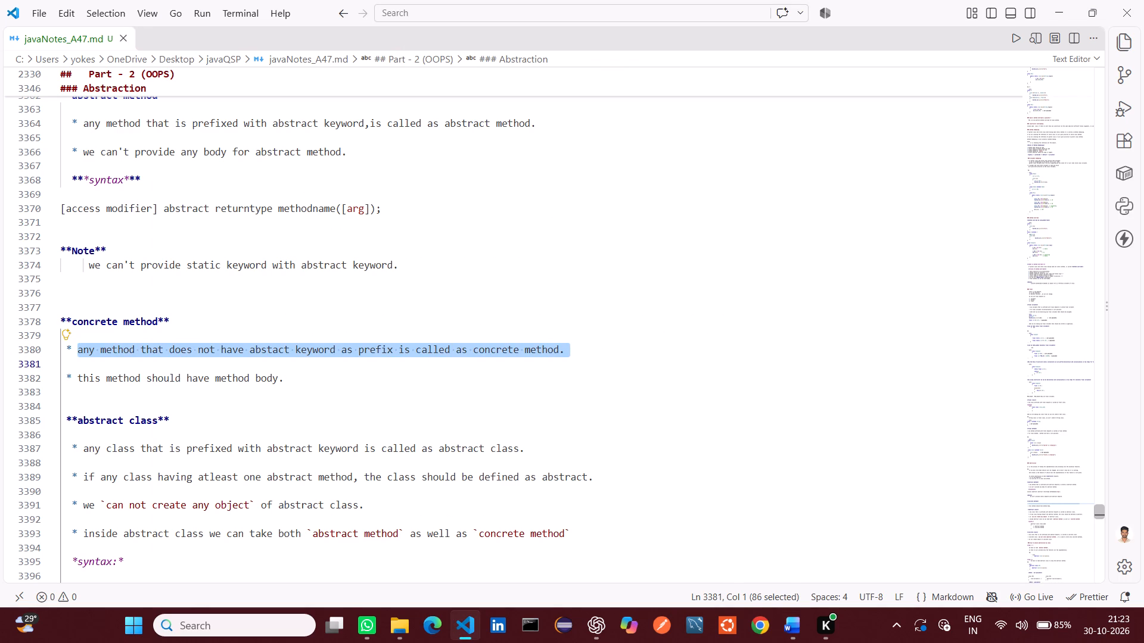
pyautogui.click(293, 380)
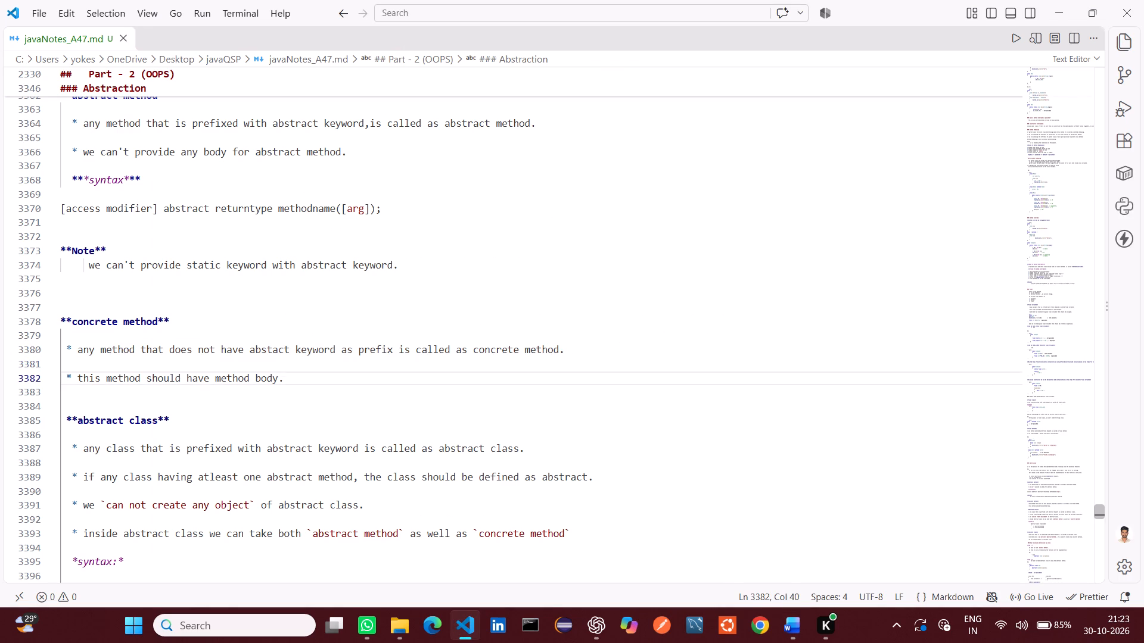
pyautogui.moveTo(79, 377); pyautogui.dragTo(285, 379)
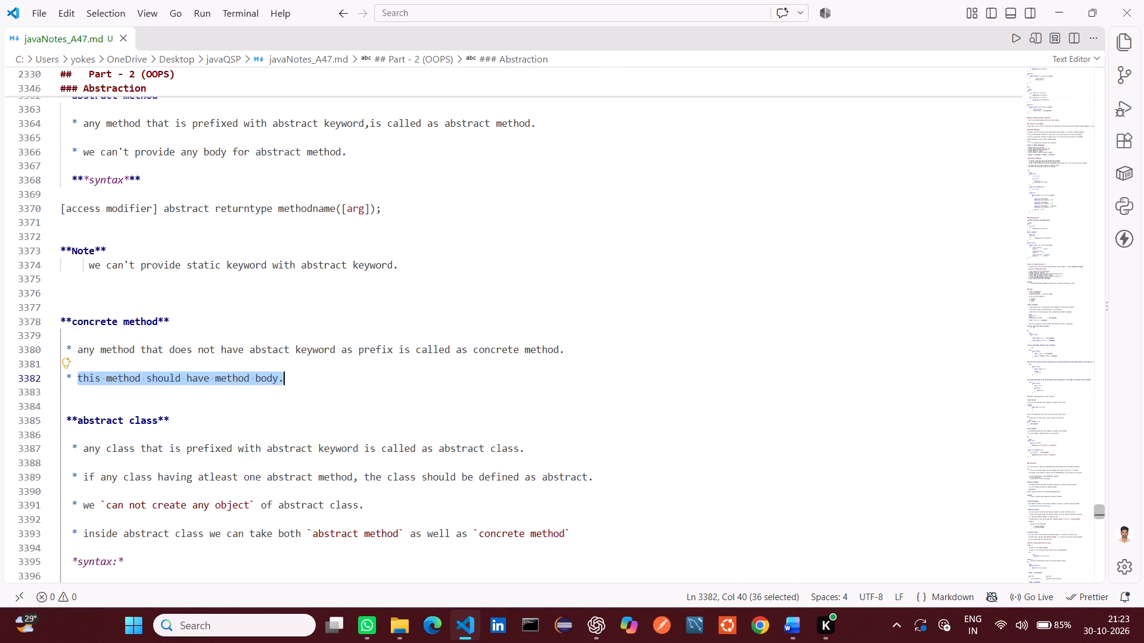
pyautogui.hotkey('ctrl', 'c')
pyautogui.hotkey('alt', 'Tab')
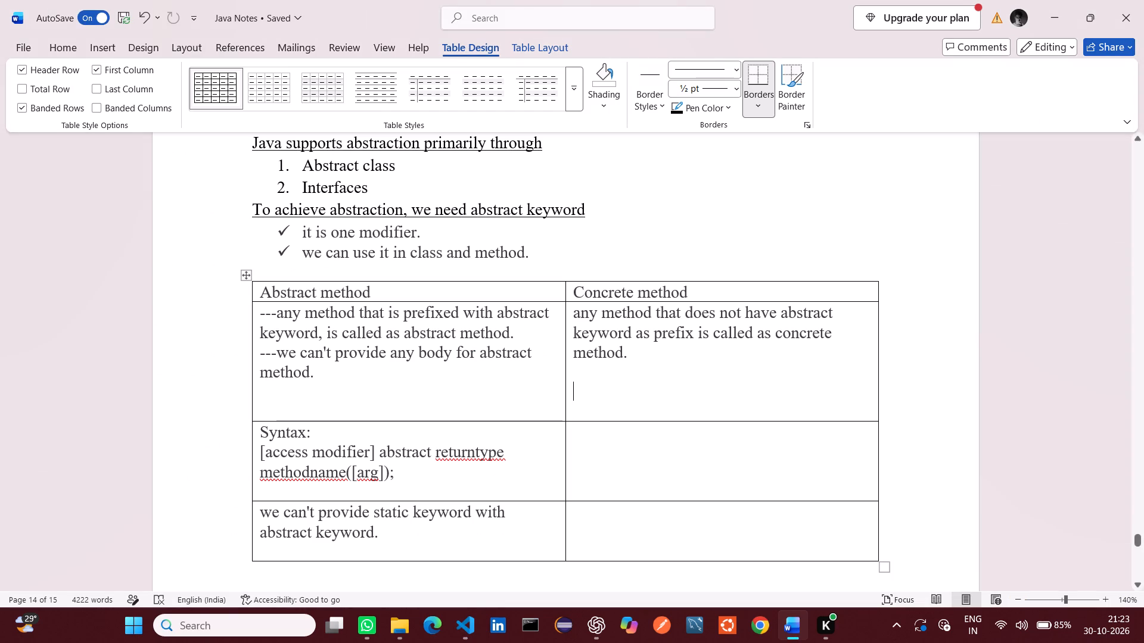
pyautogui.click(575, 314)
pyautogui.write('---')
pyautogui.click(582, 369)
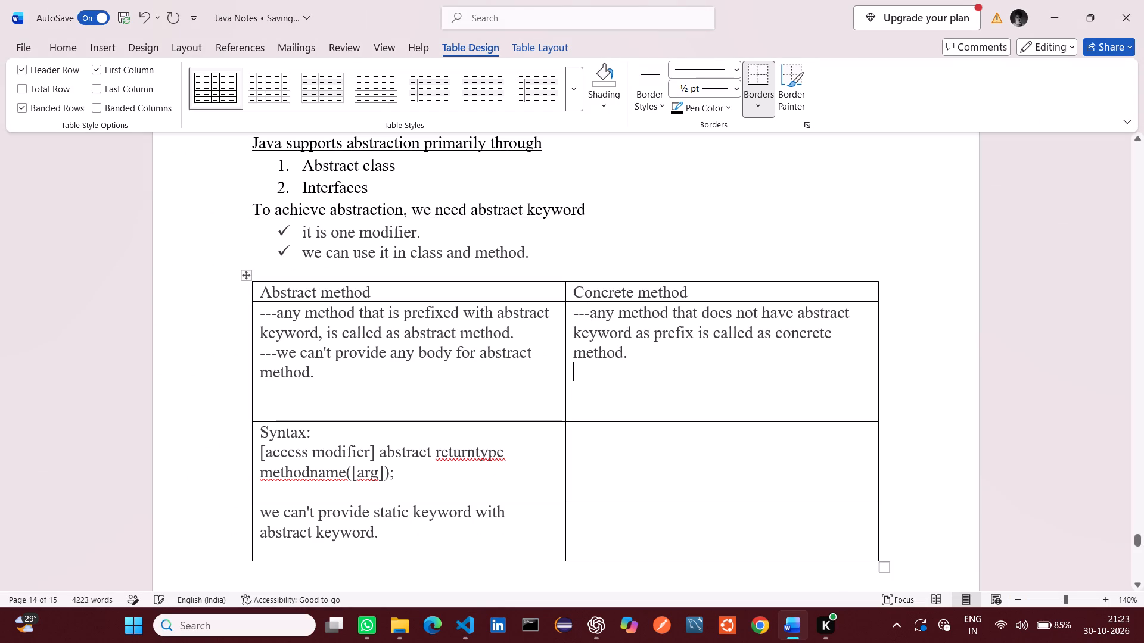
pyautogui.write('---')
pyautogui.hotkey('ctrl', 'v')
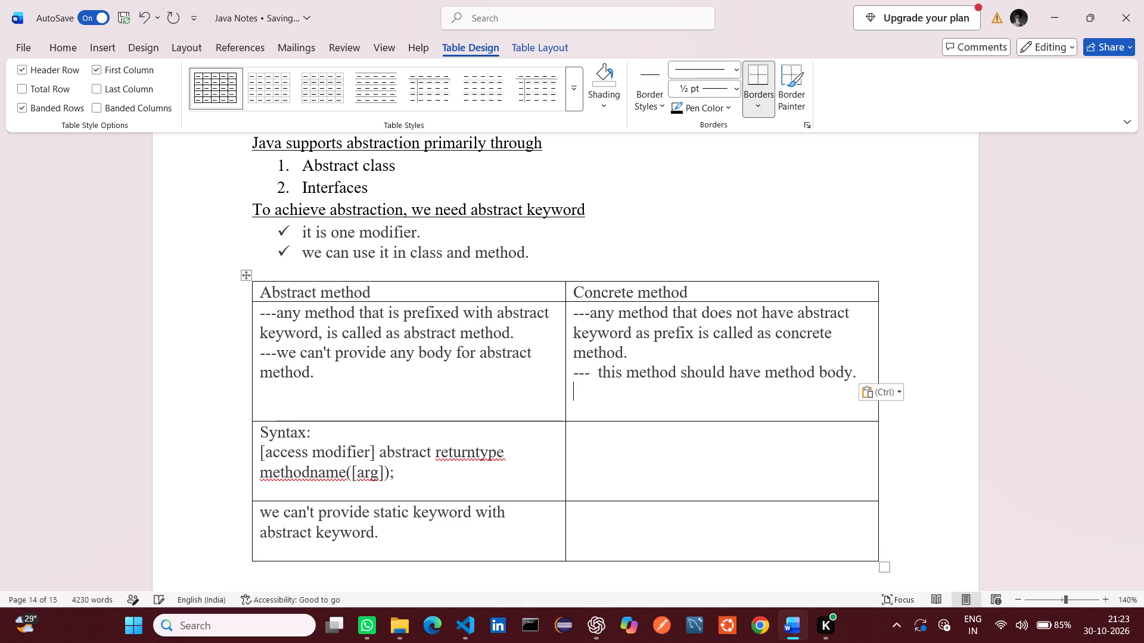
pyautogui.click(598, 375)
pyautogui.press('BackSpace')
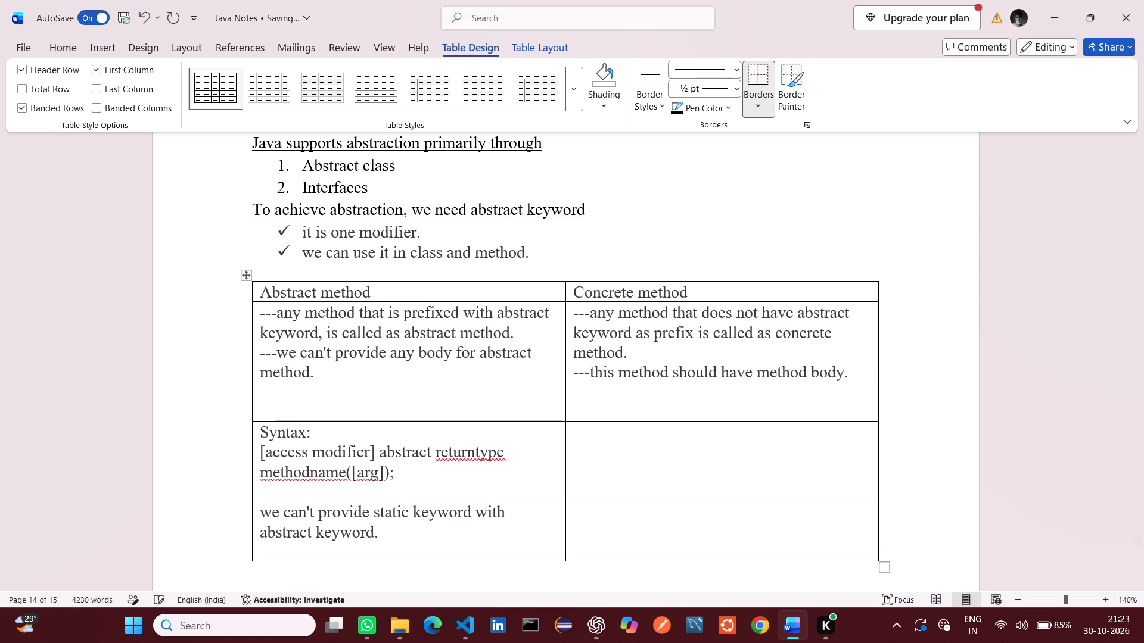
# Check the following notes on classes, and make the table's "Abstract method" and "Concrete method" header row bold and centred.
pyautogui.hotkey('alt', 'Tab')
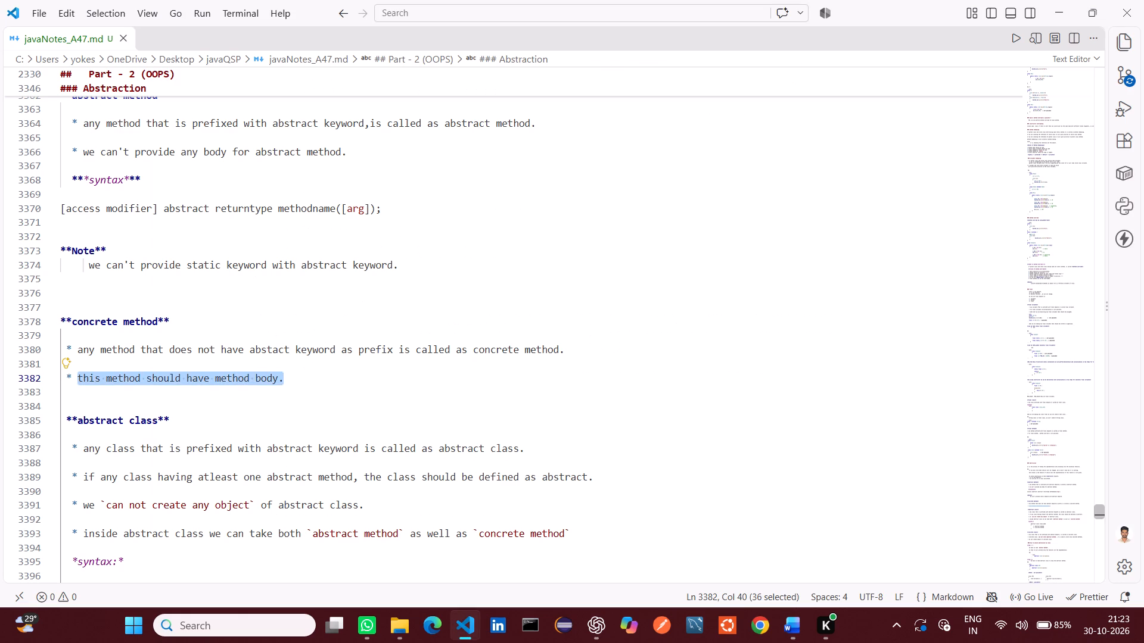
pyautogui.click(439, 401)
pyautogui.scroll(-4, 439, 401)
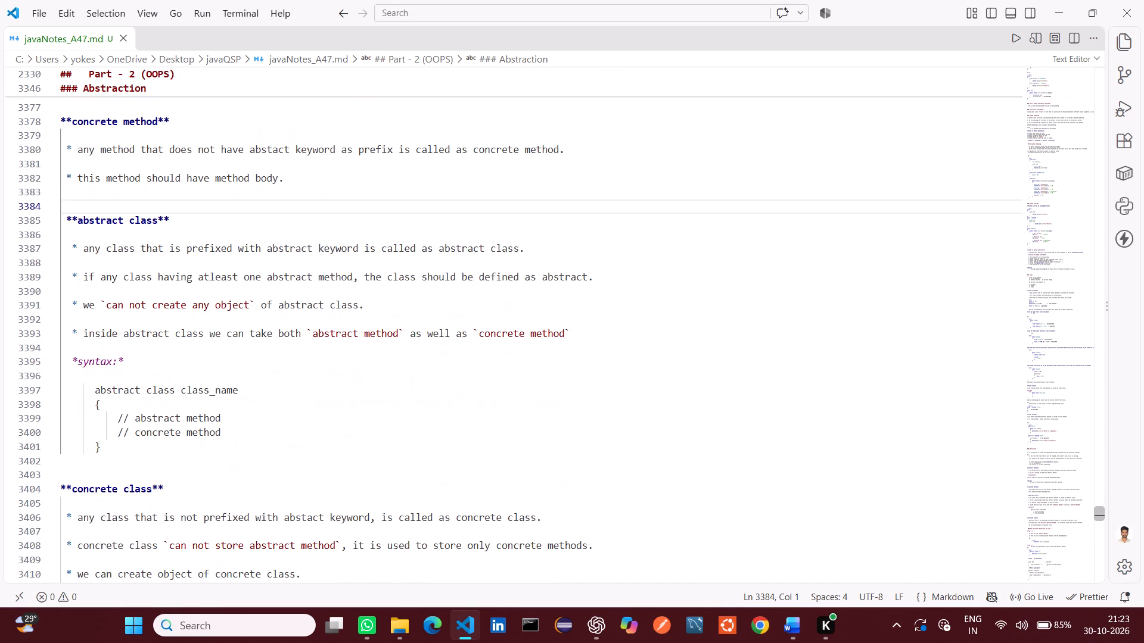
pyautogui.hotkey('alt', 'Tab')
pyautogui.scroll(-1, 428, 448)
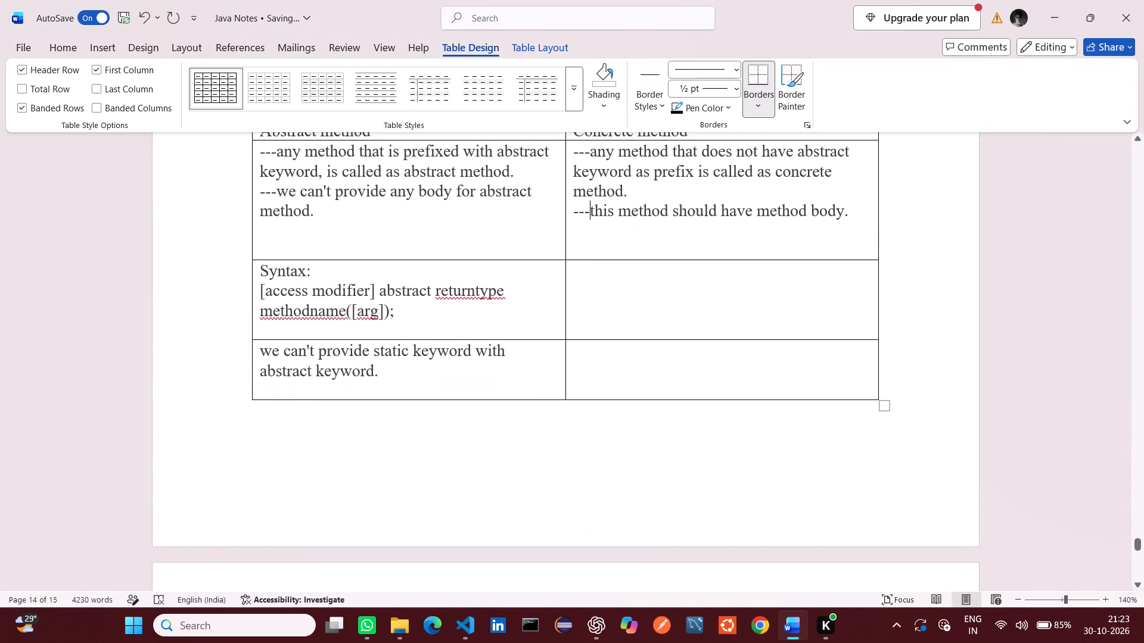
pyautogui.scroll(1, 428, 448)
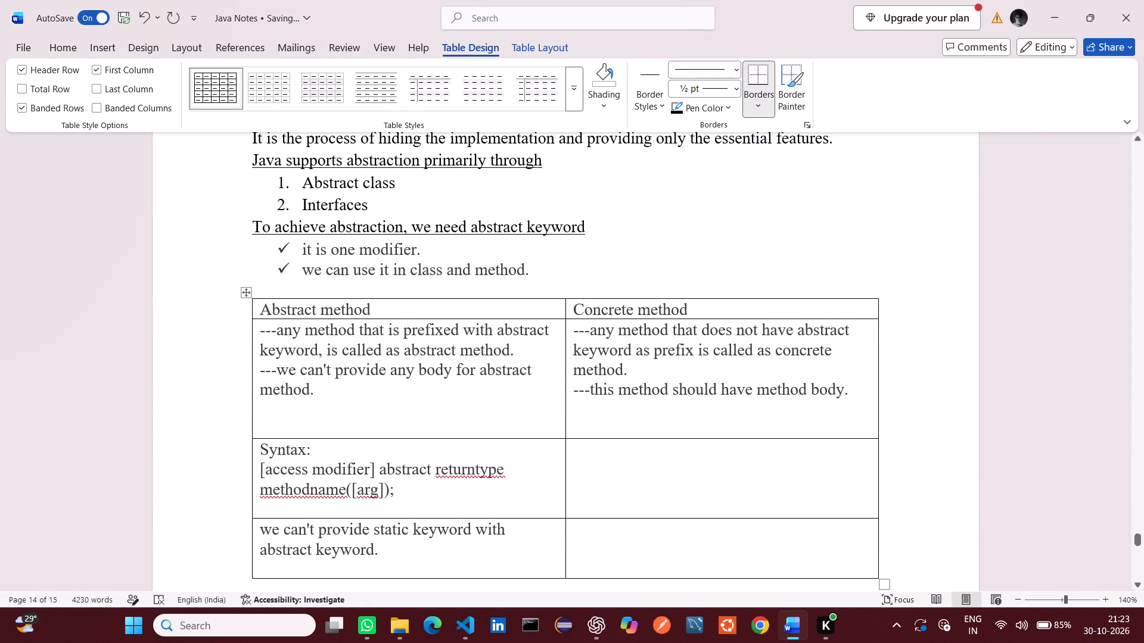
pyautogui.moveTo(707, 310); pyautogui.dragTo(533, 313)
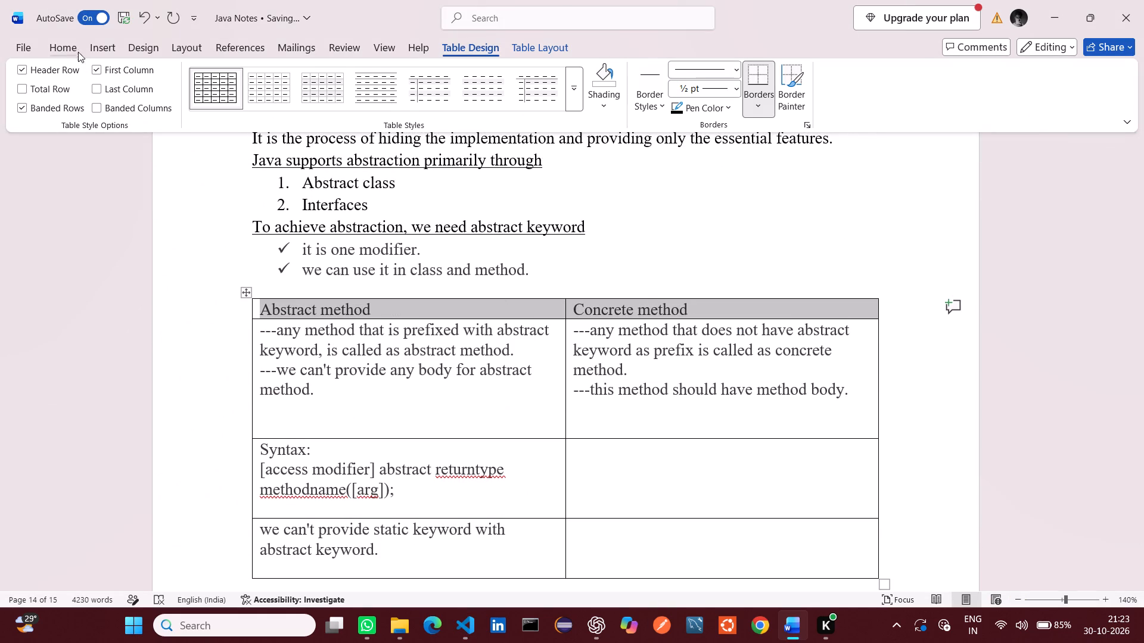
pyautogui.click(71, 45)
pyautogui.click(88, 101)
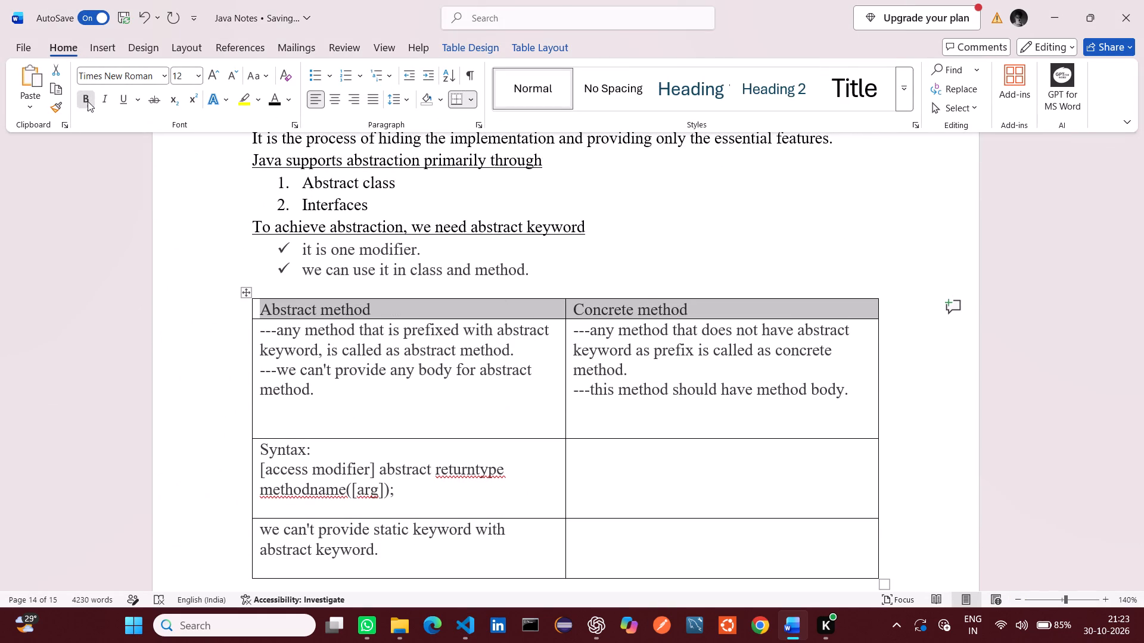
pyautogui.click(334, 103)
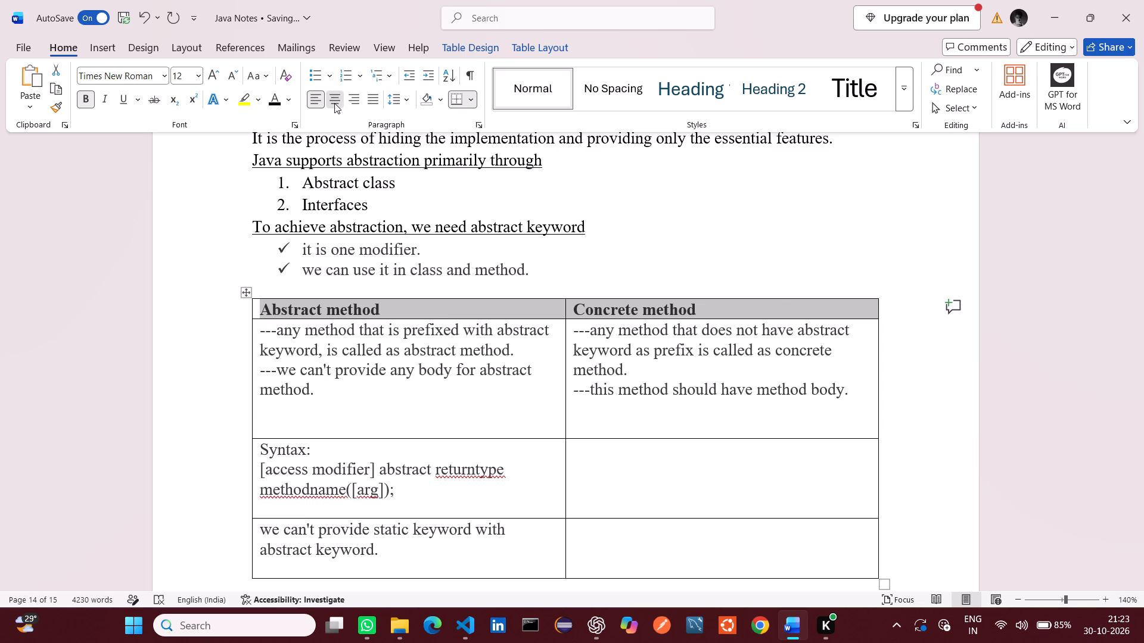
pyautogui.click(543, 236)
# Insert a new table with two columns and three rows below the abstract method table.
pyautogui.scroll(-2, 543, 236)
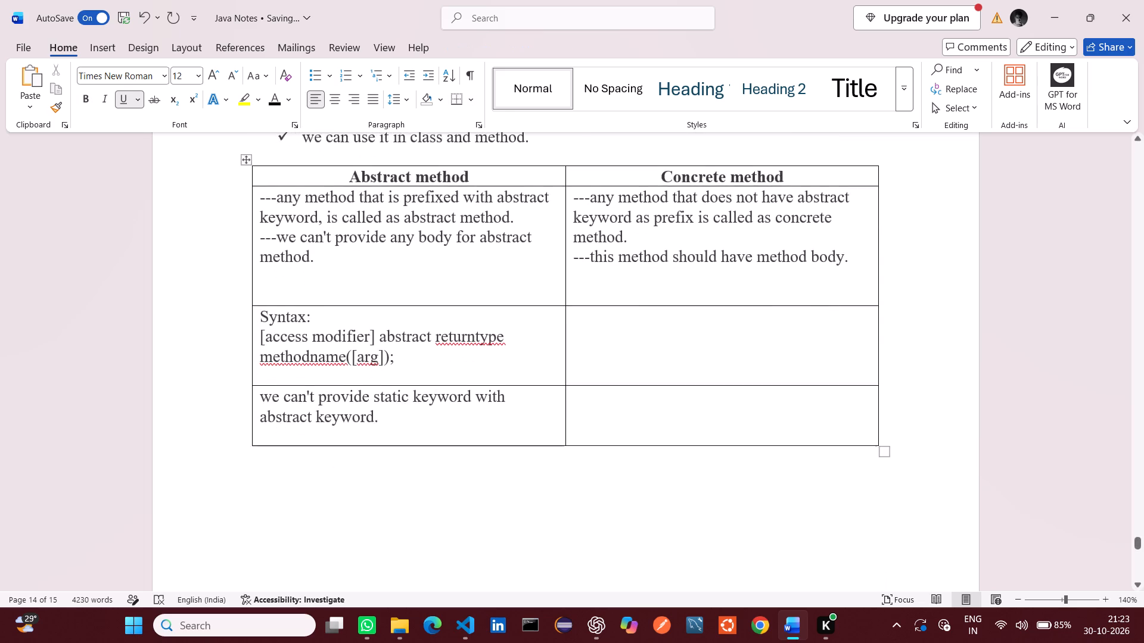
pyautogui.scroll(-2, 543, 236)
pyautogui.click(363, 411)
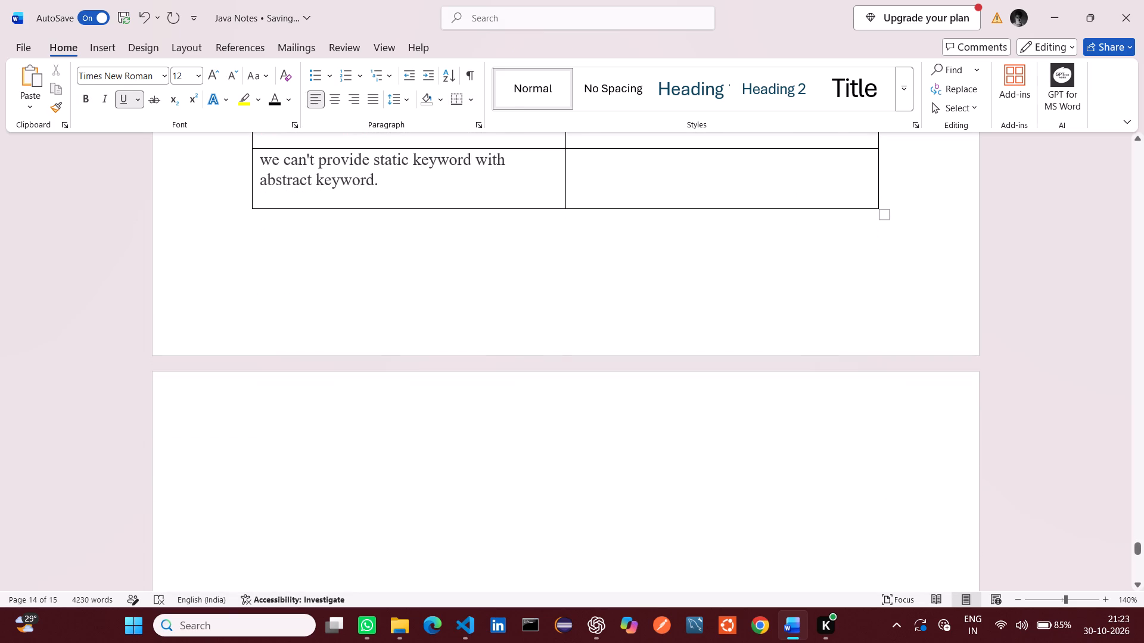
pyautogui.click(102, 45)
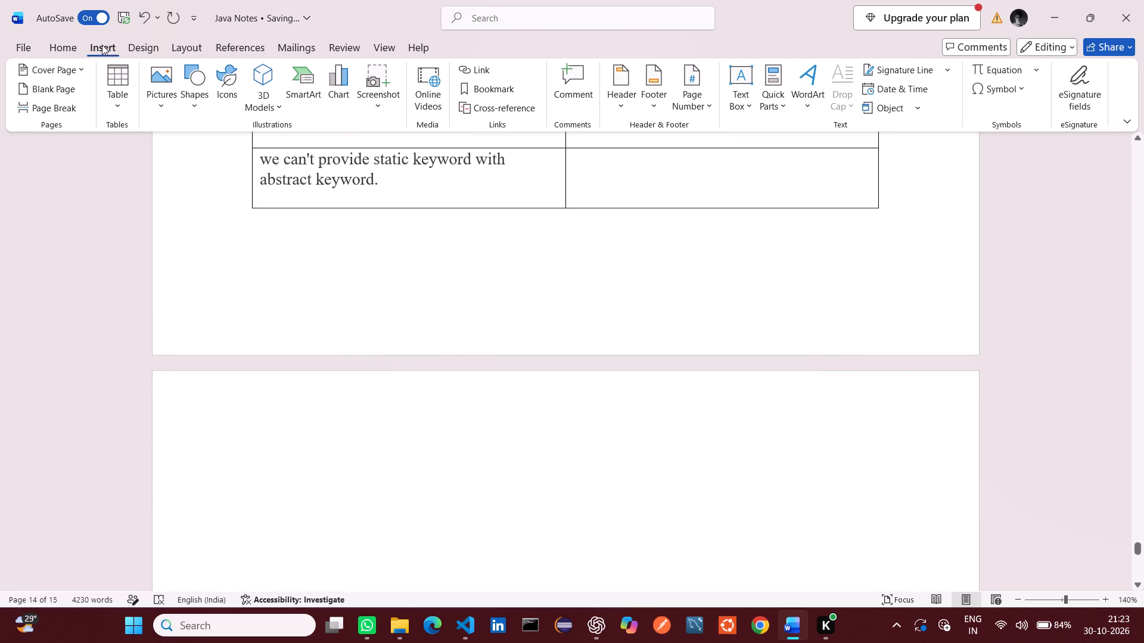
pyautogui.click(119, 98)
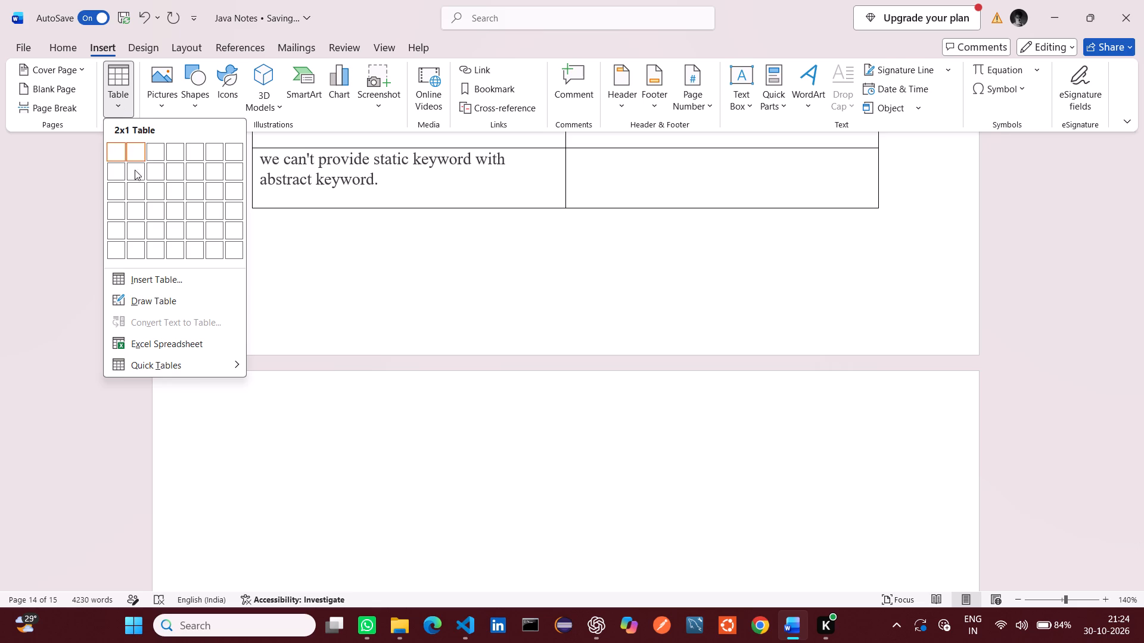
pyautogui.click(135, 189)
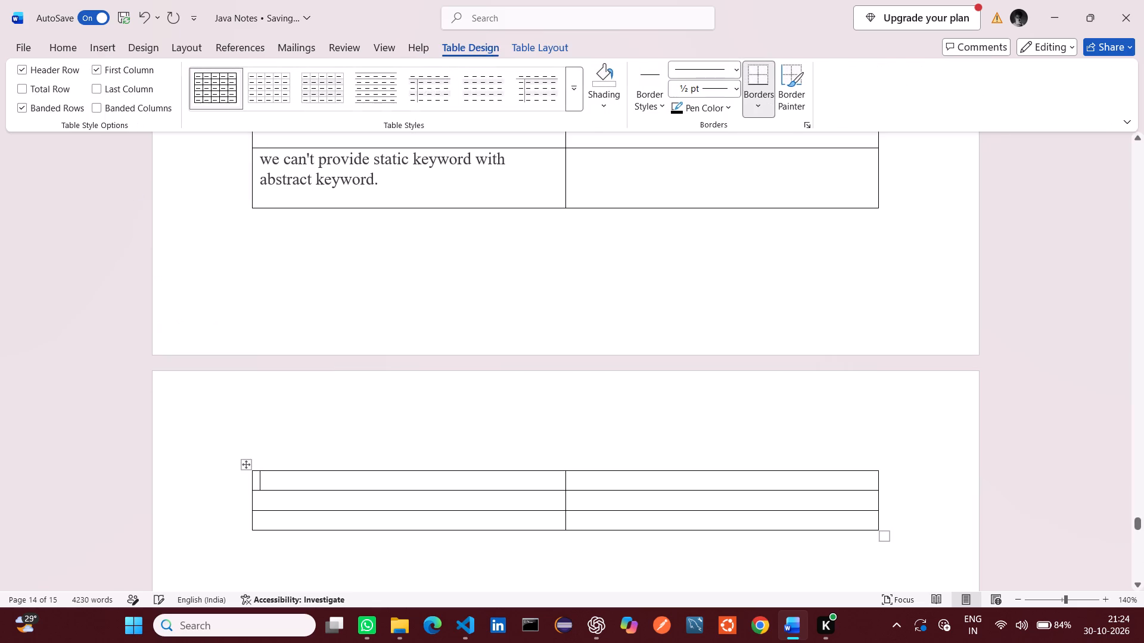
# Enter the heading "Abstract class" in the first cell of the new table.
pyautogui.hotkey('alt', 'Tab')
pyautogui.hotkey('alt', 'Tab')
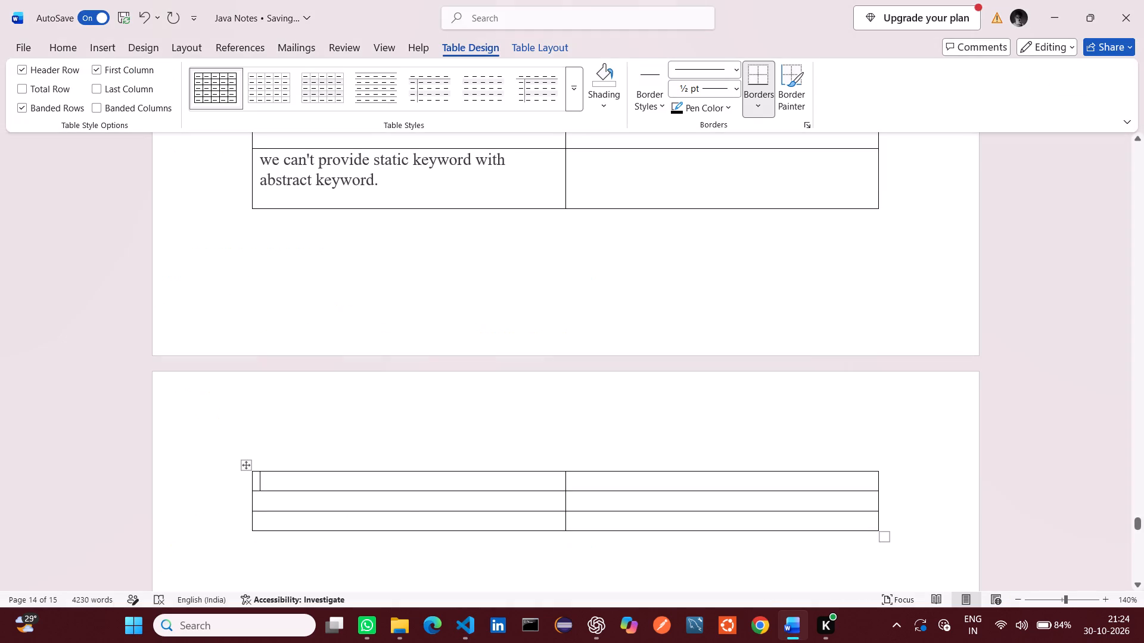
pyautogui.click(355, 481)
pyautogui.write('Abstract class')
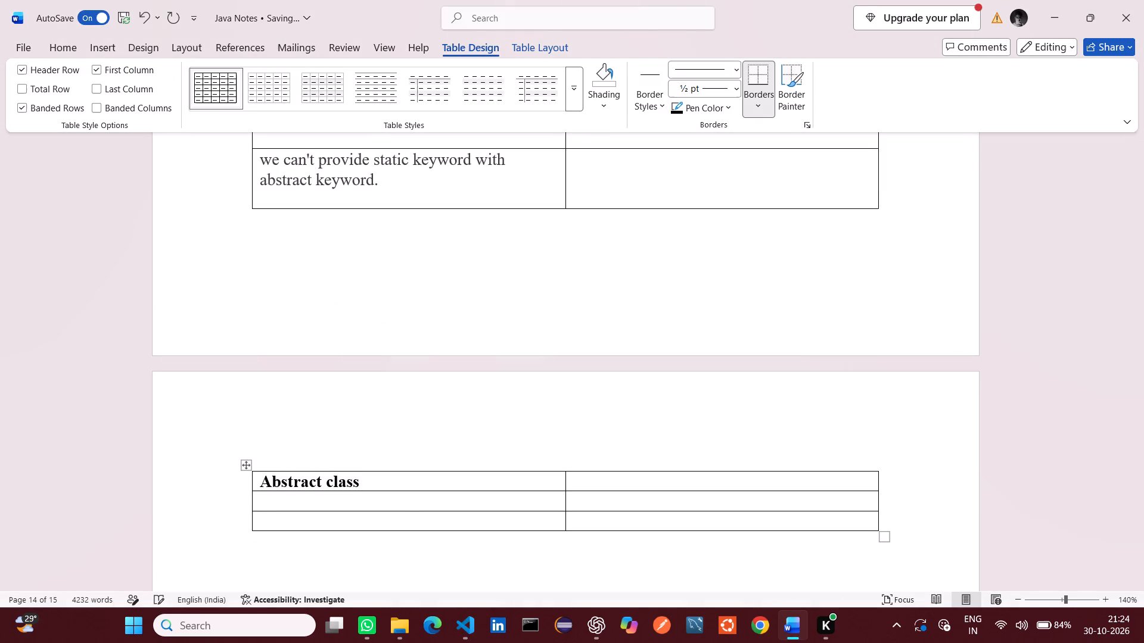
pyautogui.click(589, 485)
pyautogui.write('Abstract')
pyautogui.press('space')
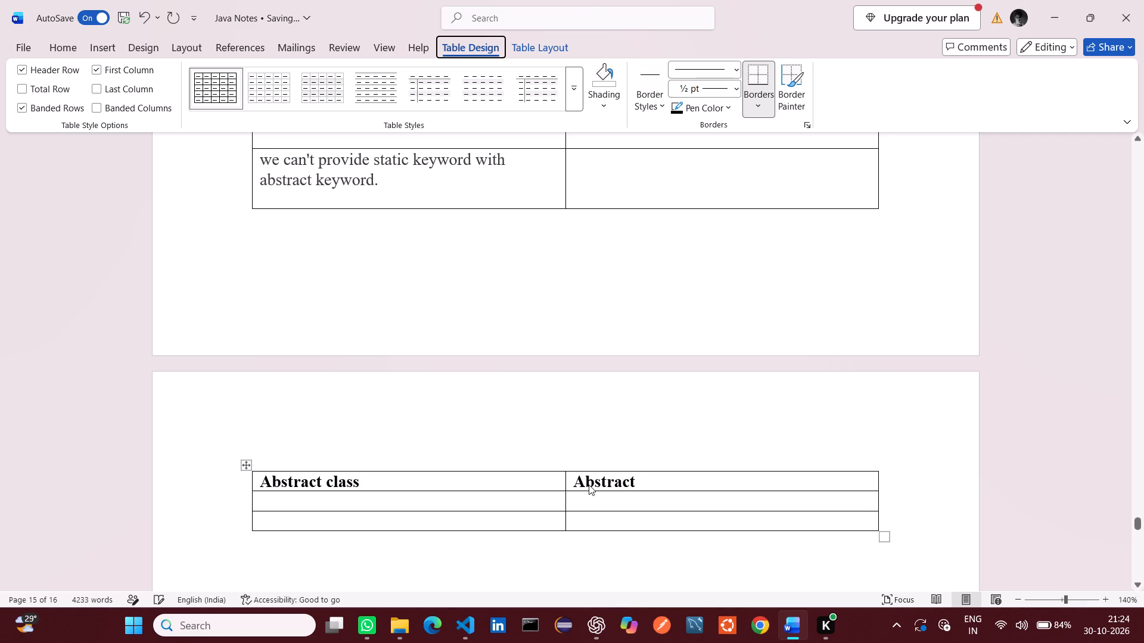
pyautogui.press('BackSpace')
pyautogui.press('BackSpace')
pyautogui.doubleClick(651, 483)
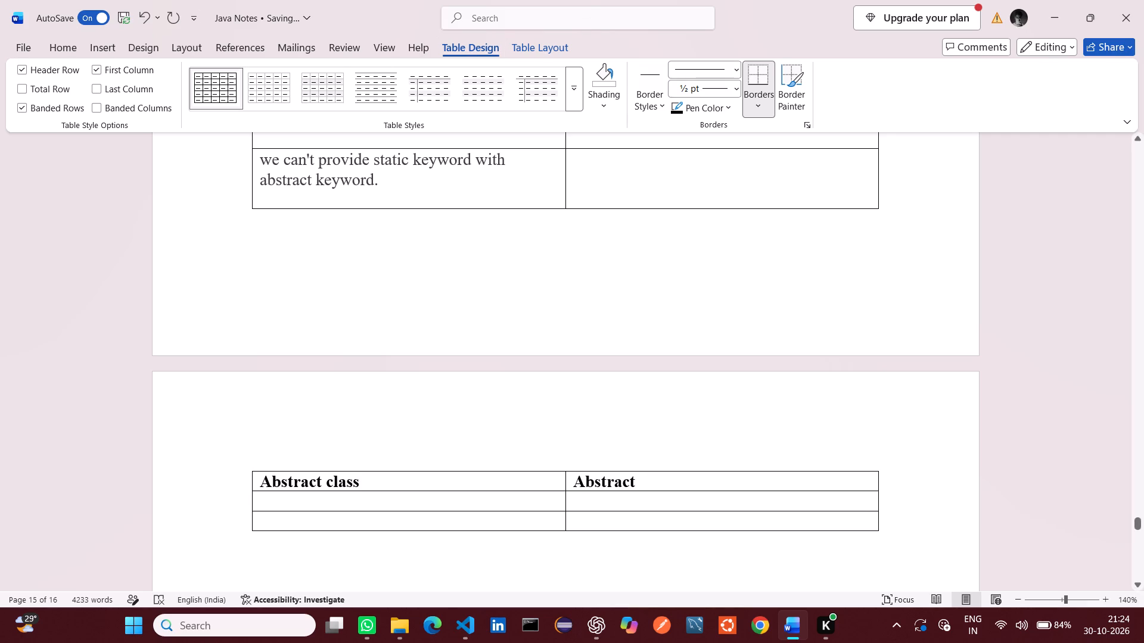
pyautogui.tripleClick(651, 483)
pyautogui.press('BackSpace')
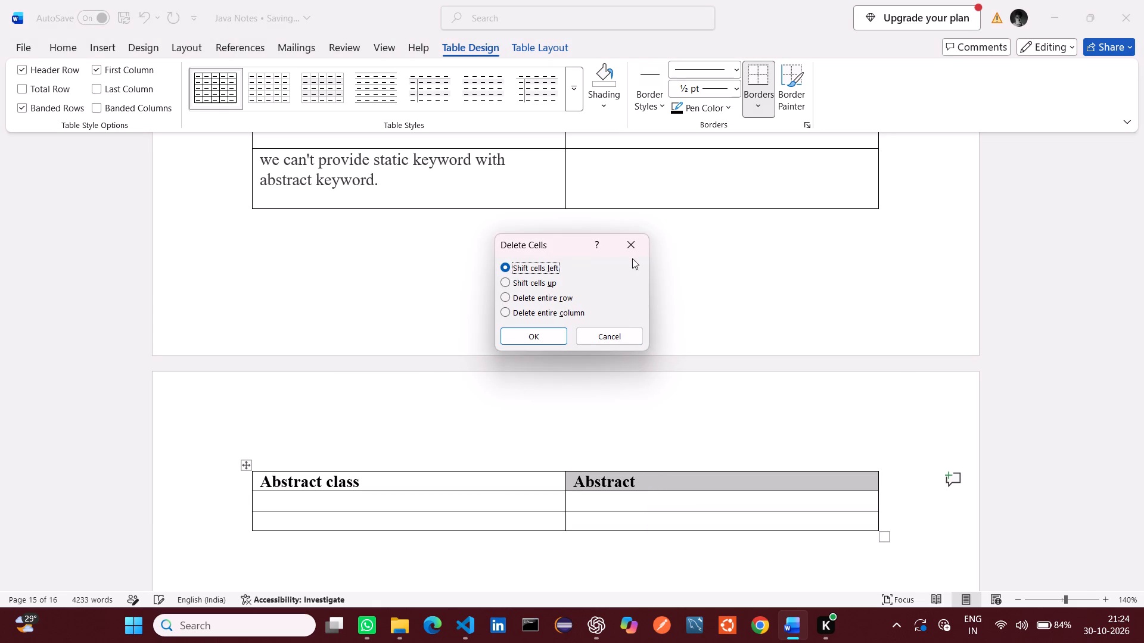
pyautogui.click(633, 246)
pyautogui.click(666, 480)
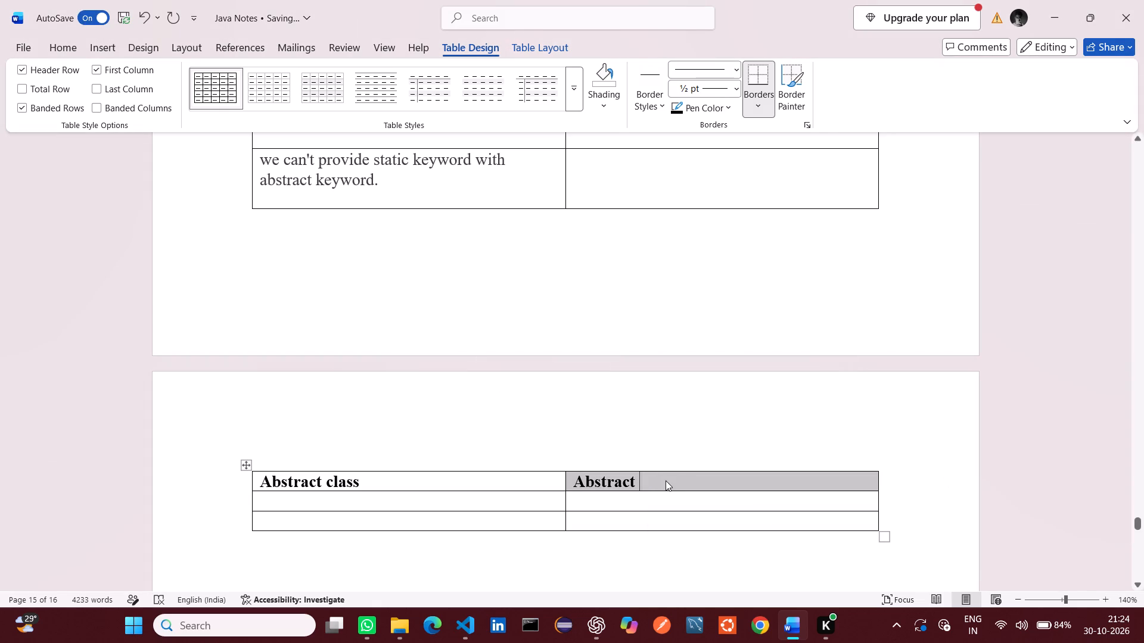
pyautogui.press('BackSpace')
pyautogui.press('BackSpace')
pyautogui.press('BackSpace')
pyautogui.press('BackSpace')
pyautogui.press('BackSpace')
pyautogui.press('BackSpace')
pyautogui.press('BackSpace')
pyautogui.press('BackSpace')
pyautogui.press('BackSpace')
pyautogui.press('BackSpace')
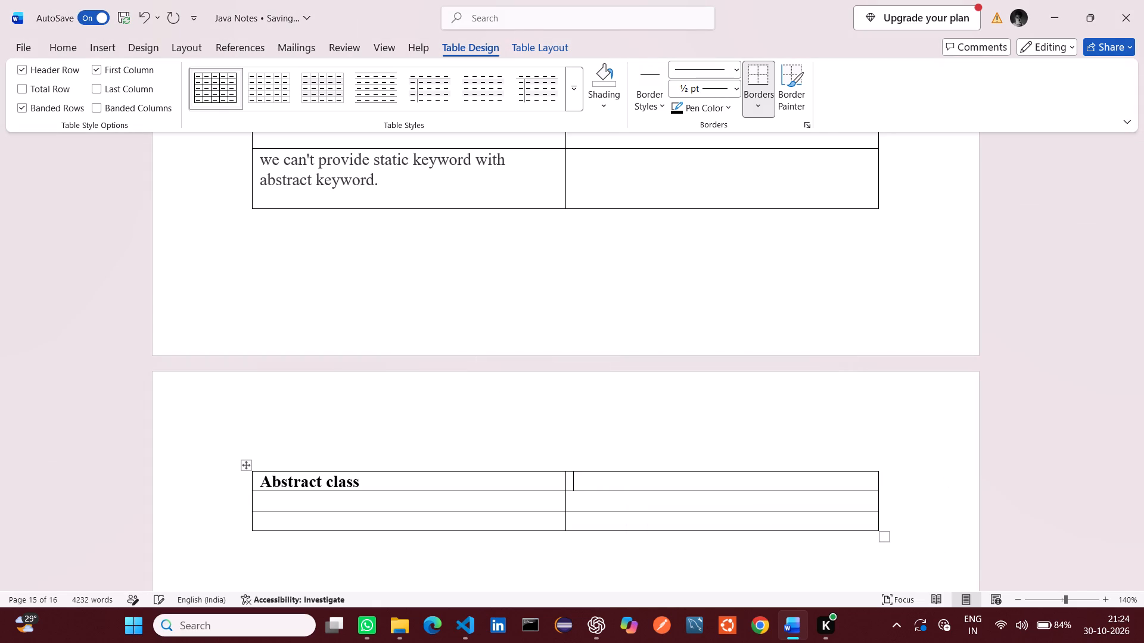
# Enter the heading "Concrete class" in the second header cell of the new table.
pyautogui.write('Concrete')
pyautogui.press('space')
pyautogui.hscroll(1, 666, 480)
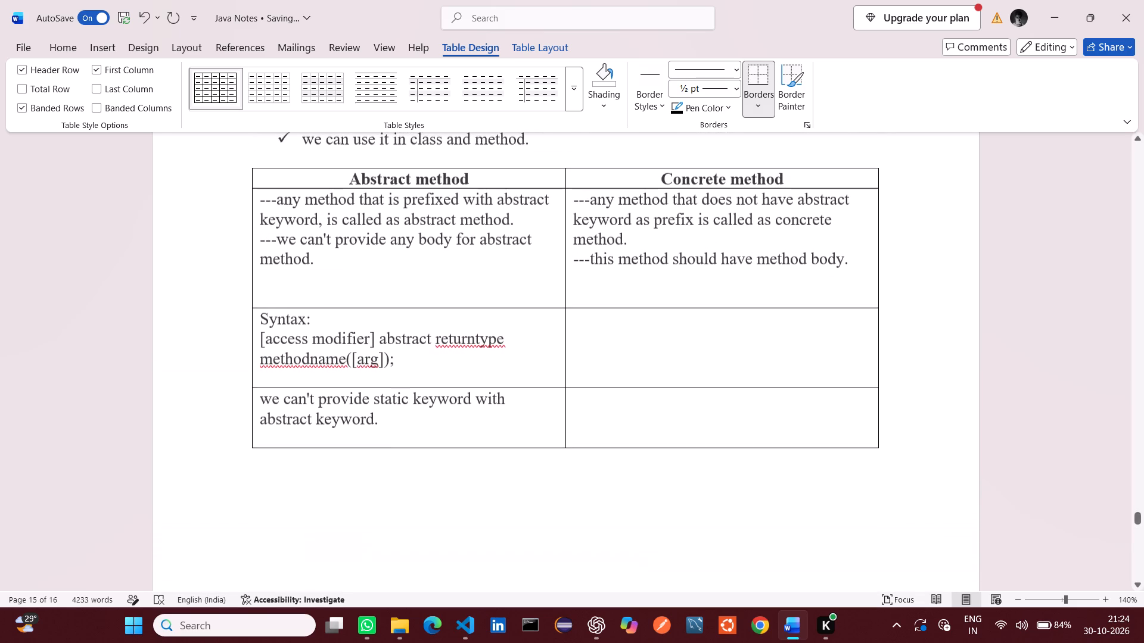
pyautogui.hscroll(1, 666, 480)
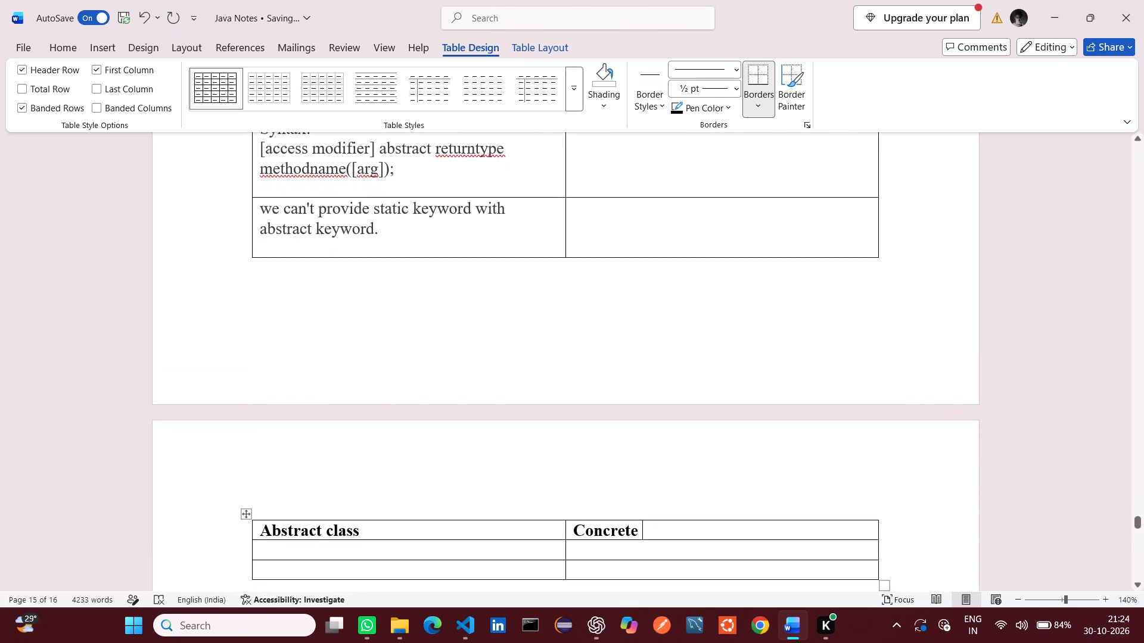
pyautogui.write('class')
# Copy "any class that is prefixed with abstract keyword is called as abstract class." from the notes under "Abstract class", prefixed with "---" without extra spaces.
pyautogui.scroll(-1, 666, 480)
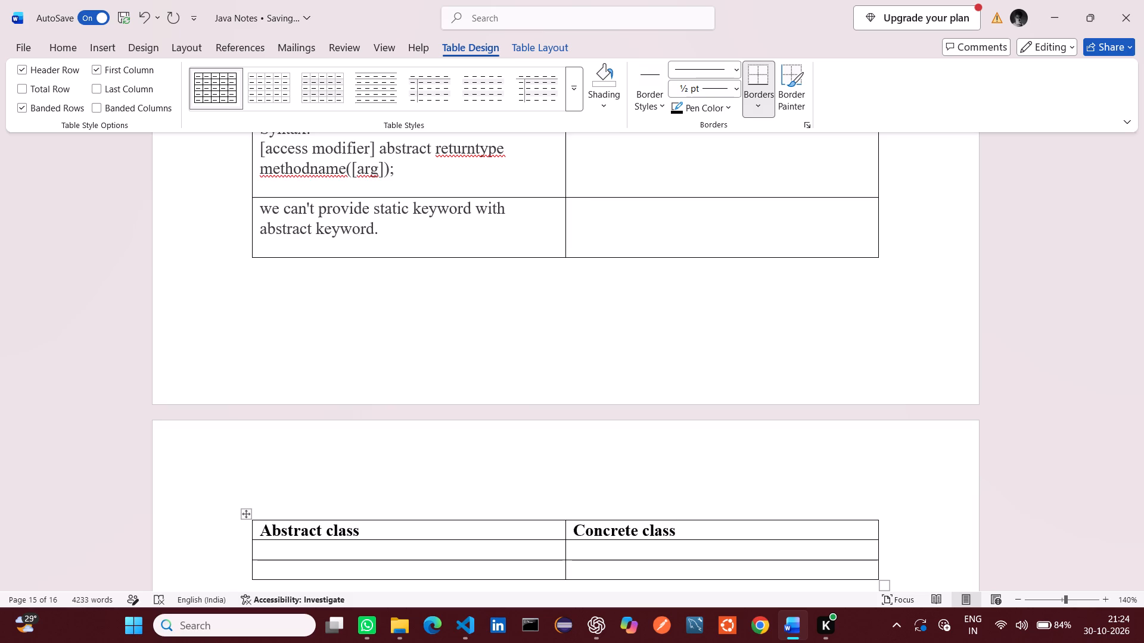
pyautogui.scroll(-1, 666, 480)
pyautogui.click(532, 493)
pyautogui.hotkey('alt', 'Tab')
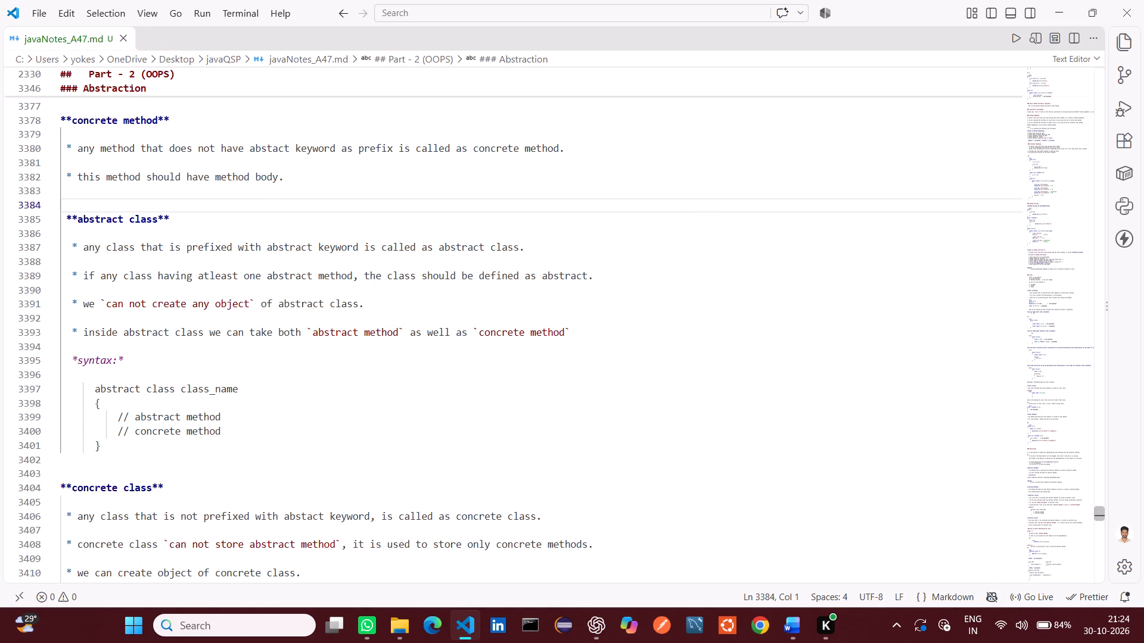
pyautogui.scroll(-1, 194, 407)
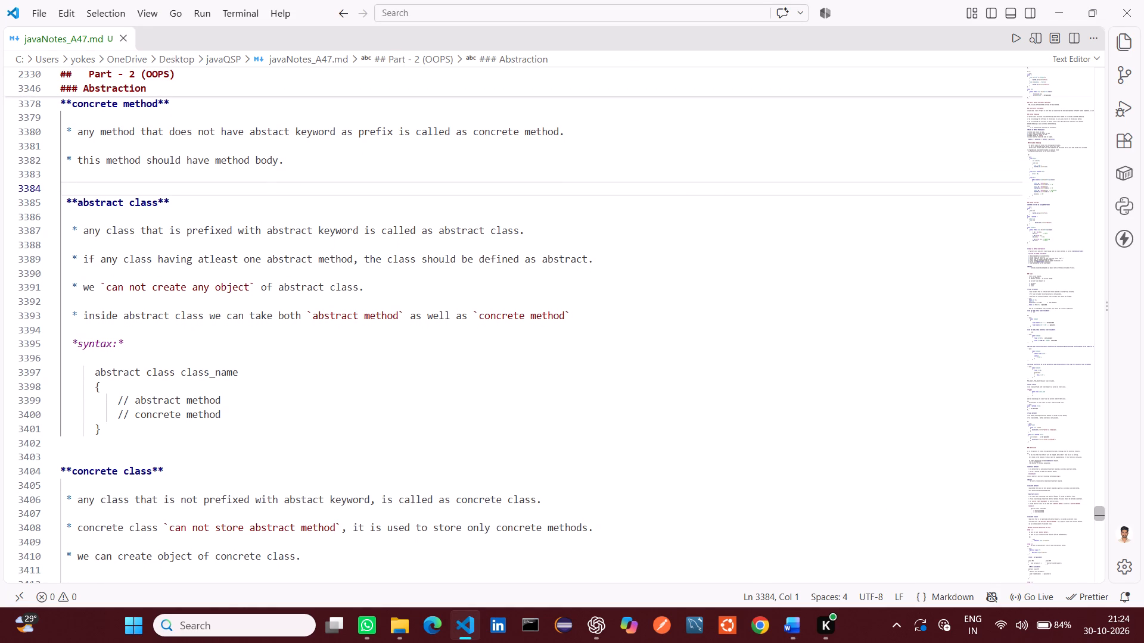
pyautogui.moveTo(84, 235); pyautogui.dragTo(480, 234)
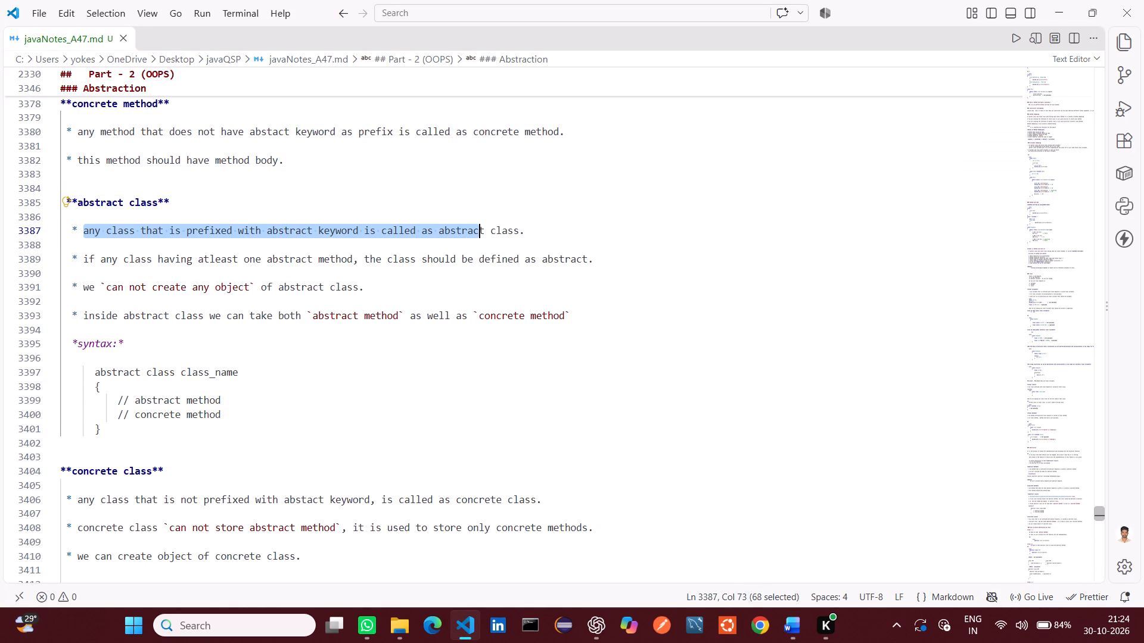
pyautogui.moveTo(480, 234); pyautogui.dragTo(583, 235)
pyautogui.hotkey('ctrl', 'c')
pyautogui.hotkey('alt', 'Tab')
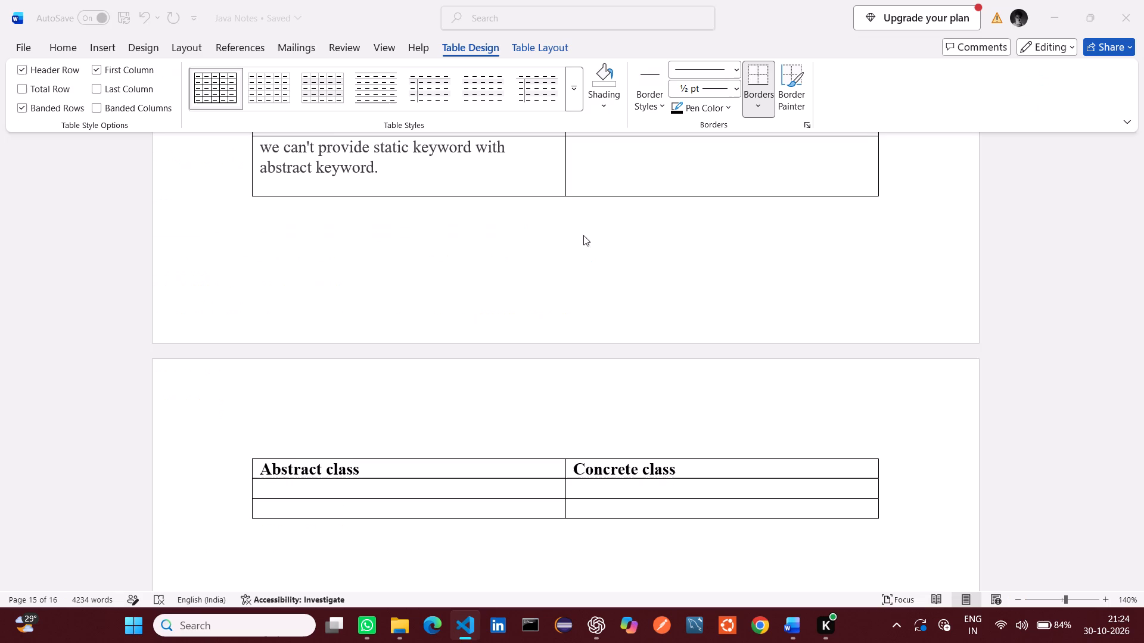
pyautogui.write('---')
pyautogui.hotkey('ctrl', 'v')
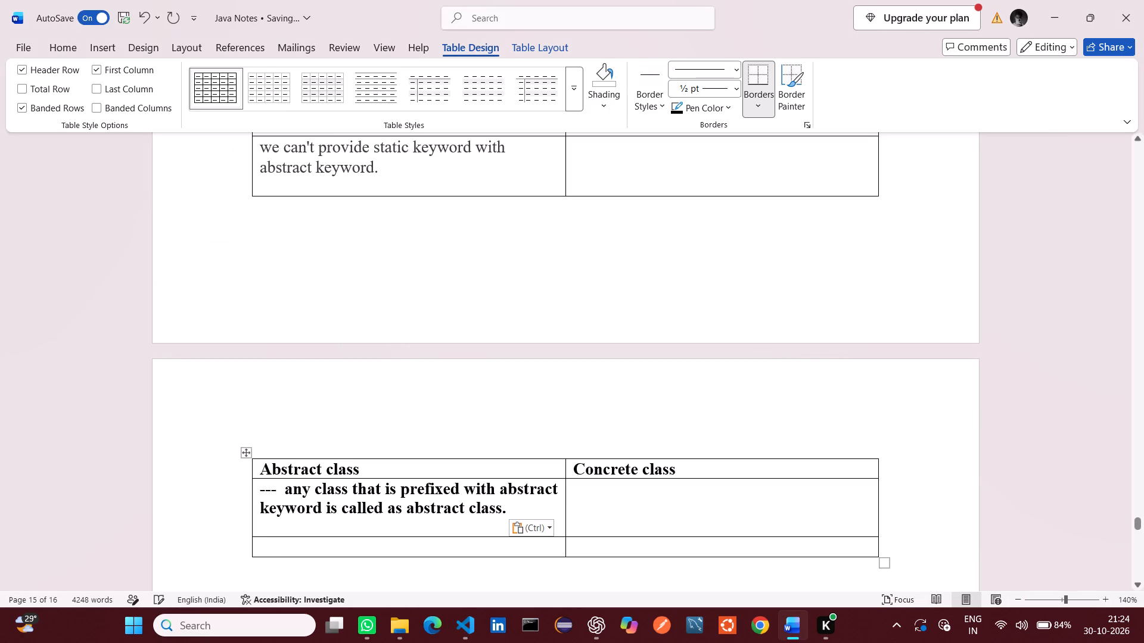
pyautogui.click(284, 494)
pyautogui.press('BackSpace')
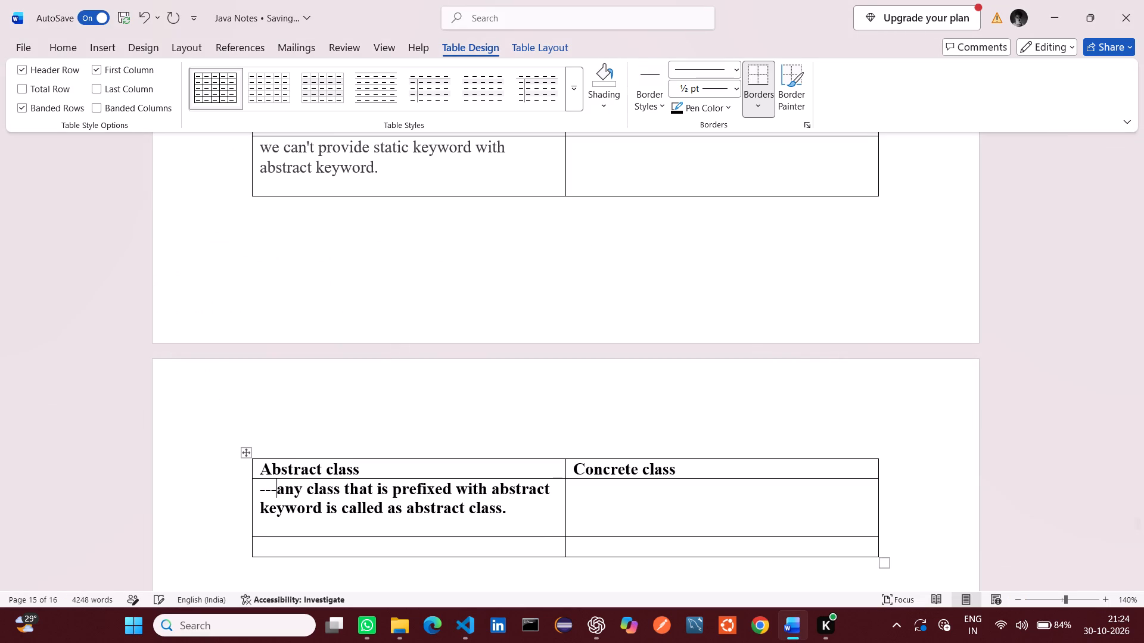
# Remove the bold formatting from the definition text below the "Abstract class" heading.
pyautogui.moveTo(512, 513); pyautogui.dragTo(338, 488)
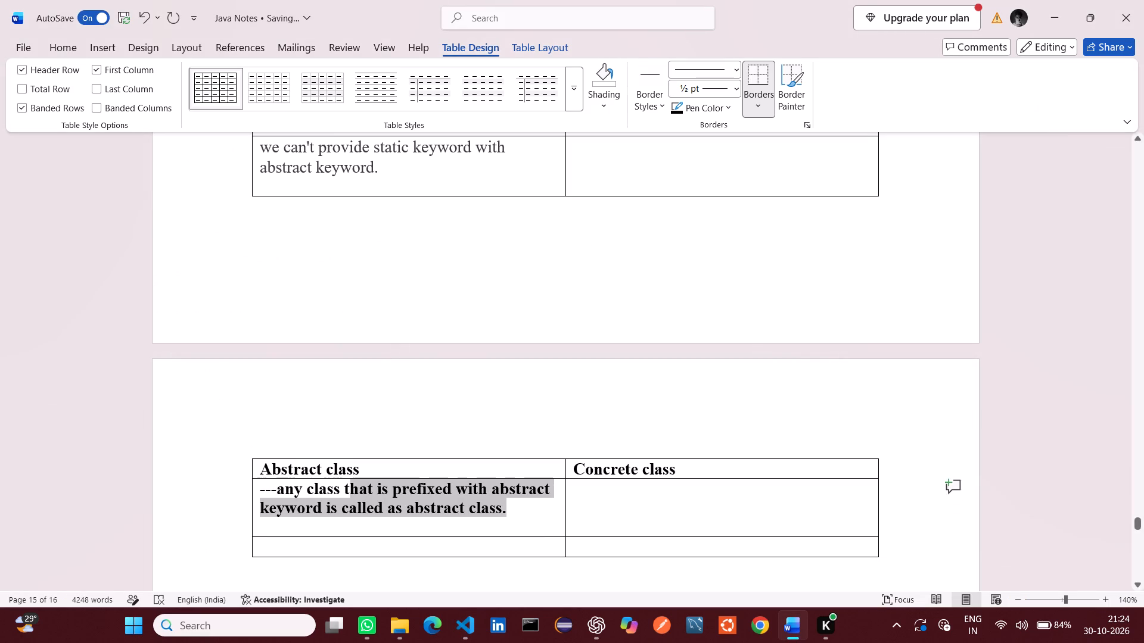
pyautogui.moveTo(338, 488); pyautogui.dragTo(284, 491)
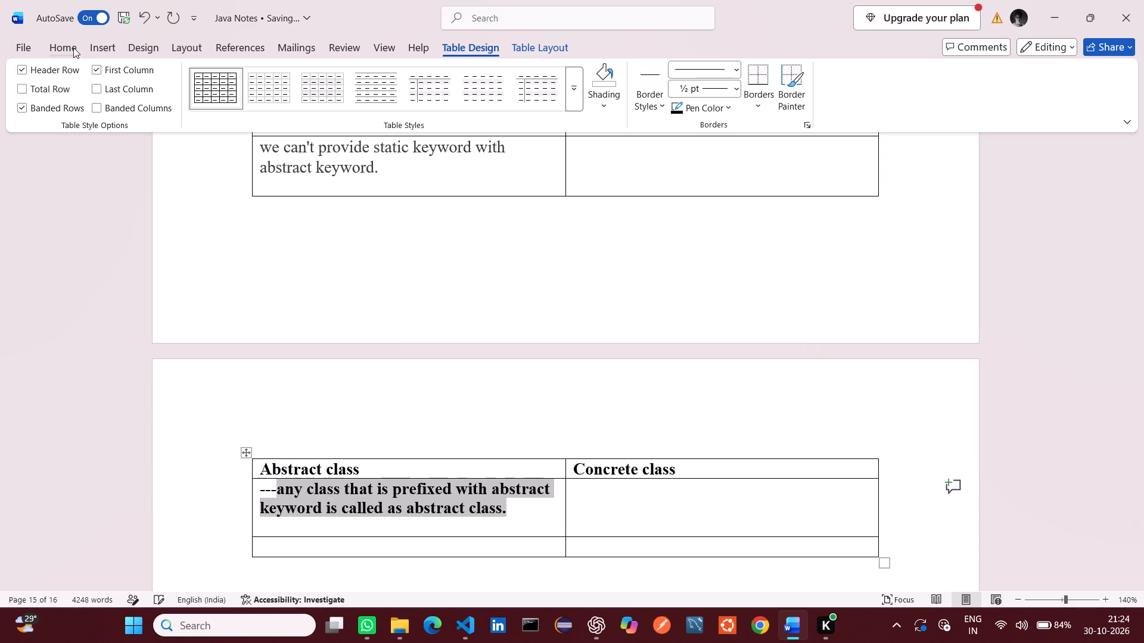
pyautogui.click(73, 48)
pyautogui.click(83, 100)
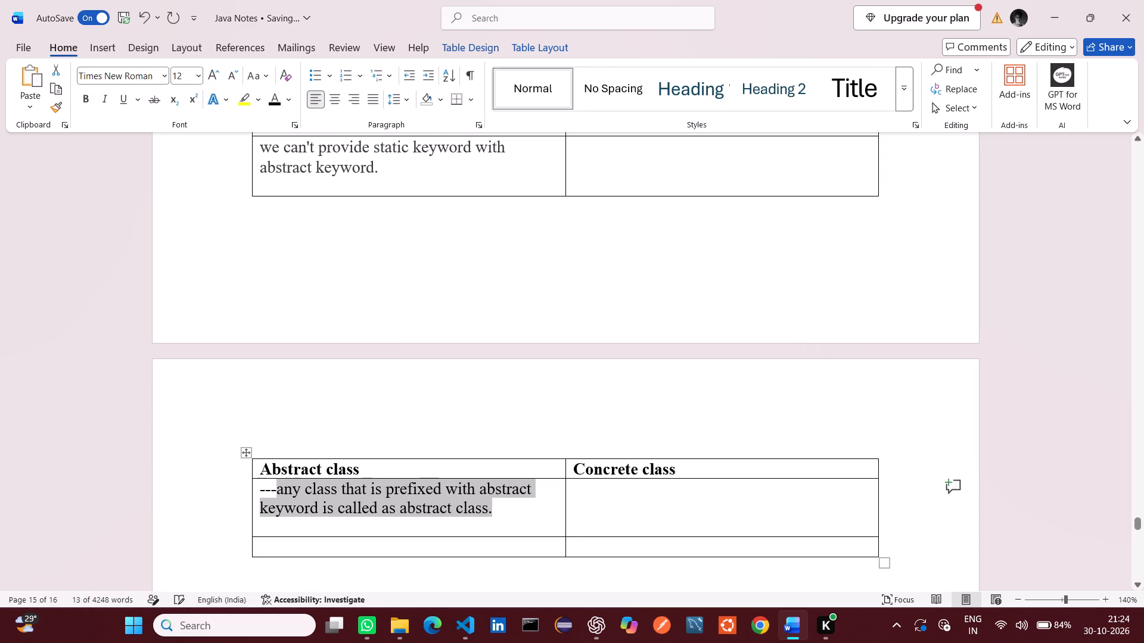
# Copy "if any class having atleast one abstract method, the class should be defined as abstract." from the notes as a new line prefixed with "---".
pyautogui.click(495, 512)
pyautogui.press('Return')
pyautogui.hotkey('alt', 'Tab')
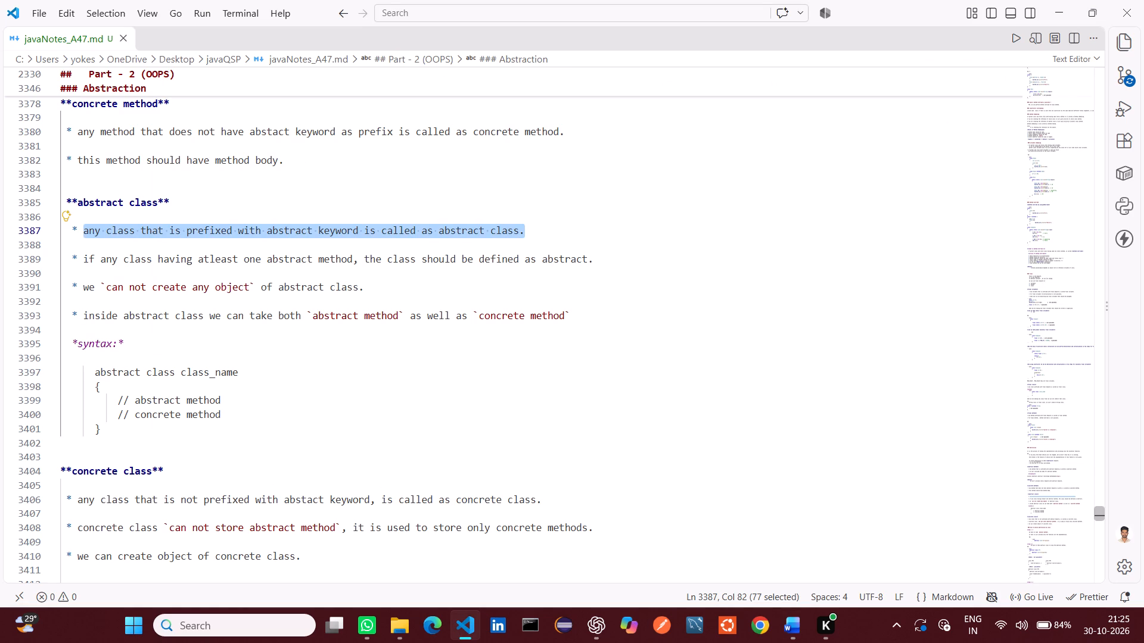
pyautogui.moveTo(83, 261); pyautogui.dragTo(500, 258)
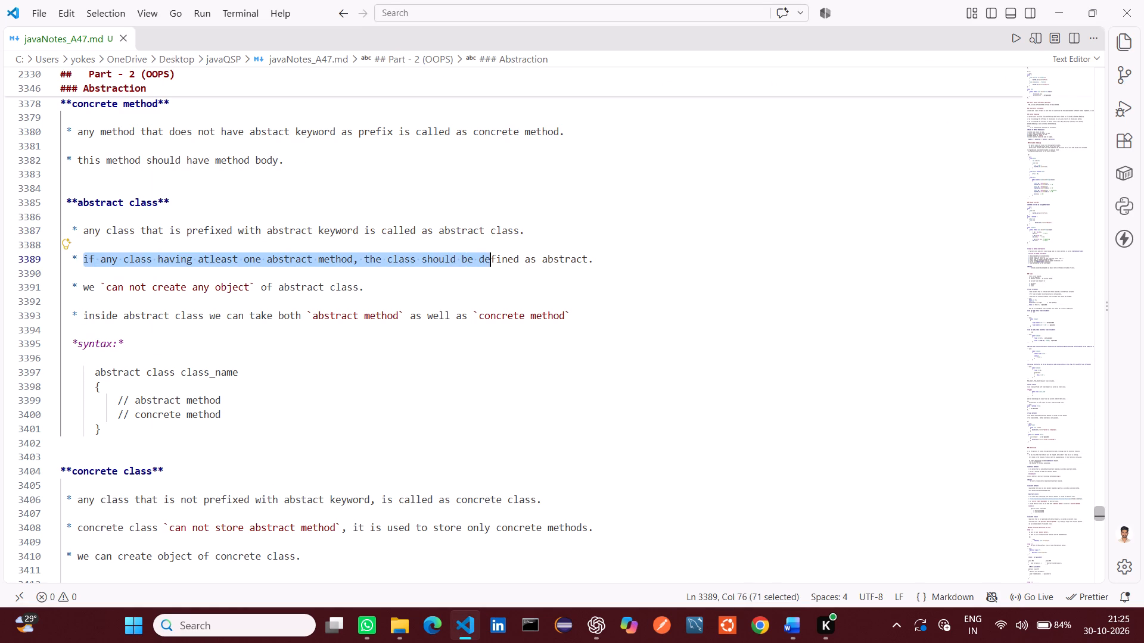
pyautogui.moveTo(500, 258); pyautogui.dragTo(637, 260)
pyautogui.hotkey('ctrl', 'c')
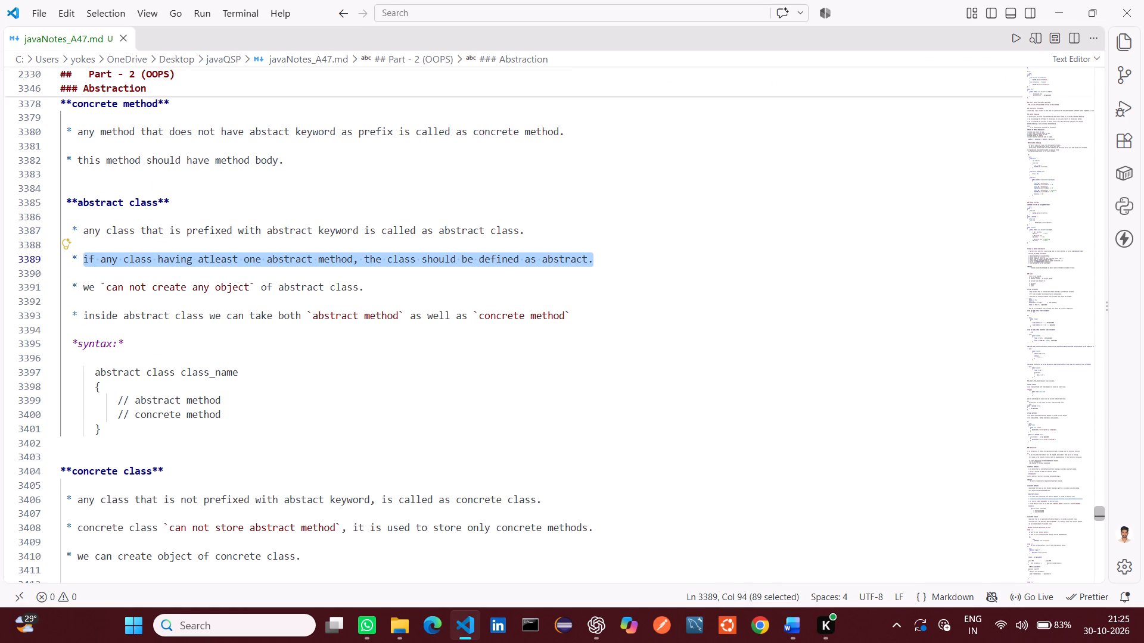
pyautogui.scroll(-2, 637, 260)
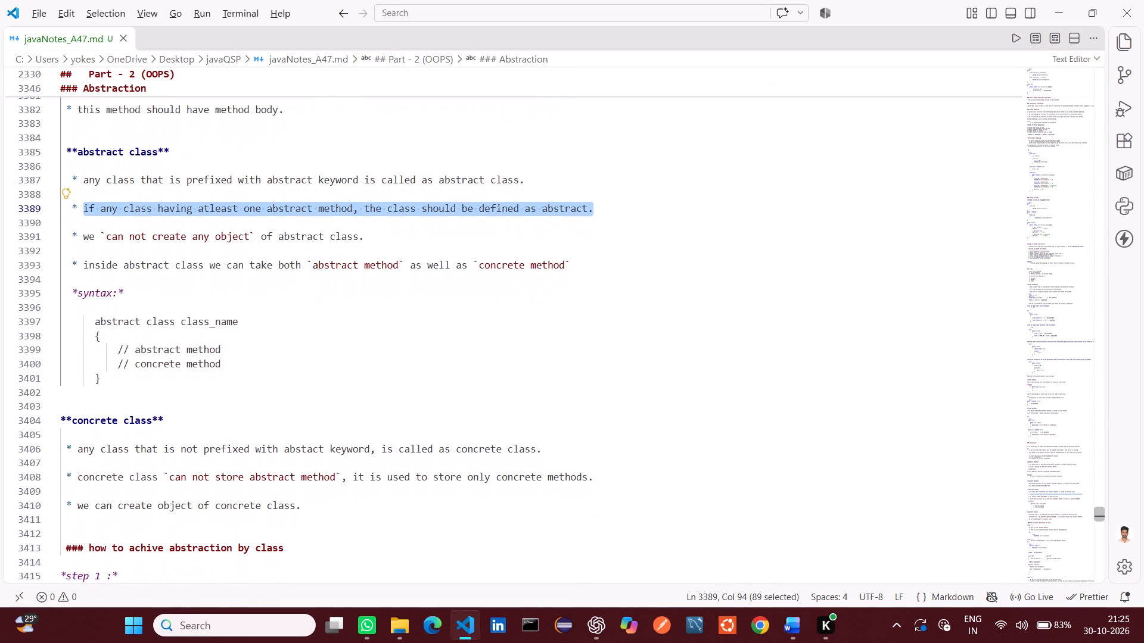
pyautogui.hotkey('alt', 'Tab')
pyautogui.scroll(-1, 488, 469)
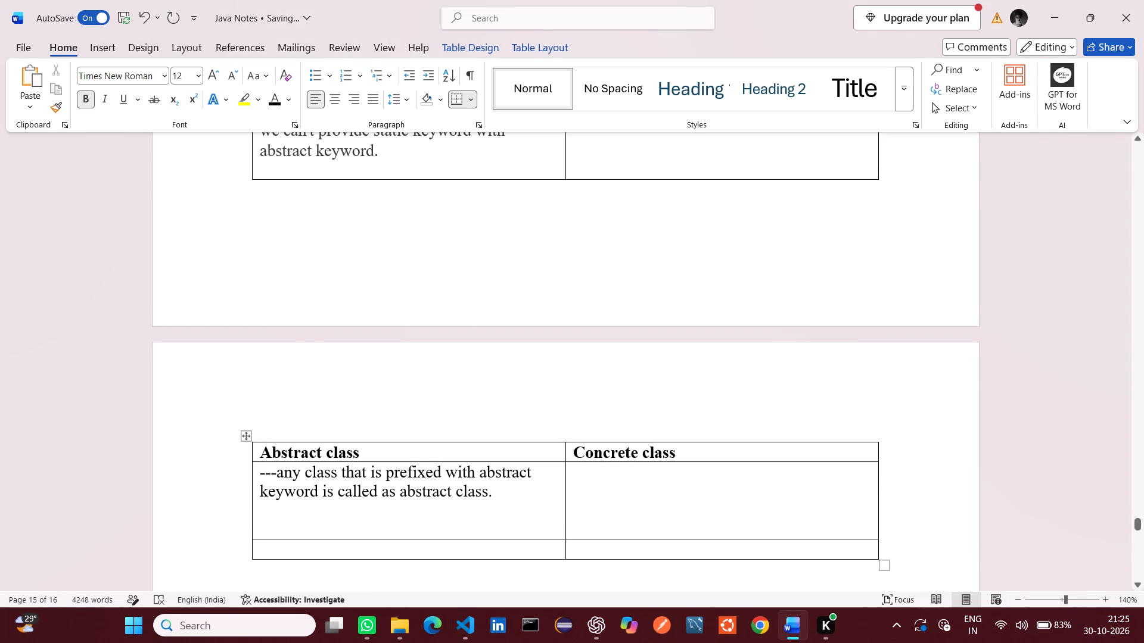
pyautogui.write('---')
pyautogui.hotkey('ctrl', 'v')
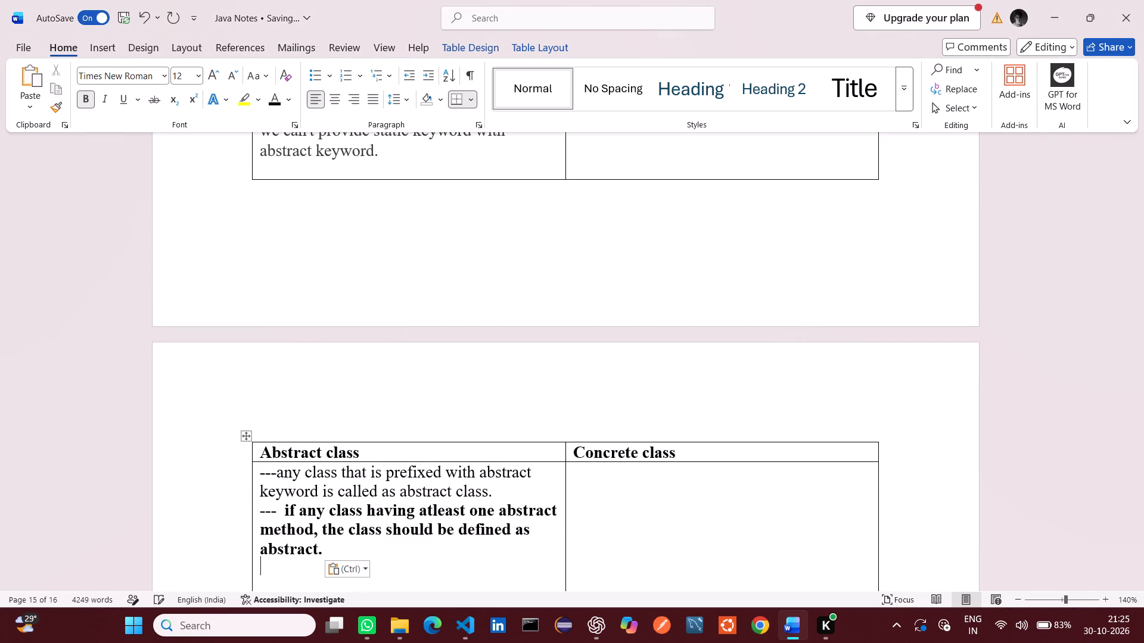
pyautogui.click(336, 561)
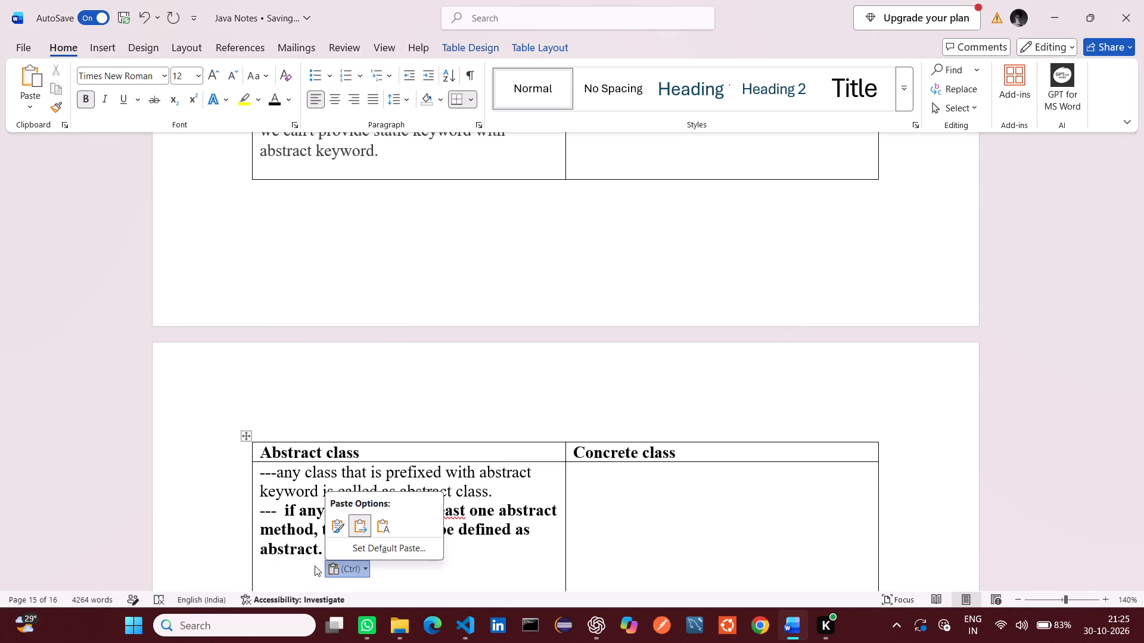
pyautogui.click(310, 567)
# Remove the bold formatting from the second abstract class point and delete the extra space after its "---" prefix.
pyautogui.moveTo(337, 551); pyautogui.dragTo(295, 518)
pyautogui.click(88, 105)
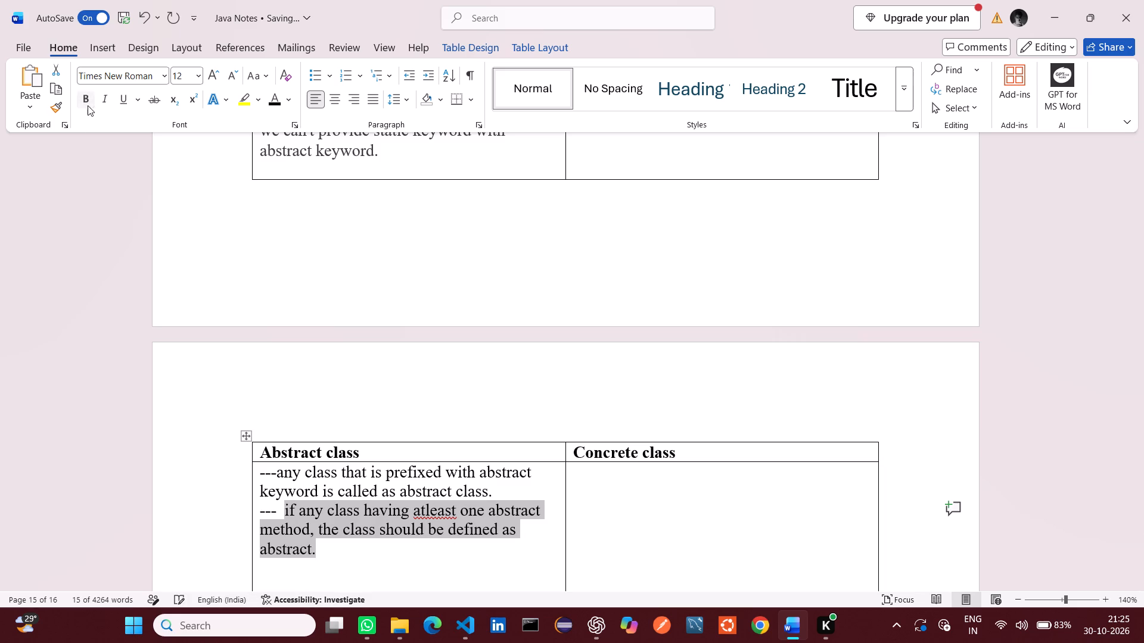
pyautogui.click(282, 511)
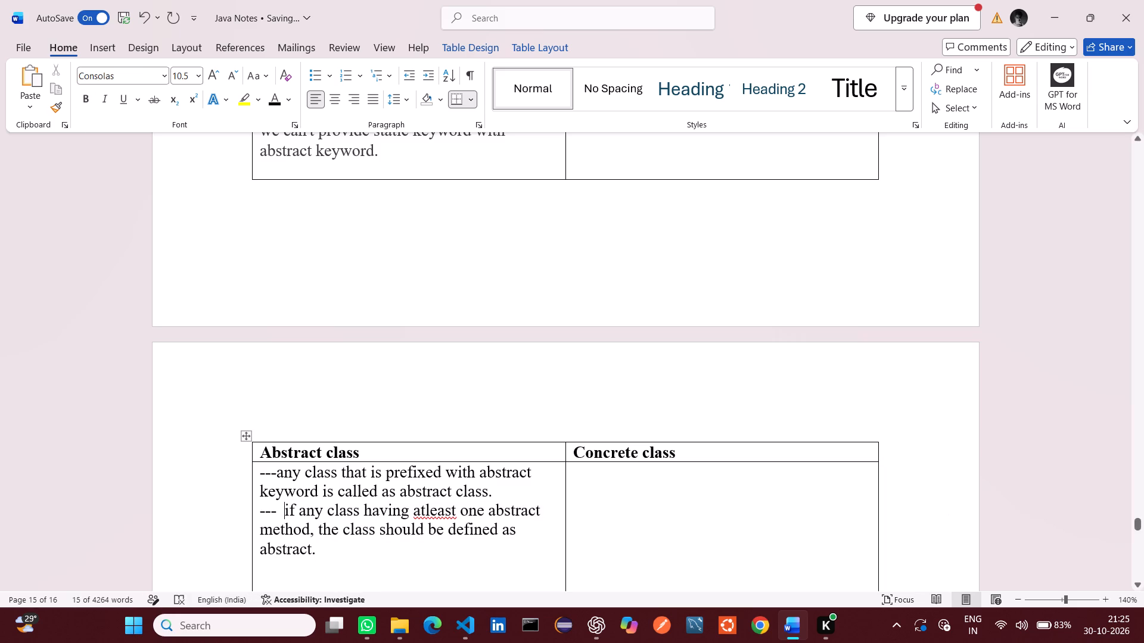
pyautogui.press('BackSpace')
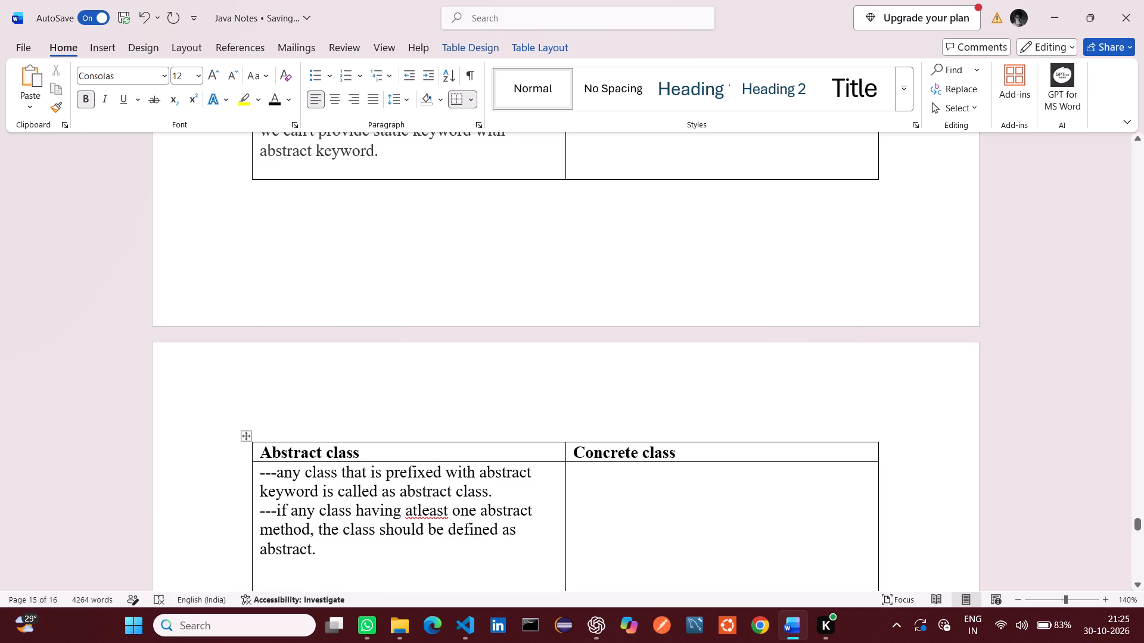
pyautogui.rightClick(426, 512)
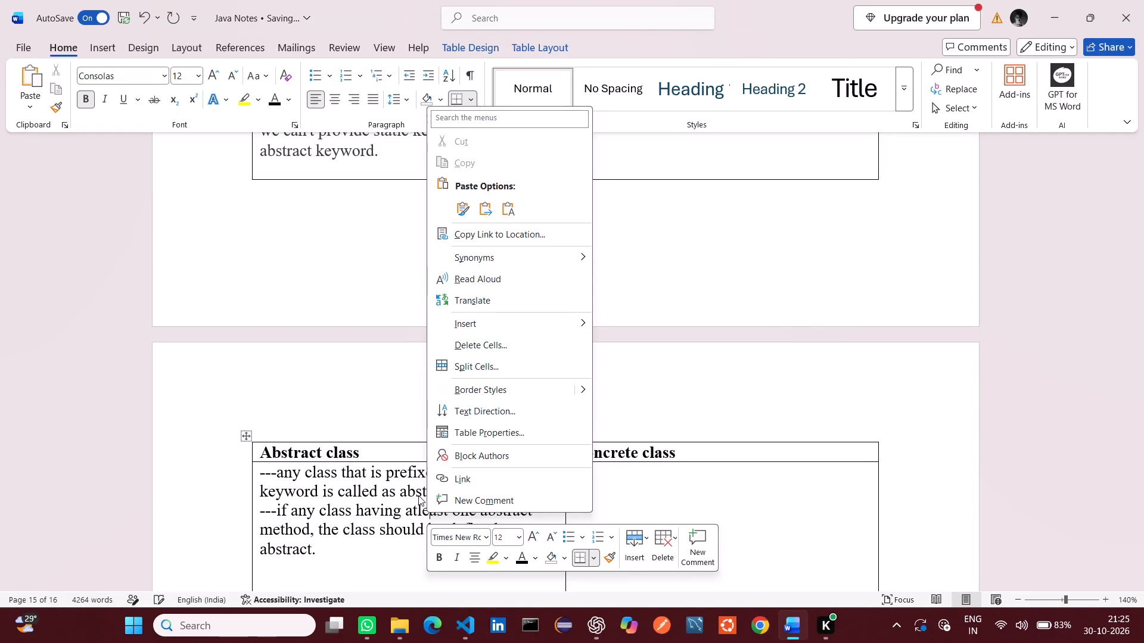
pyautogui.click(419, 502)
# Copy the "can not create any object" and "inside abstract class" points from the notes into the empty last-row cell under "Abstract class".
pyautogui.scroll(-1, 424, 510)
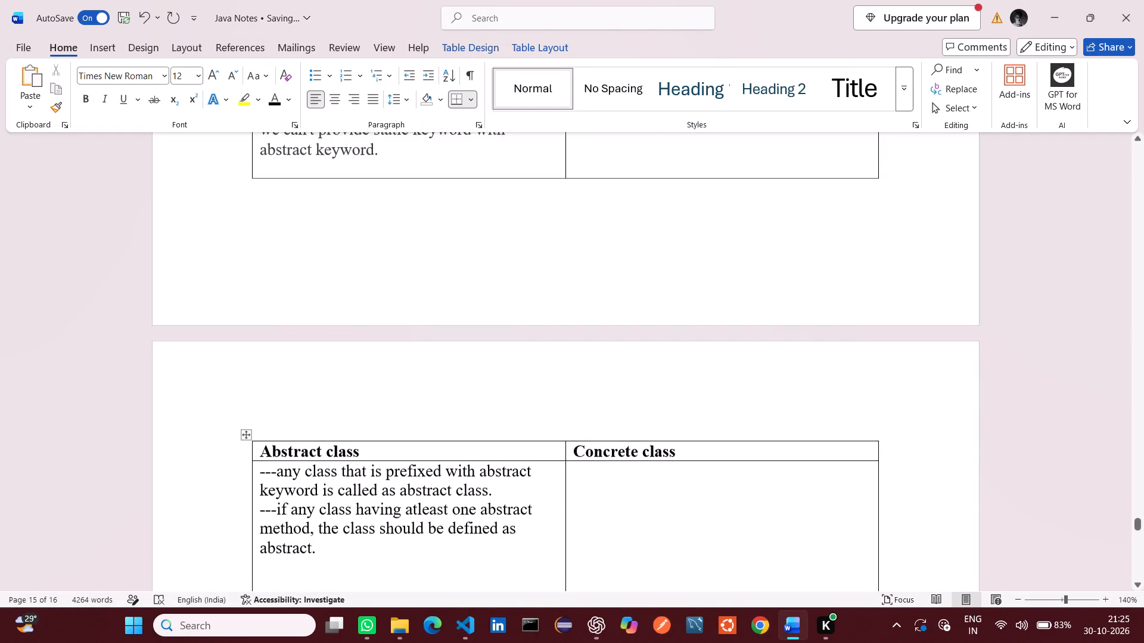
pyautogui.scroll(-1, 424, 510)
pyautogui.hotkey('alt', 'Tab')
pyautogui.click(307, 355)
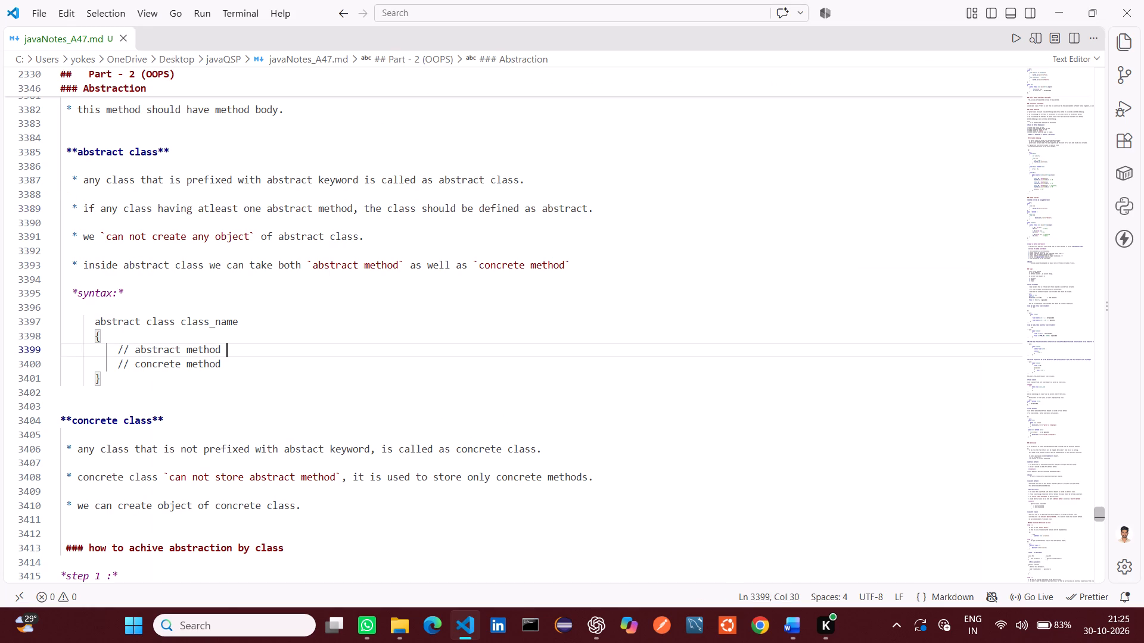
pyautogui.moveTo(83, 240); pyautogui.dragTo(166, 243)
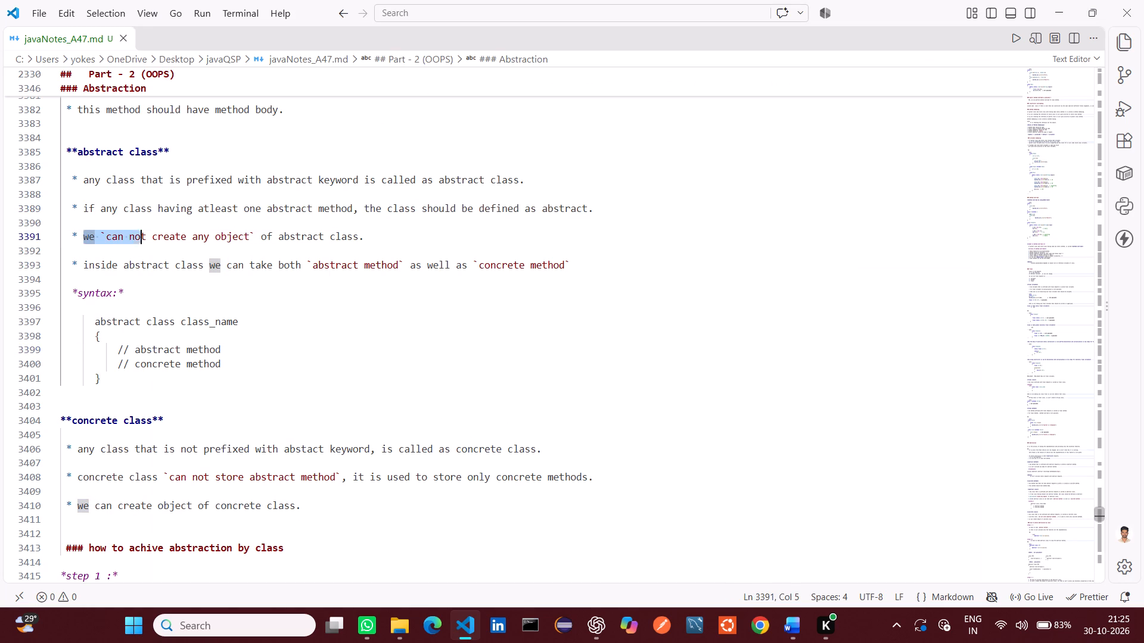
pyautogui.moveTo(166, 243); pyautogui.dragTo(365, 239)
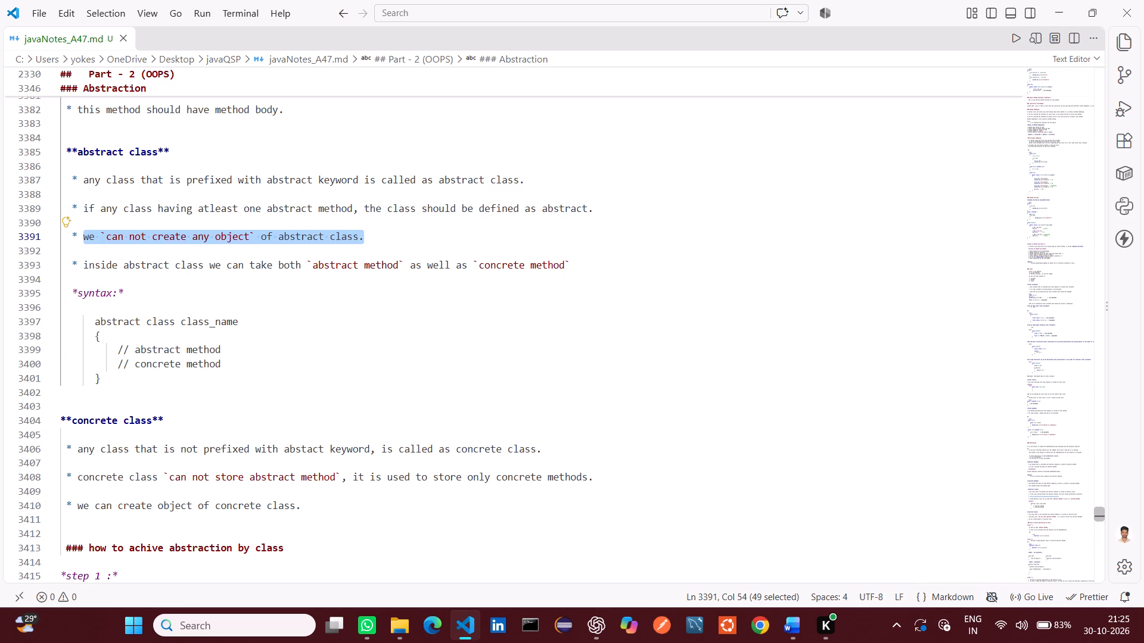
pyautogui.moveTo(573, 263); pyautogui.dragTo(150, 244)
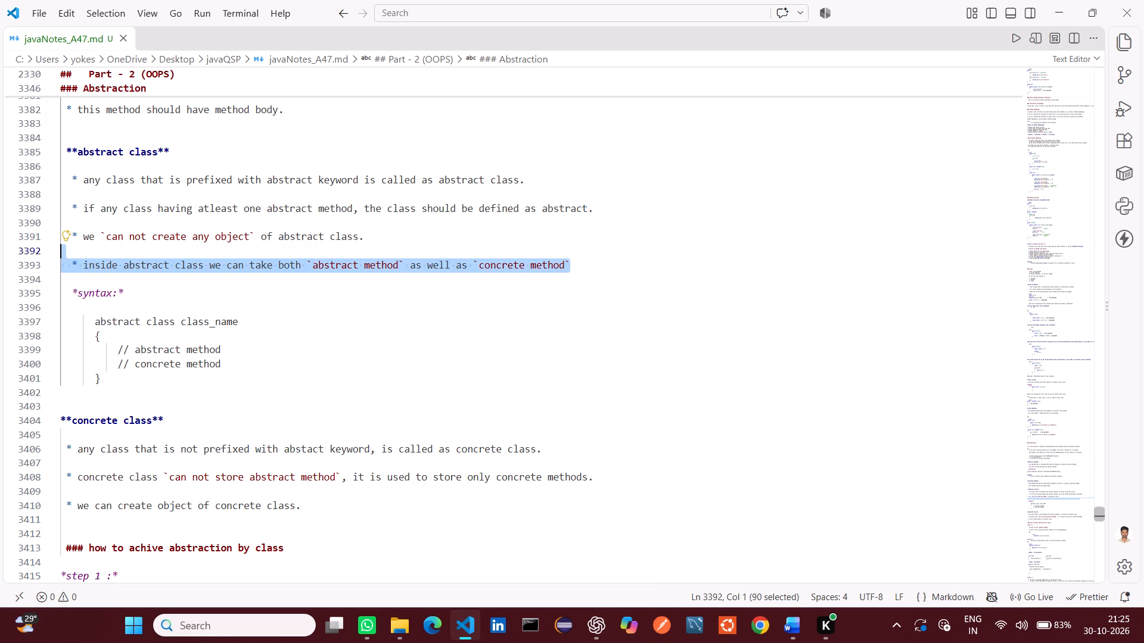
pyautogui.moveTo(150, 244); pyautogui.dragTo(85, 235)
pyautogui.hotkey('ctrl', 'c')
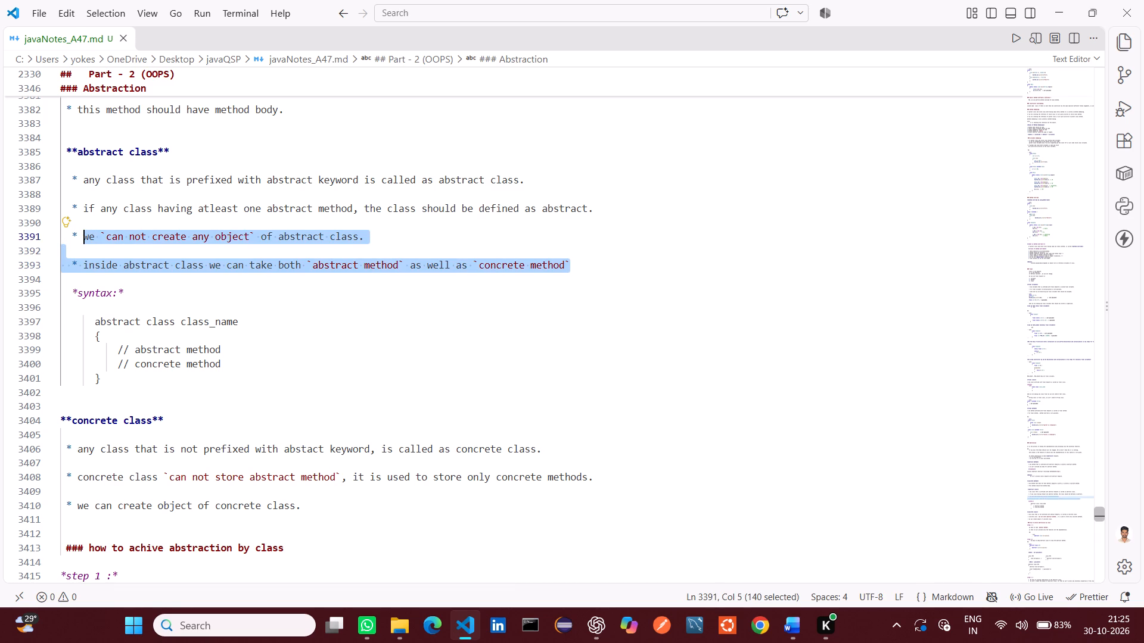
pyautogui.hotkey('alt', 'Tab')
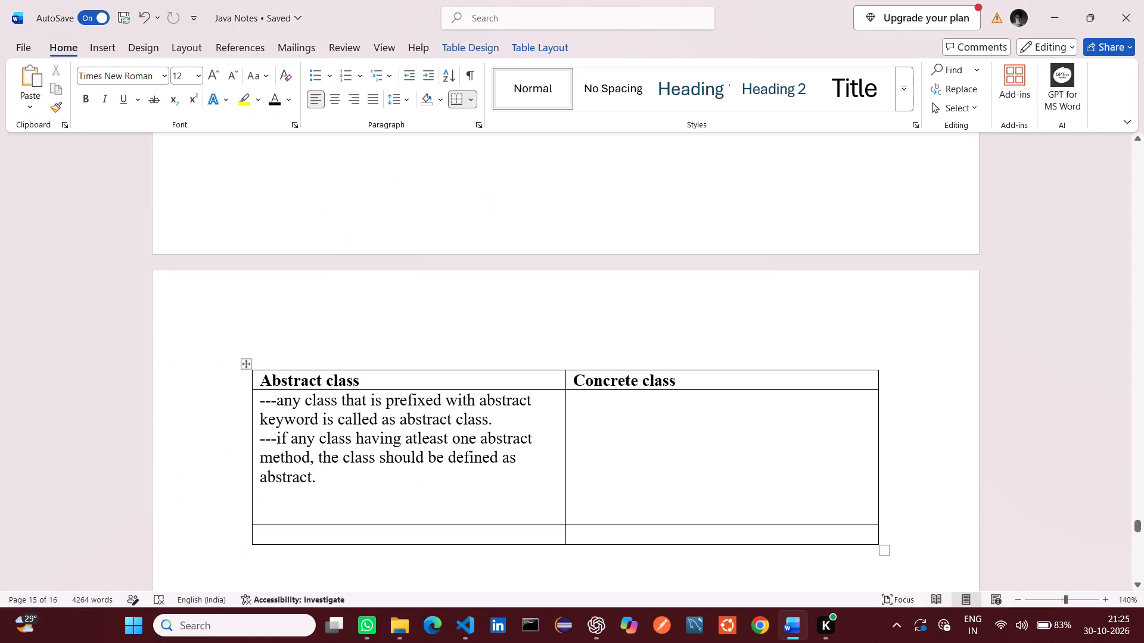
pyautogui.click(310, 539)
pyautogui.hotkey('ctrl', 'v')
# Remove the asterisk, leading spaces and blank line before "inside abstract class we can take both" in the pasted text.
pyautogui.scroll(-1, 310, 539)
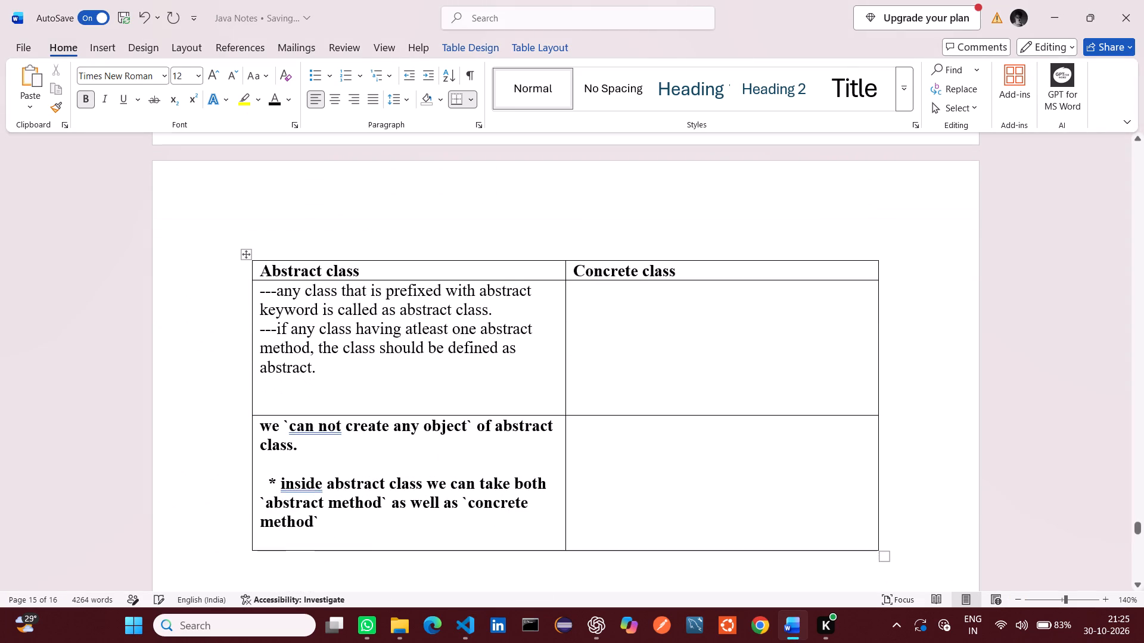
pyautogui.scroll(-1, 310, 539)
pyautogui.click(278, 430)
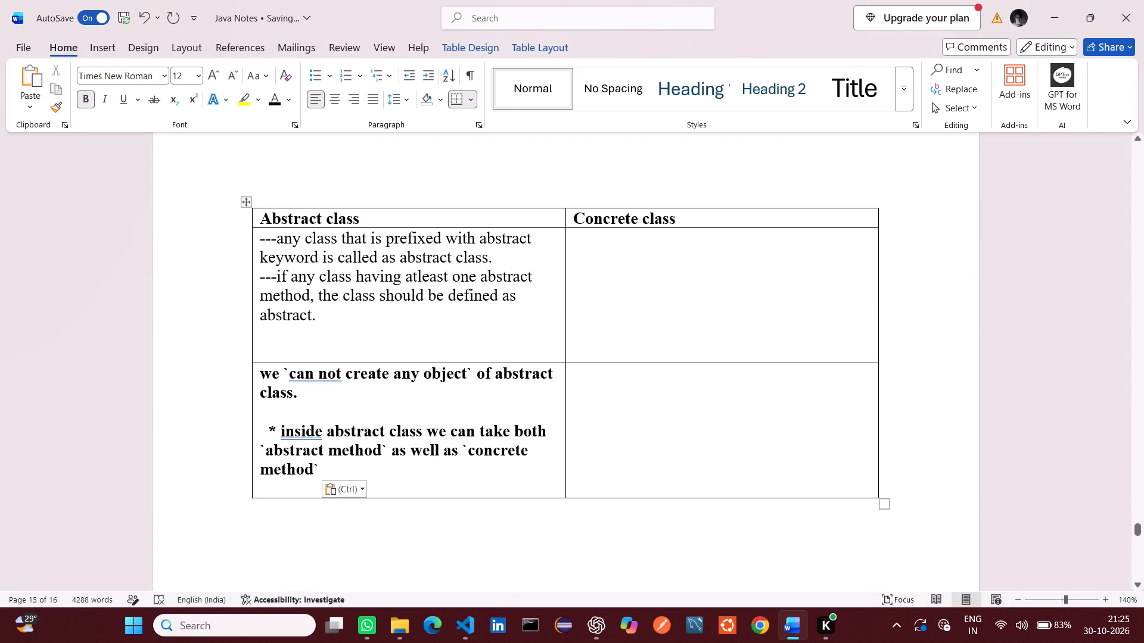
pyautogui.press('BackSpace')
pyautogui.press('BackSpace')
pyautogui.press('Right')
pyautogui.press('BackSpace')
pyautogui.press('BackSpace')
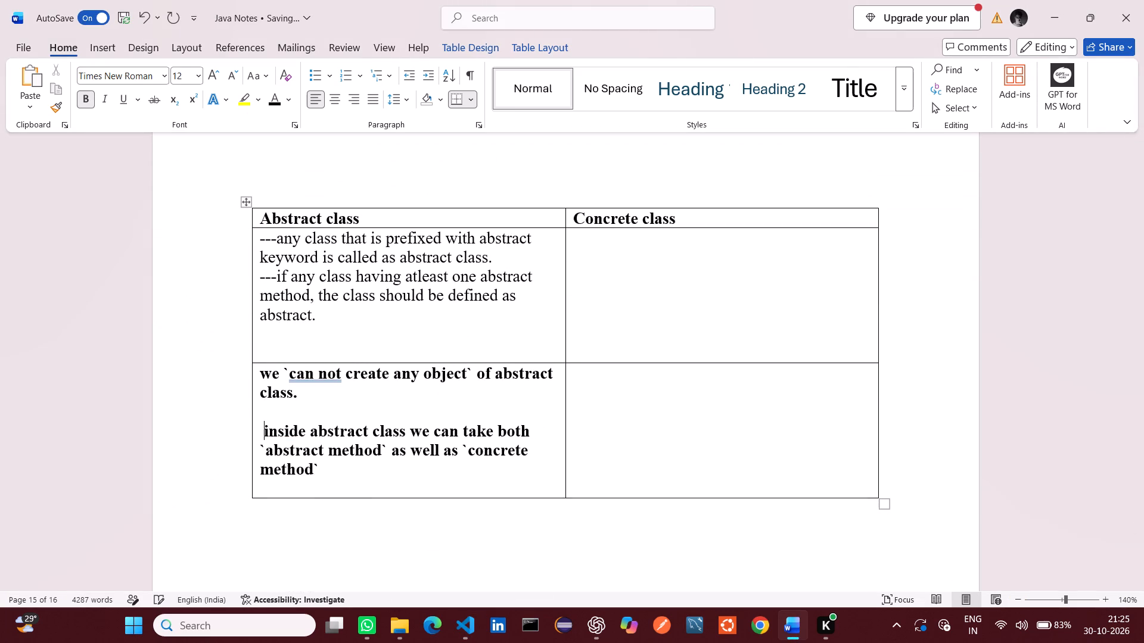
pyautogui.press('BackSpace')
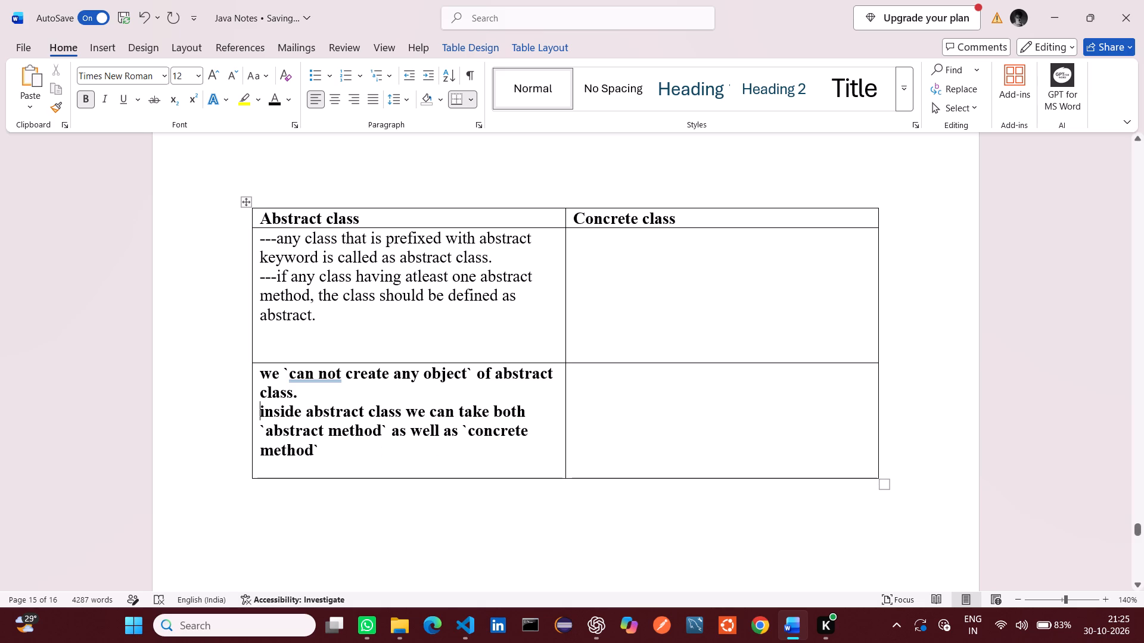
# Prefix both points in the last-row abstract class cell with "---".
pyautogui.click(261, 372)
pyautogui.write('---')
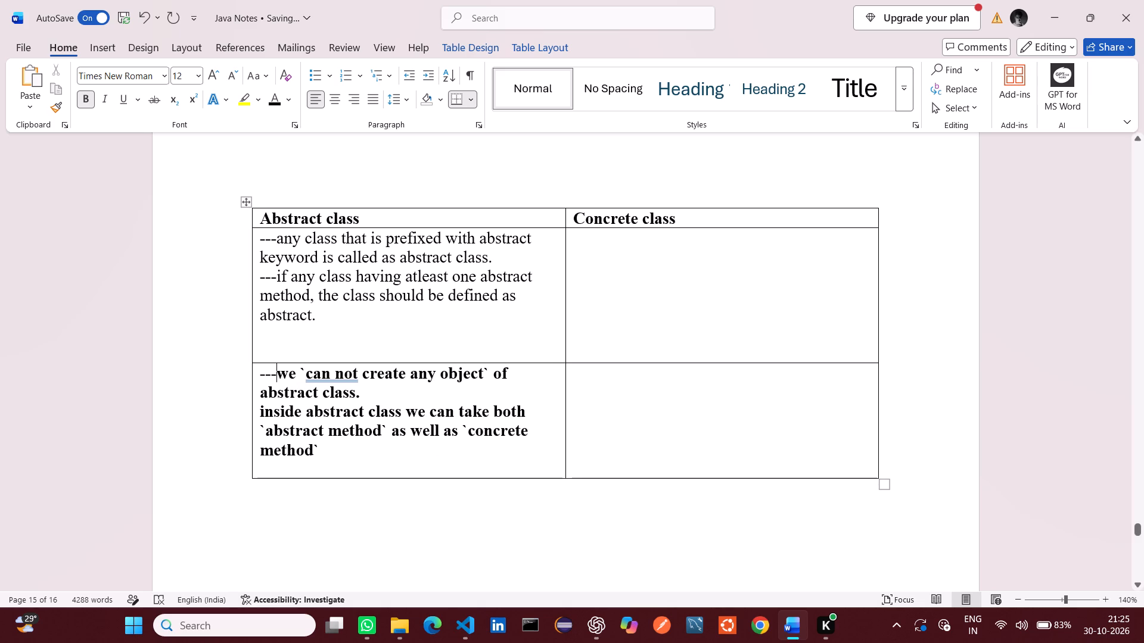
pyautogui.click(260, 409)
pyautogui.write('---')
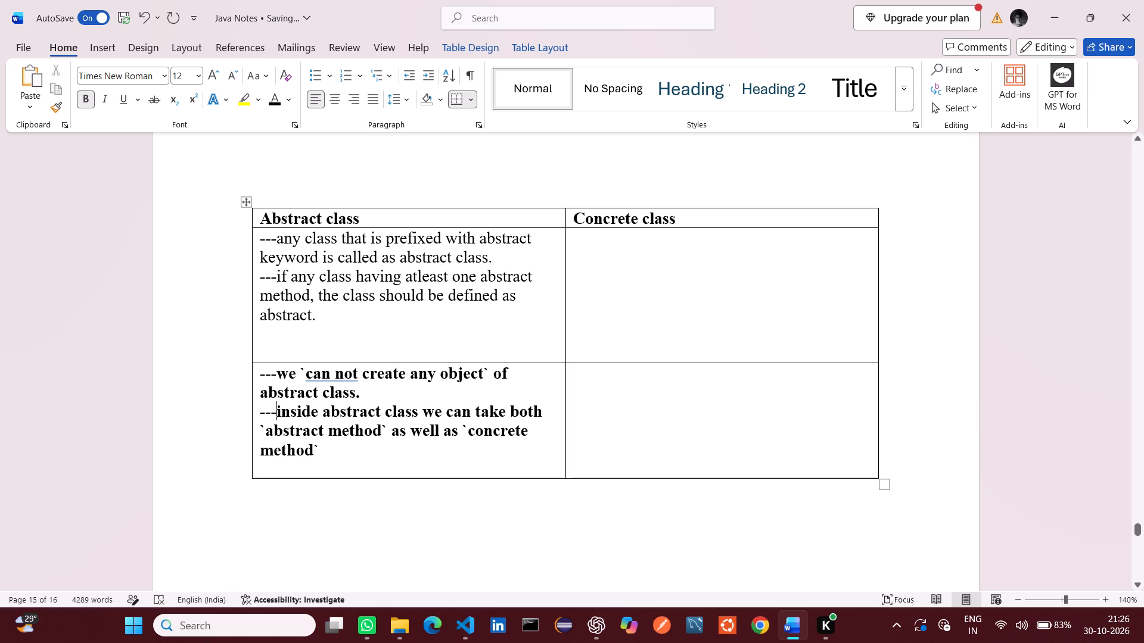
# Change "can not" to "cannot" and delete the backticks around "cannot create any object" in the first point.
pyautogui.click(333, 376)
pyautogui.press('BackSpace')
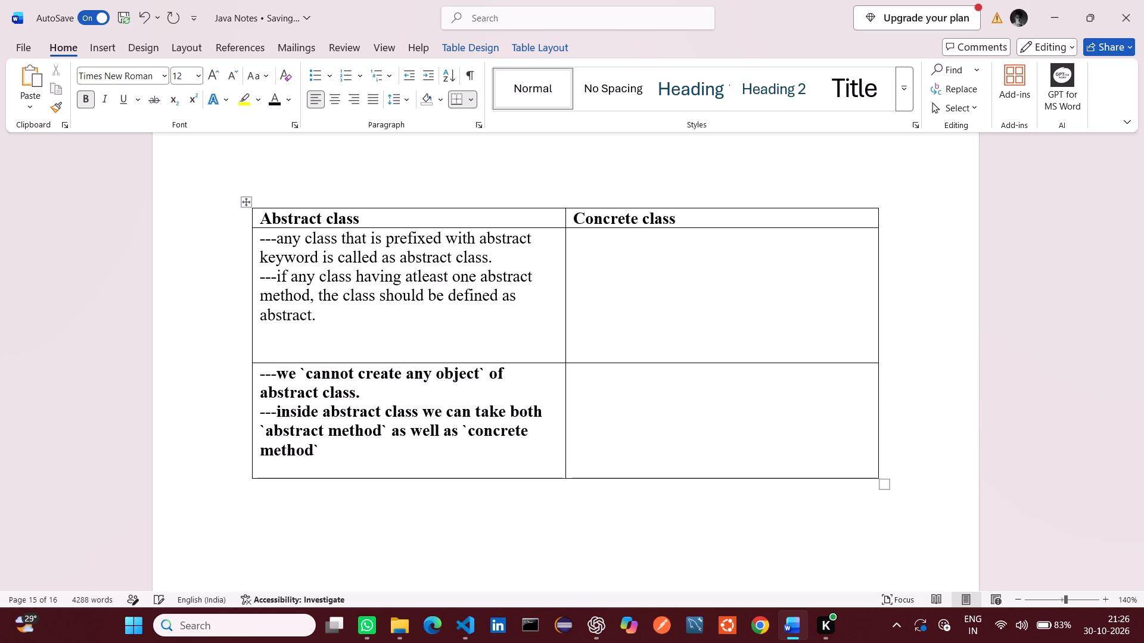
pyautogui.click(308, 372)
pyautogui.press('BackSpace')
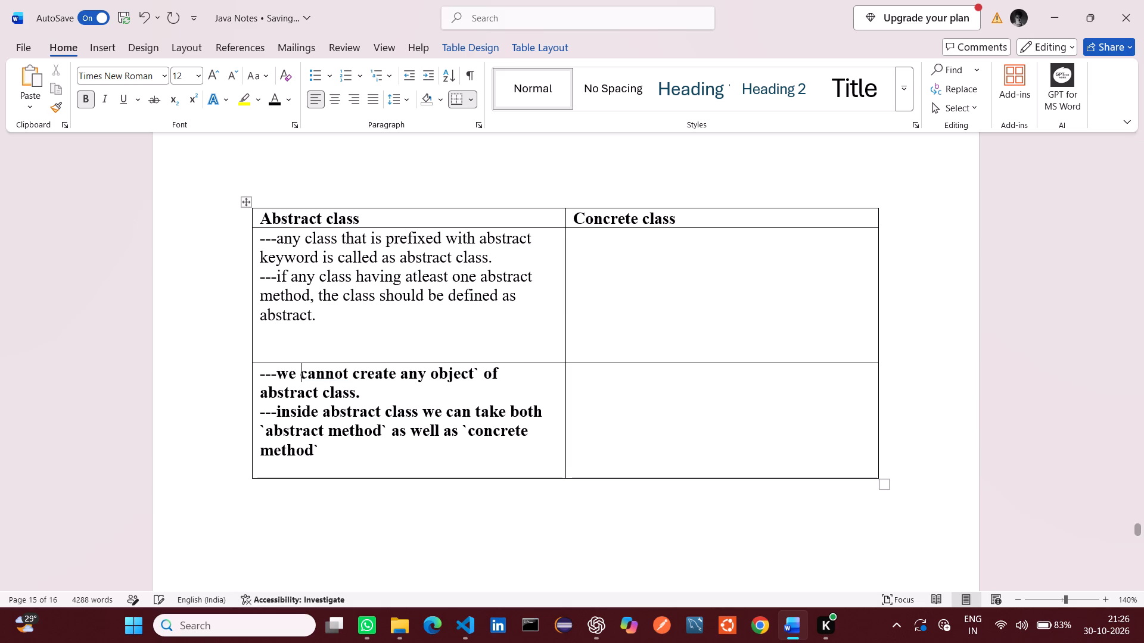
pyautogui.press('Right')
pyautogui.press('Right')
pyautogui.press('Right')
pyautogui.press('Right')
pyautogui.press('Right')
pyautogui.press('Right')
pyautogui.press('Right')
pyautogui.press('Right')
pyautogui.press('Right')
pyautogui.press('Right')
pyautogui.press('Right')
pyautogui.press('Right')
pyautogui.press('Right')
pyautogui.press('Right')
pyautogui.press('Right')
pyautogui.press('Right')
pyautogui.press('Right')
pyautogui.press('Right')
pyautogui.press('Right')
pyautogui.press('Right')
pyautogui.press('BackSpace')
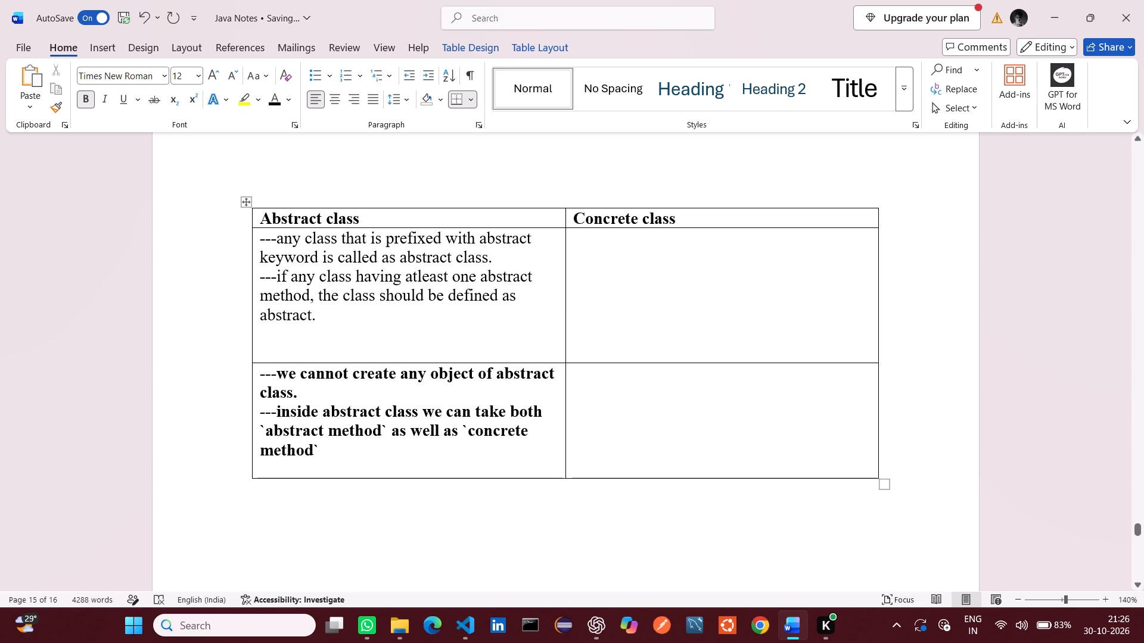
# Delete the backticks around "abstract method" and "concrete method" in the "inside abstract class" point.
pyautogui.click(267, 430)
pyautogui.press('BackSpace')
pyautogui.press('Right')
pyautogui.press('Right')
pyautogui.press('Right')
pyautogui.press('Right')
pyautogui.press('Right')
pyautogui.press('Right')
pyautogui.press('Right')
pyautogui.press('Right')
pyautogui.press('Right')
pyautogui.press('Right')
pyautogui.press('Right')
pyautogui.press('Right')
pyautogui.press('Right')
pyautogui.press('Right')
pyautogui.press('Right')
pyautogui.press('Right')
pyautogui.press('Right')
pyautogui.press('Right')
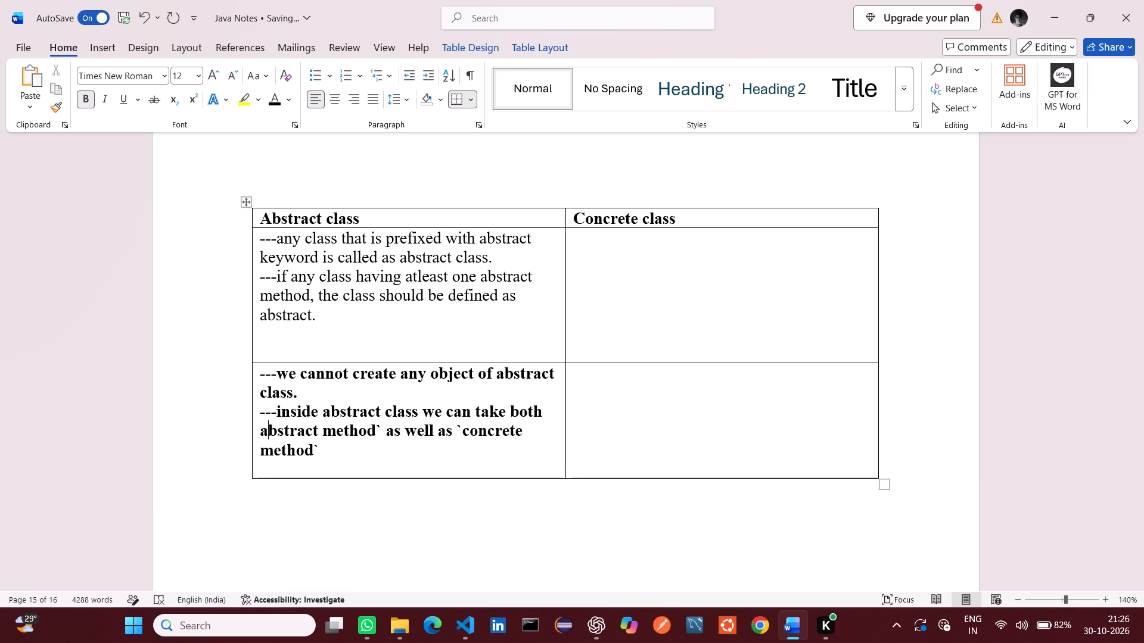
pyautogui.press('Left')
pyautogui.press('Left')
pyautogui.press('BackSpace')
pyautogui.press('Right')
pyautogui.press('Right')
pyautogui.press('Right')
pyautogui.press('Right')
pyautogui.press('Right')
pyautogui.press('Right')
pyautogui.press('Right')
pyautogui.press('Right')
pyautogui.press('Right')
pyautogui.press('Right')
pyautogui.press('Right')
pyautogui.press('Right')
pyautogui.press('Right')
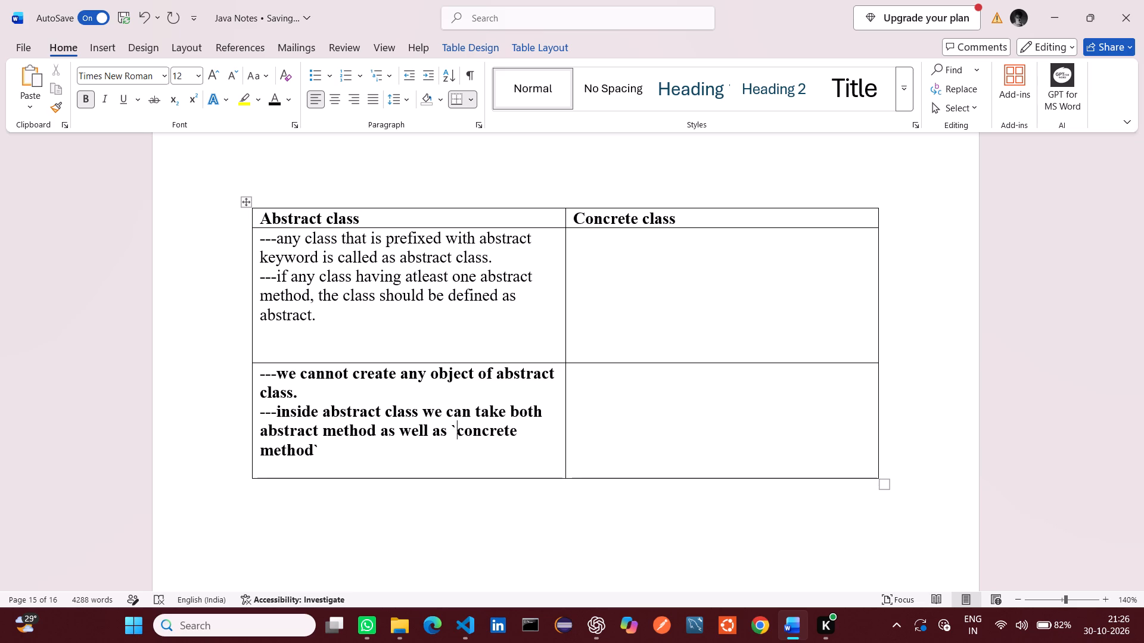
pyautogui.press('BackSpace')
pyautogui.press('Down')
pyautogui.press('Up')
pyautogui.press('Down')
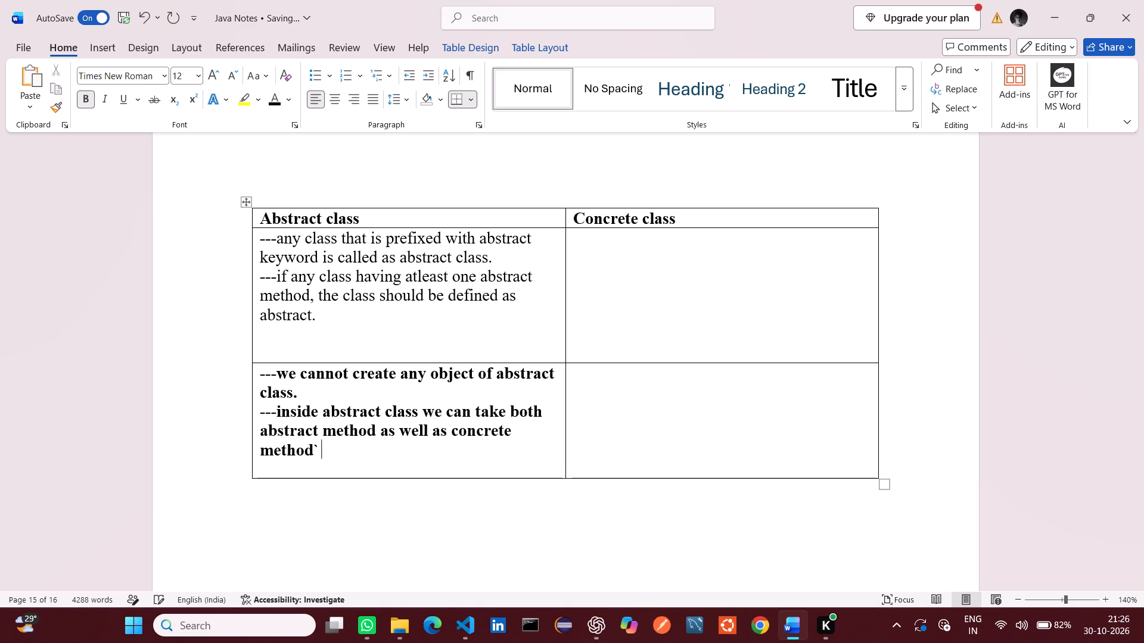
pyautogui.press('BackSpace')
# Remove the bold formatting from both points in the last-row abstract class cell.
pyautogui.tripleClick(319, 450)
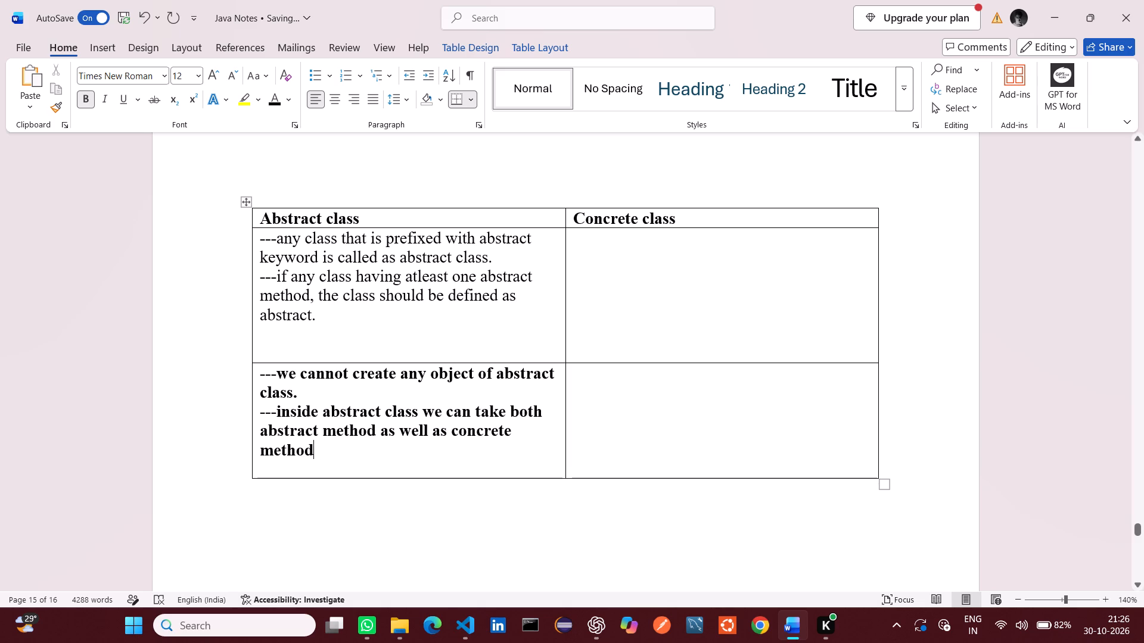
pyautogui.click(328, 457)
pyautogui.moveTo(328, 457); pyautogui.dragTo(272, 373)
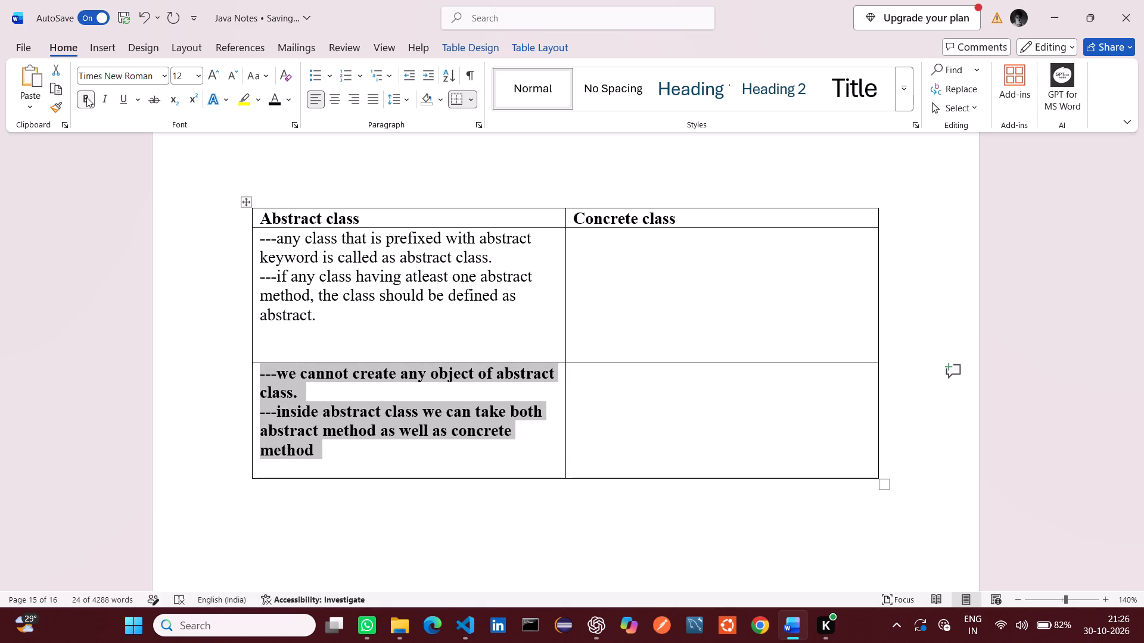
pyautogui.click(86, 97)
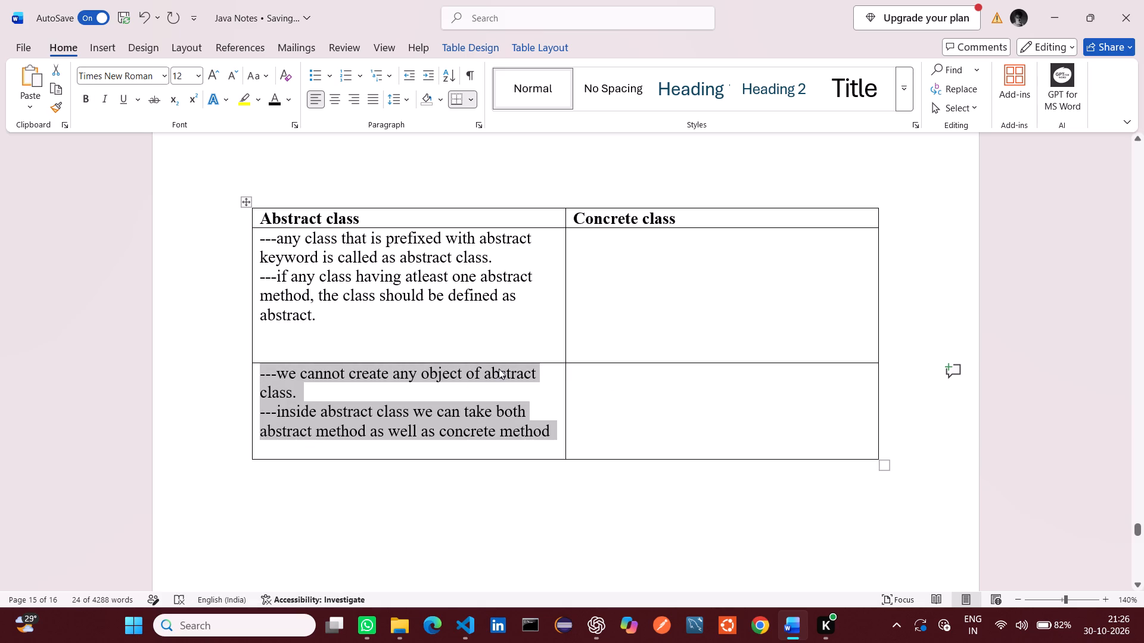
pyautogui.click(509, 339)
# Copy the notes' "any class that is not prefixed with abstact keyword" definition under "Concrete class", prefixed with "---" without extra spaces.
pyautogui.hotkey('alt', 'Tab')
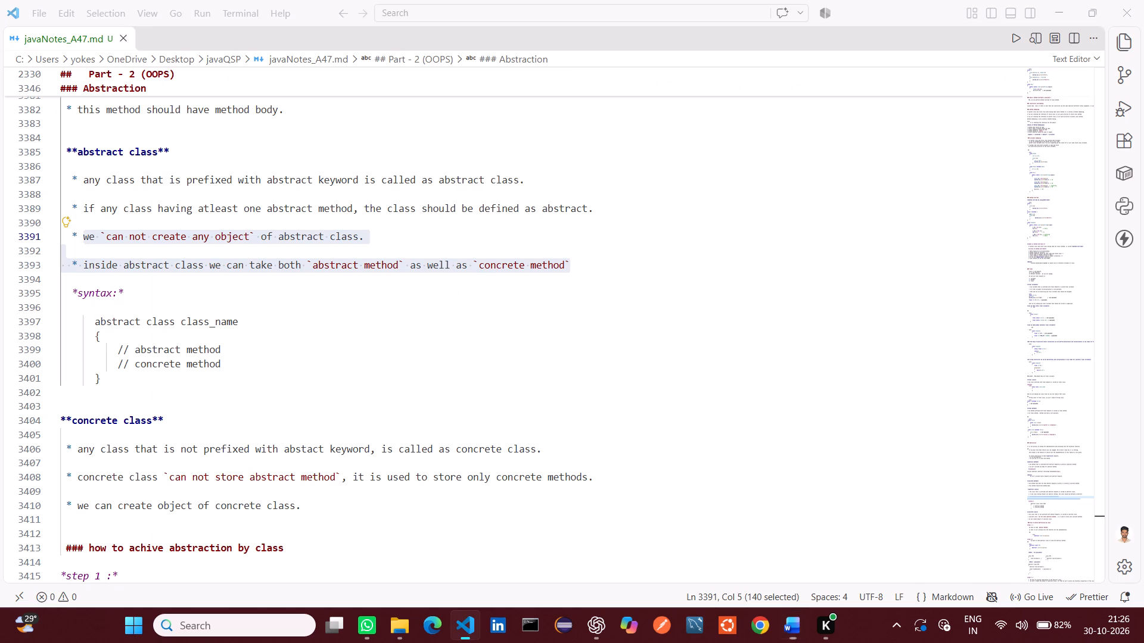
pyautogui.click(358, 324)
pyautogui.scroll(-1, 358, 324)
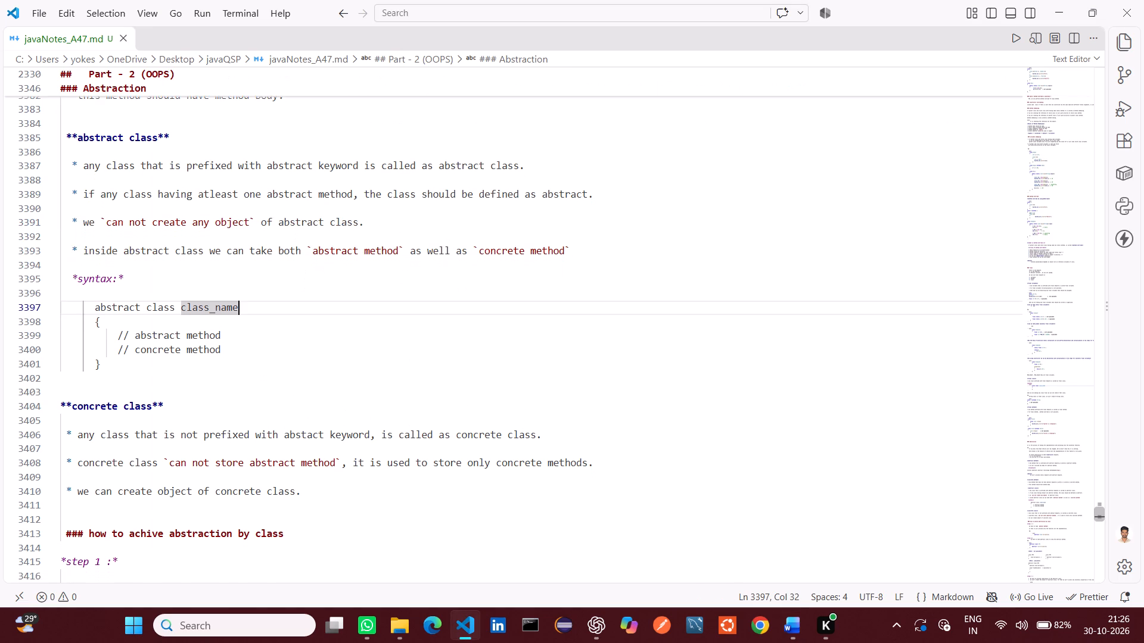
pyautogui.scroll(-2, 358, 324)
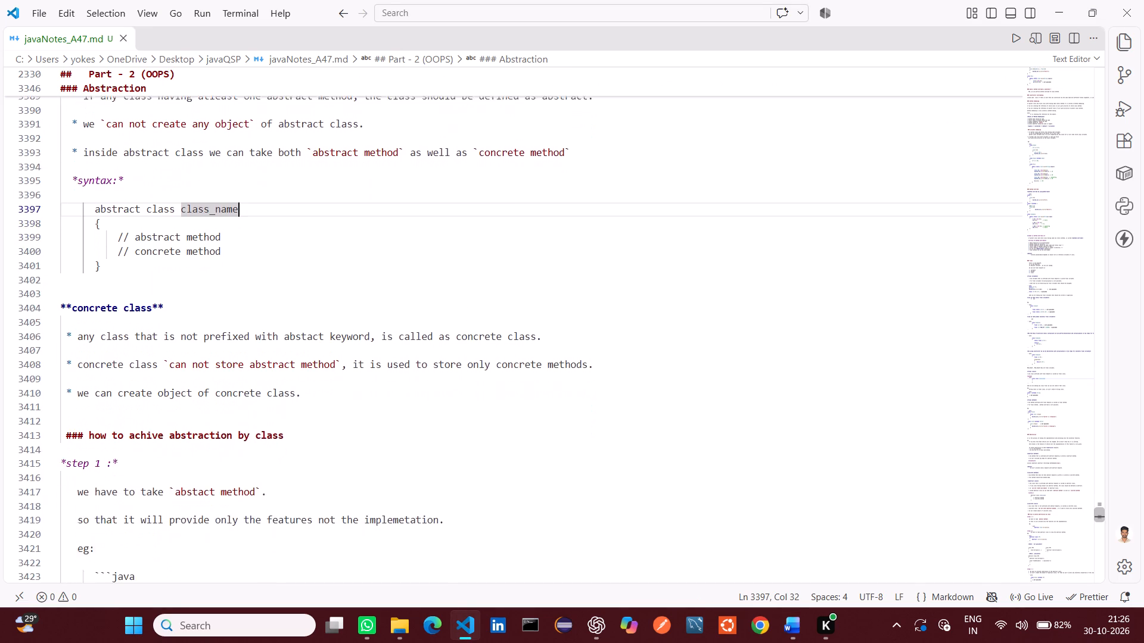
pyautogui.scroll(-1, 358, 324)
pyautogui.moveTo(74, 323); pyautogui.dragTo(299, 339)
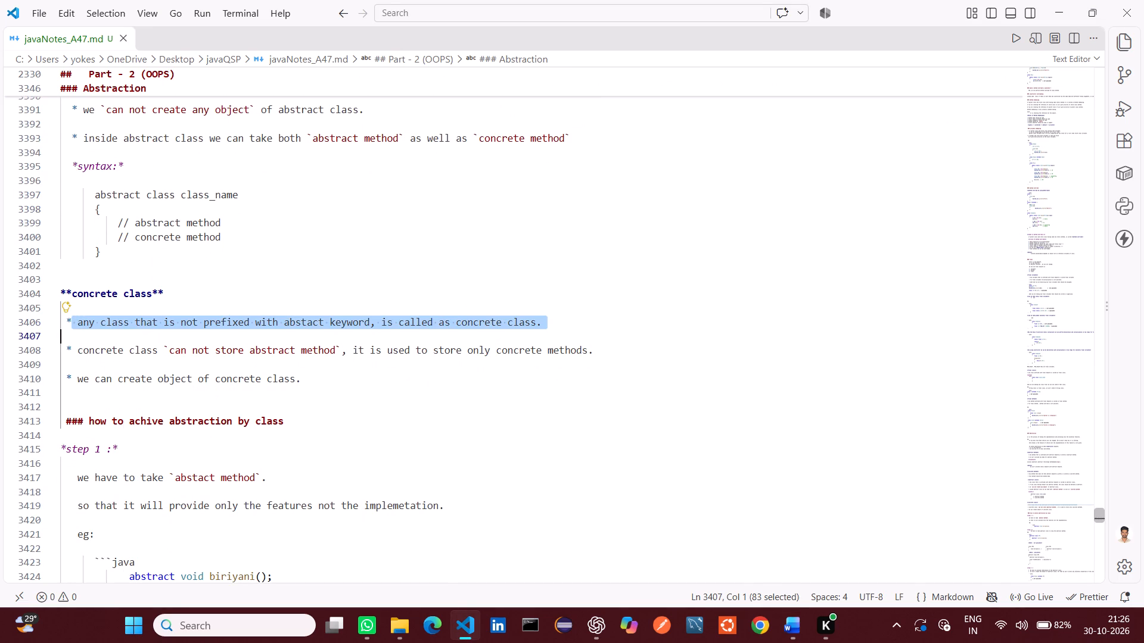
pyautogui.moveTo(299, 339); pyautogui.dragTo(401, 336)
pyautogui.hotkey('ctrl', 'c')
pyautogui.hotkey('alt', 'Tab')
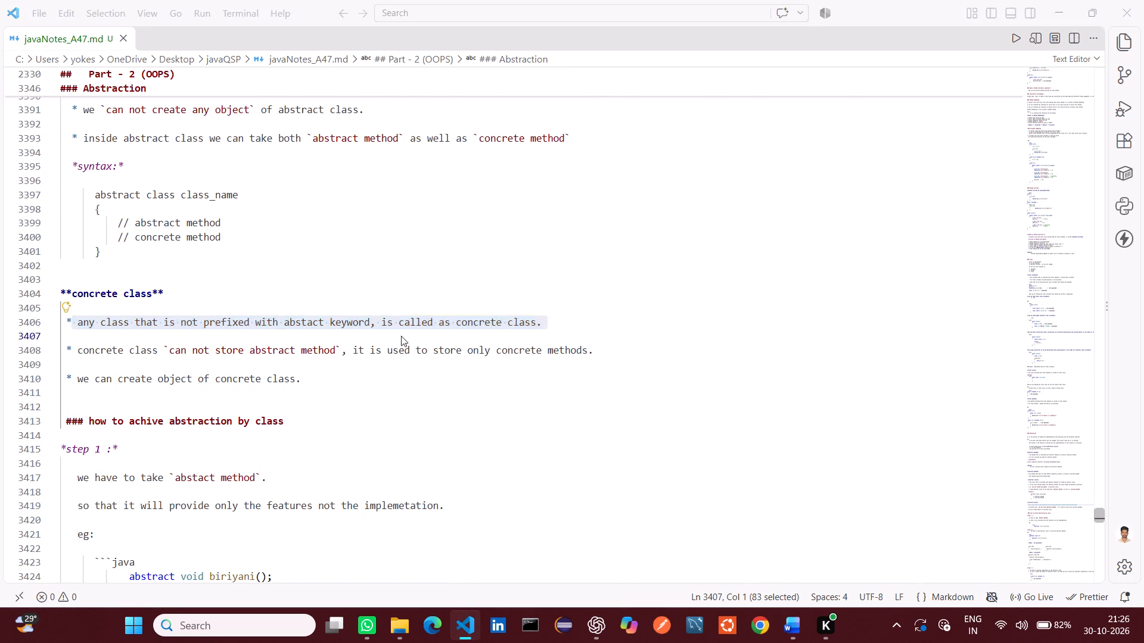
pyautogui.click(604, 263)
pyautogui.write('---')
pyautogui.hotkey('ctrl', 'v')
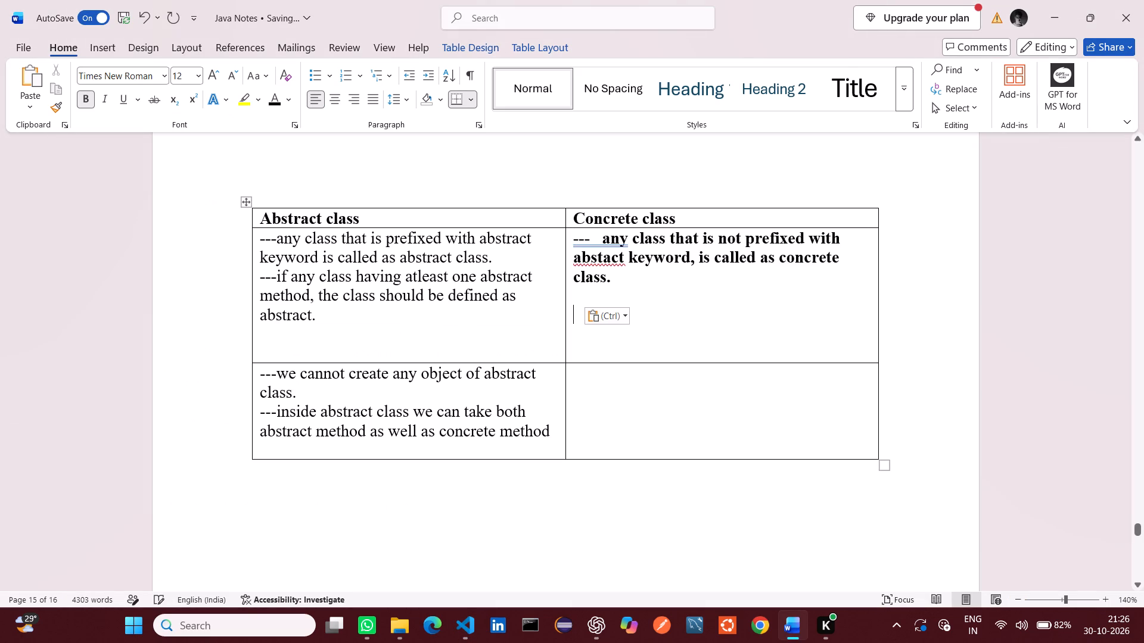
pyautogui.click(601, 239)
pyautogui.press('BackSpace')
pyautogui.press('BackSpace')
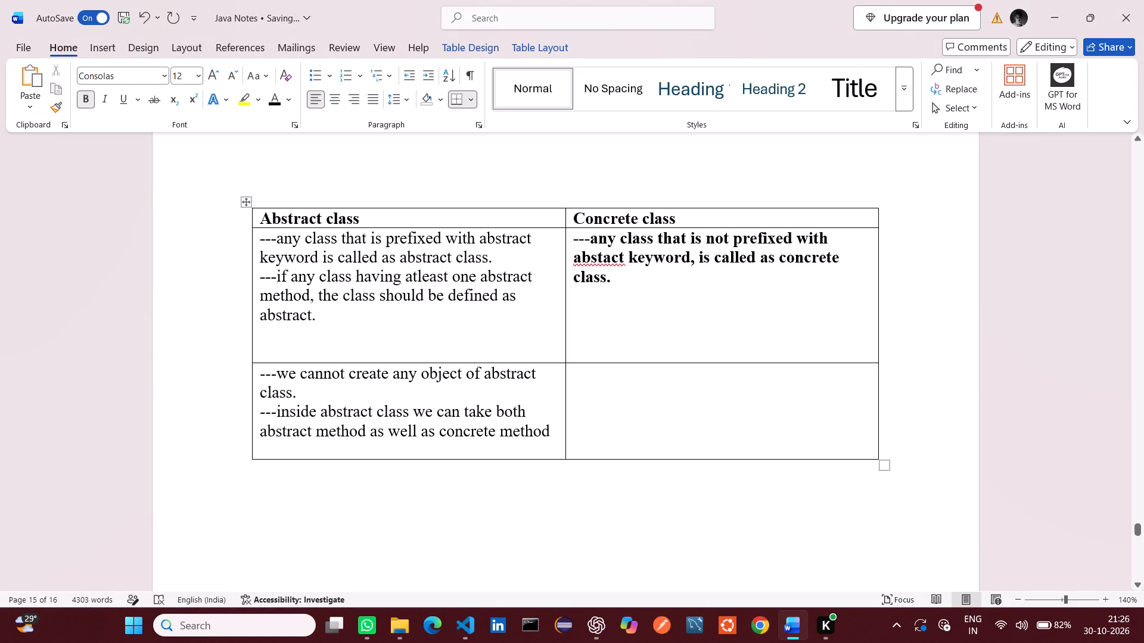
# Correct the misspelled "abstact" to "abstract" in the concrete class definition.
pyautogui.click(603, 259)
pyautogui.press('r')
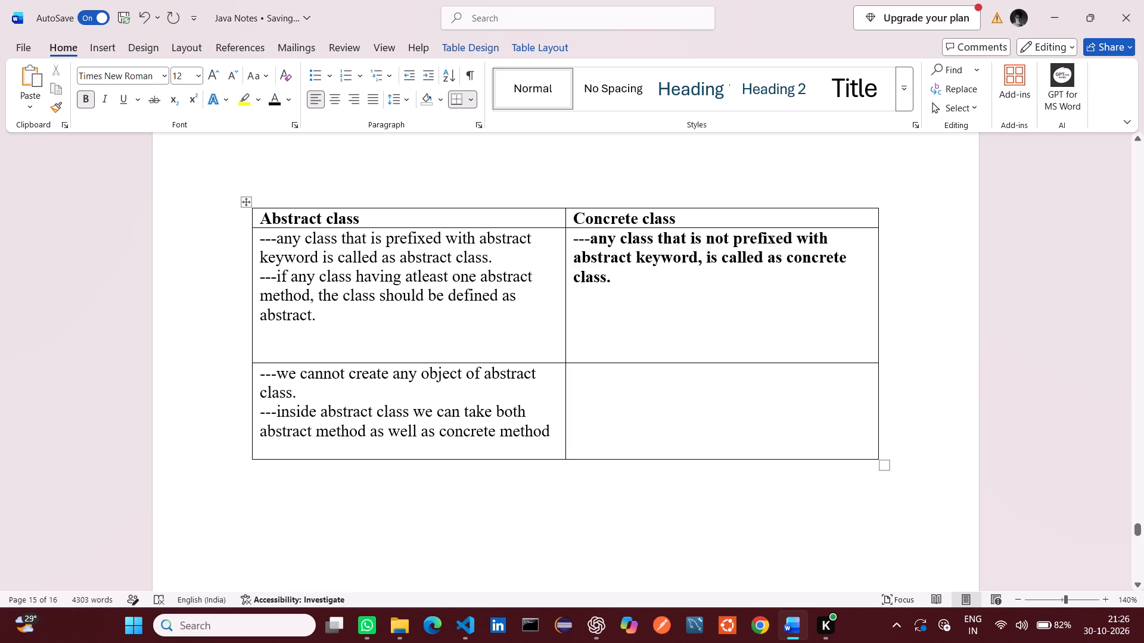
# Copy the notes' "concrete class can not store abstract method" point into the first Concrete class cell as a new line prefixed with "---".
pyautogui.hotkey('alt', 'Tab')
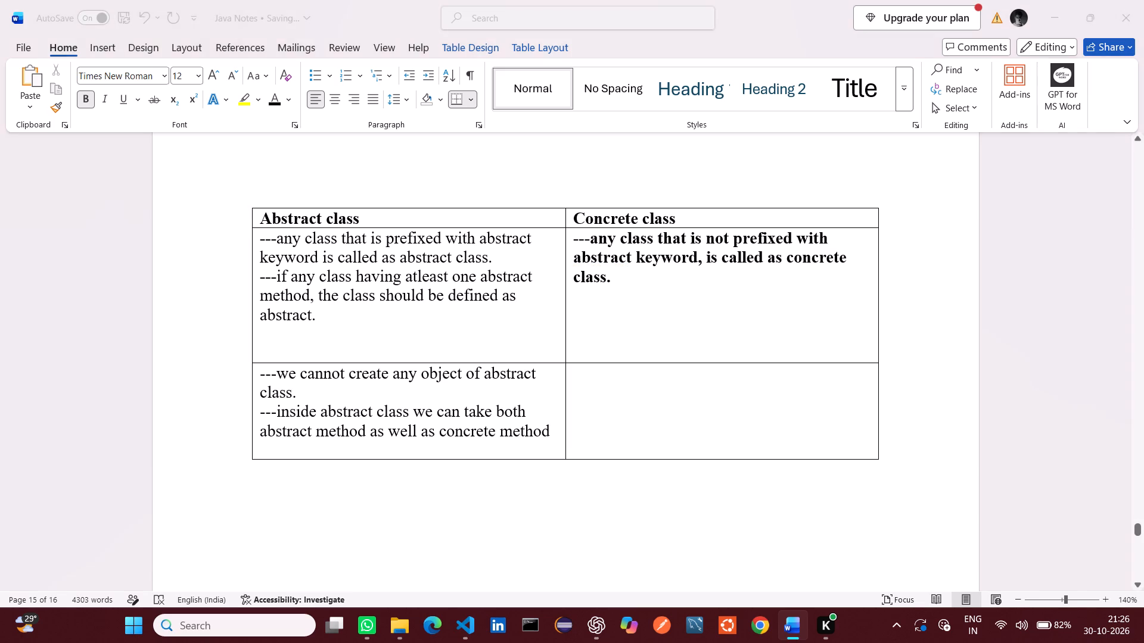
pyautogui.click(511, 365)
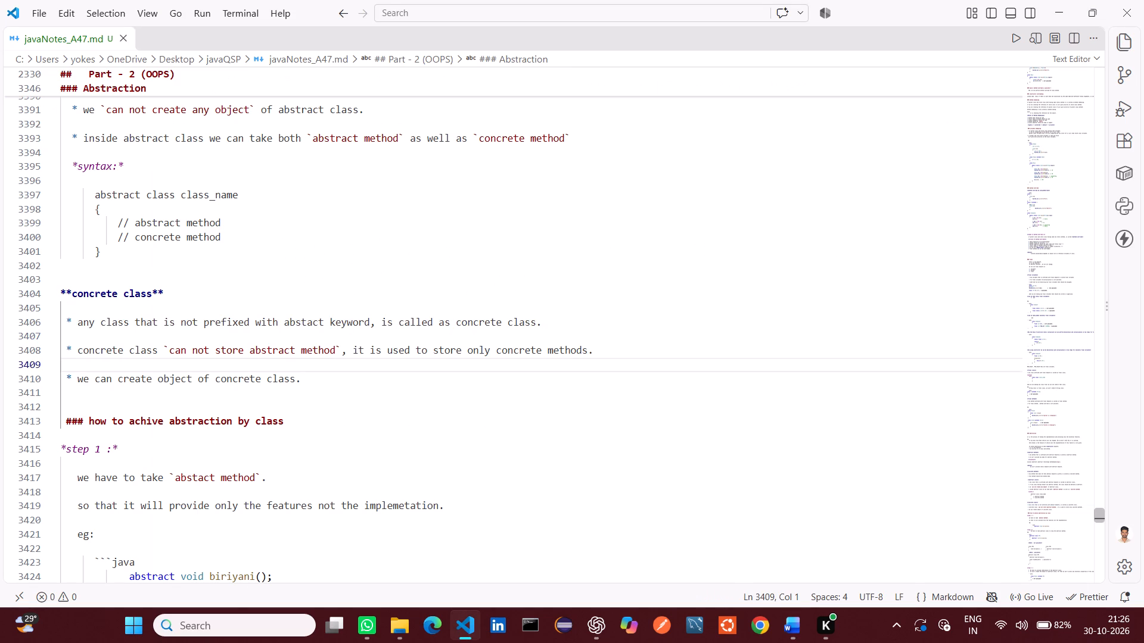
pyautogui.moveTo(79, 351); pyautogui.dragTo(256, 352)
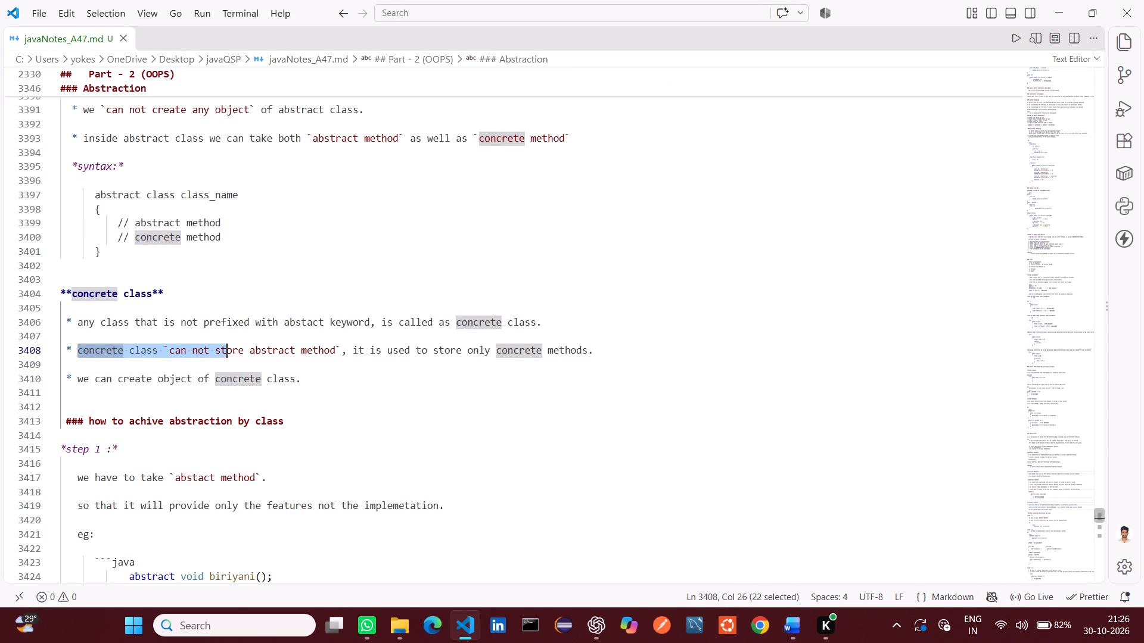
pyautogui.moveTo(256, 352); pyautogui.dragTo(604, 362)
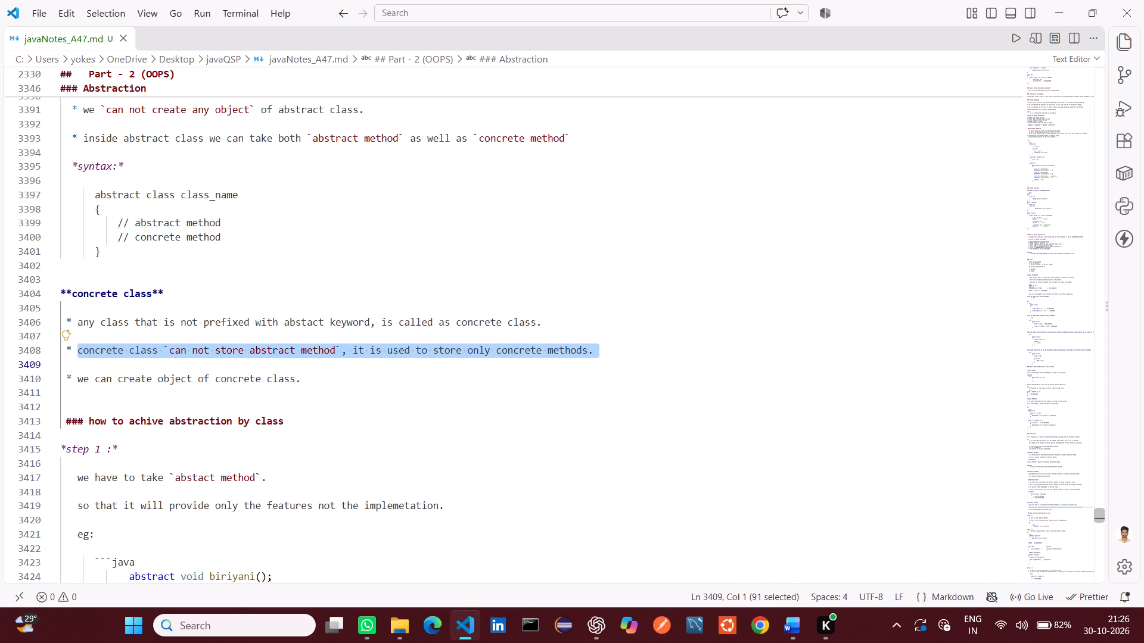
pyautogui.moveTo(604, 362); pyautogui.dragTo(613, 362)
pyautogui.hotkey('ctrl', 'c')
pyautogui.hotkey('alt', 'Tab')
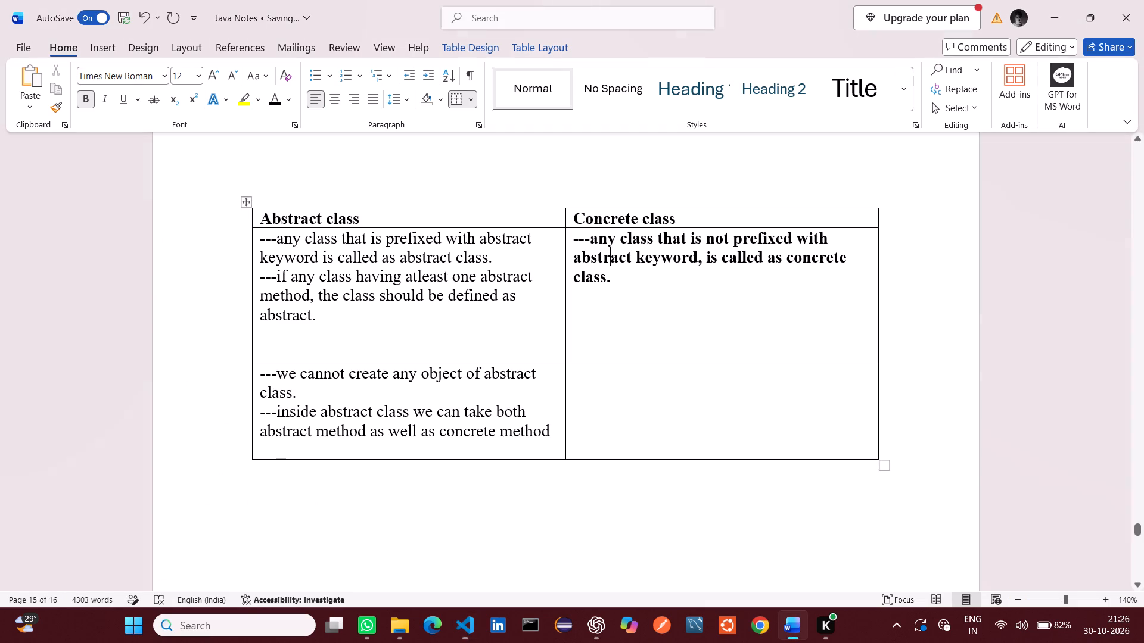
pyautogui.click(621, 298)
pyautogui.write('---')
pyautogui.hotkey('ctrl', 'v')
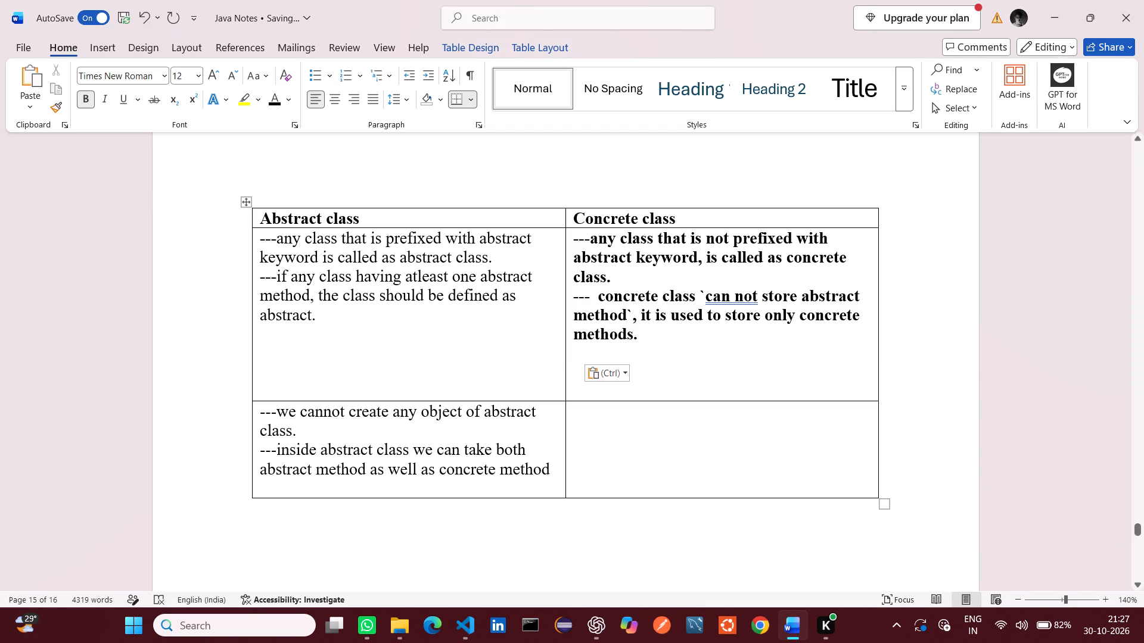
# Clean up the copied point: join "can not" into "cannot" and delete the backticks around "can not store abstract method".
pyautogui.click(738, 294)
pyautogui.press('BackSpace')
pyautogui.press('Left')
pyautogui.press('Left')
pyautogui.press('Left')
pyautogui.press('BackSpace')
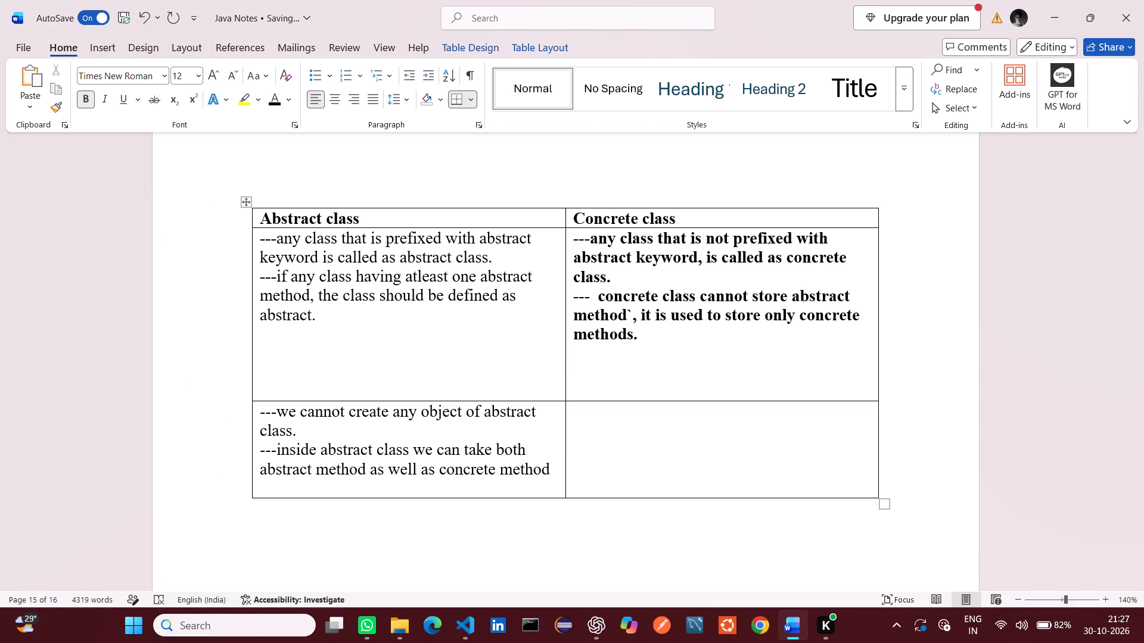
pyautogui.press('Down')
pyautogui.press('Left')
pyautogui.press('Left')
pyautogui.press('Left')
pyautogui.press('Left')
pyautogui.press('Left')
pyautogui.press('Left')
pyautogui.press('Left')
pyautogui.press('Left')
pyautogui.press('Left')
pyautogui.press('Left')
pyautogui.press('Left')
pyautogui.press('Left')
pyautogui.press('BackSpace')
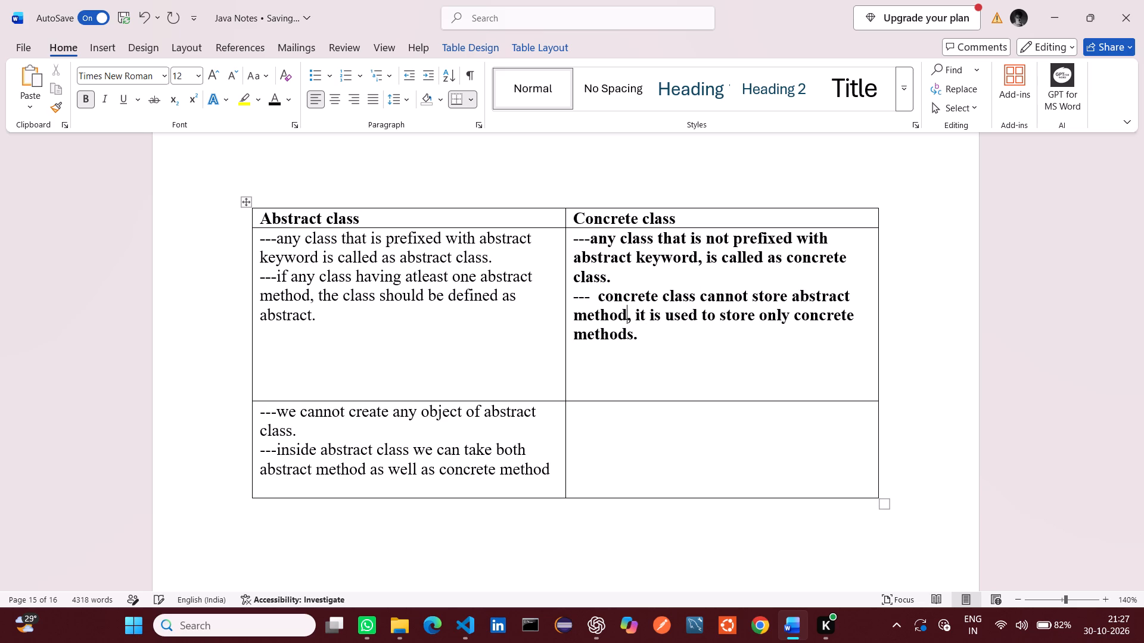
# Remove the bold formatting from both points in the first Concrete class cell.
pyautogui.moveTo(705, 344); pyautogui.dragTo(577, 243)
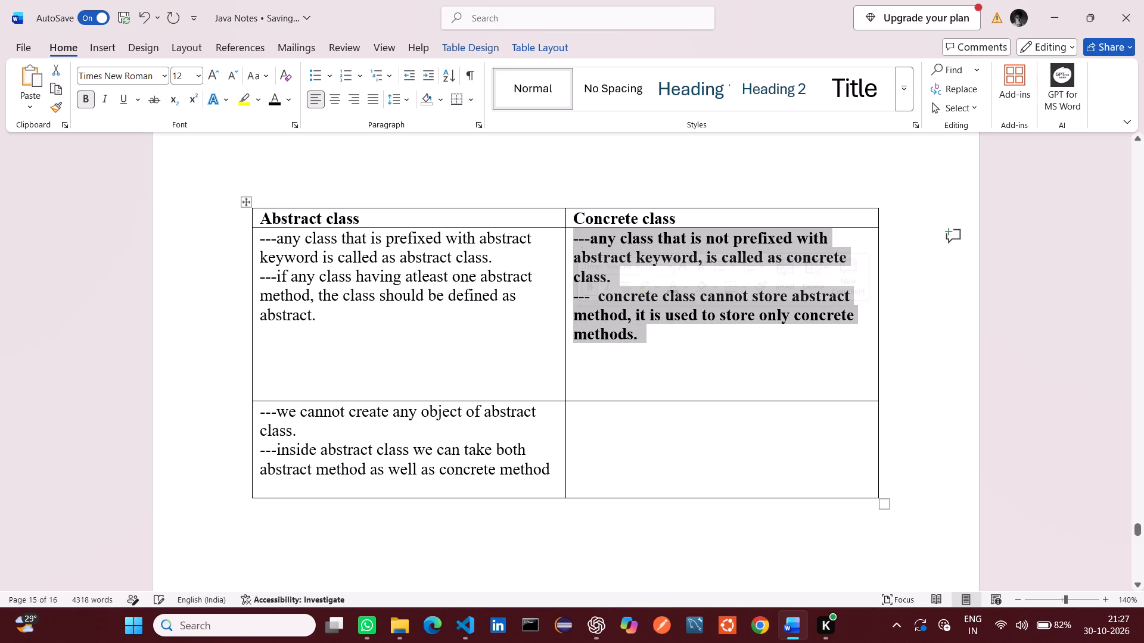
pyautogui.click(82, 96)
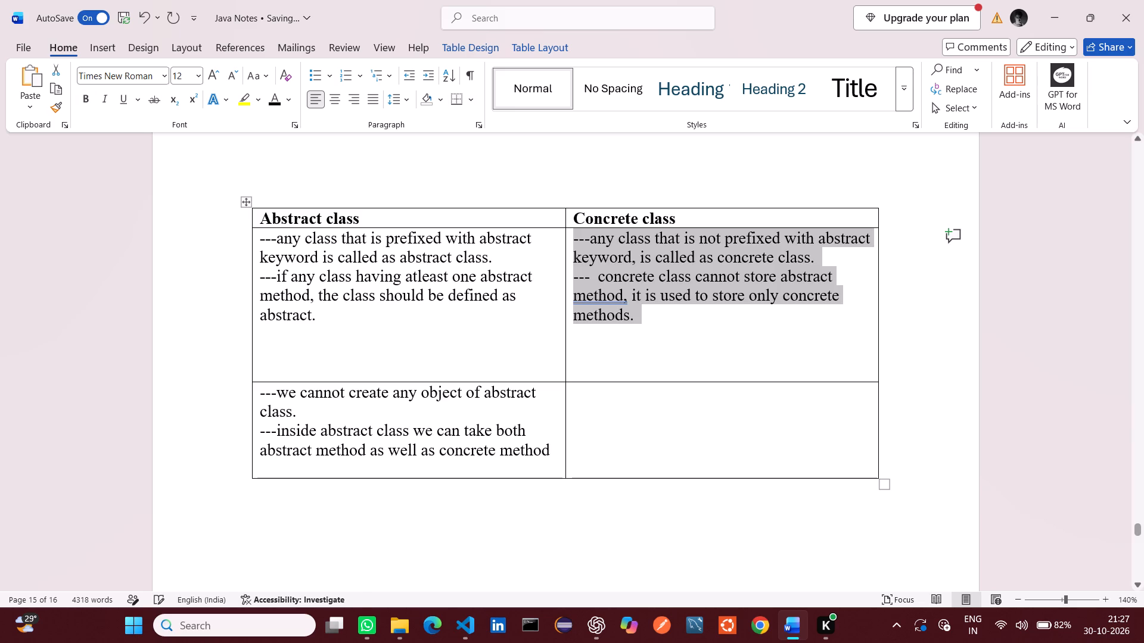
pyautogui.click(611, 307)
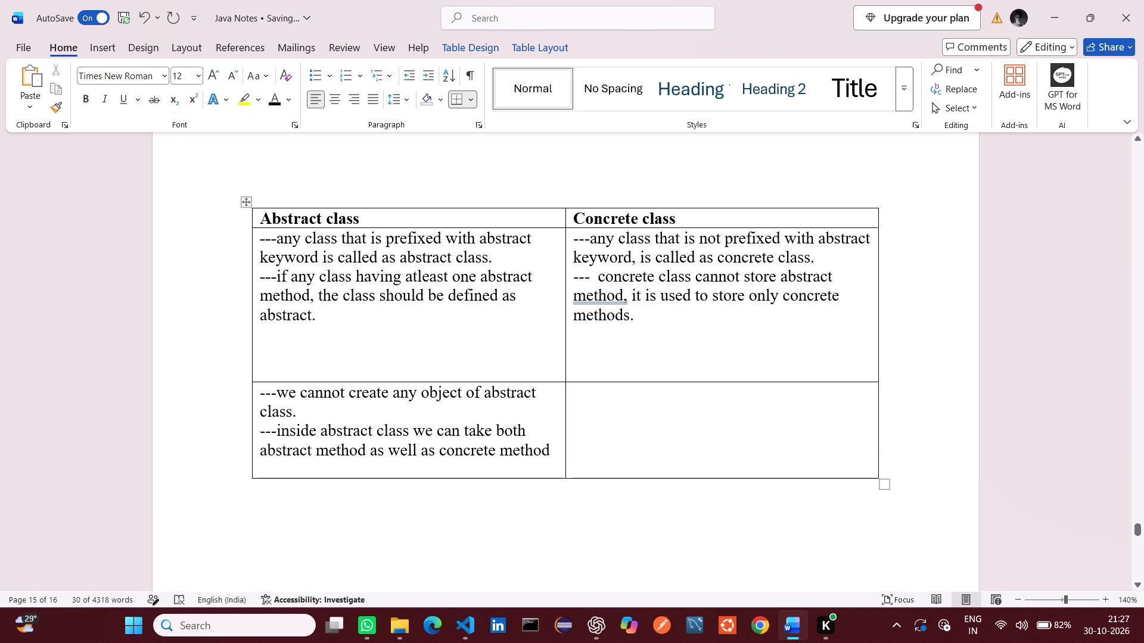
# Justify the text of the abstract class/concrete class table below its header row.
pyautogui.moveTo(285, 231); pyautogui.dragTo(484, 296)
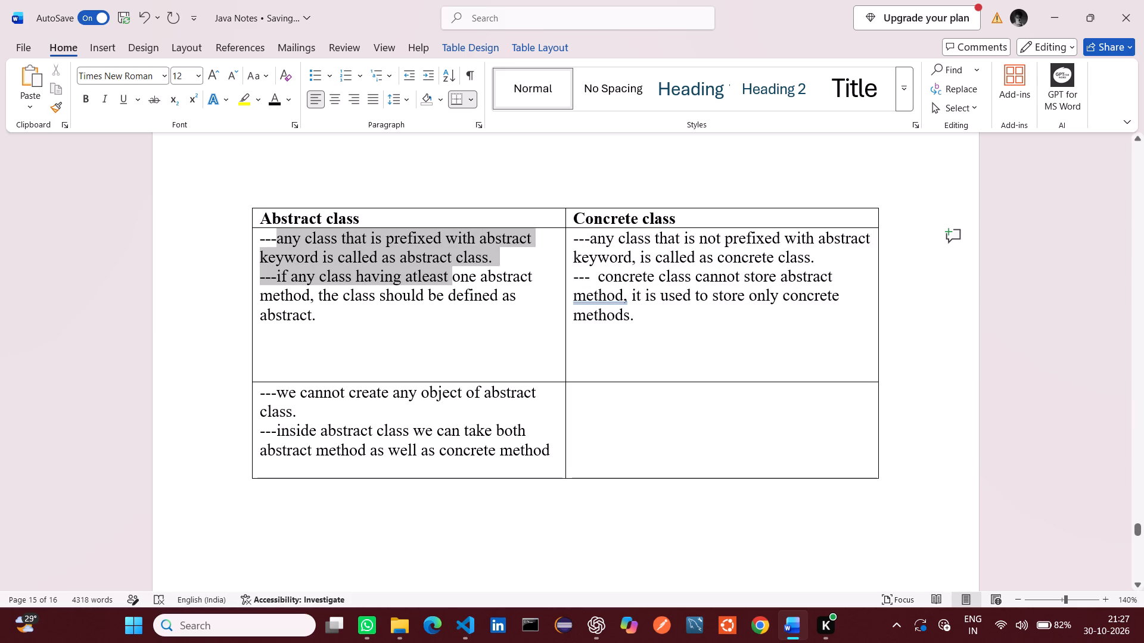
pyautogui.moveTo(484, 296); pyautogui.dragTo(664, 426)
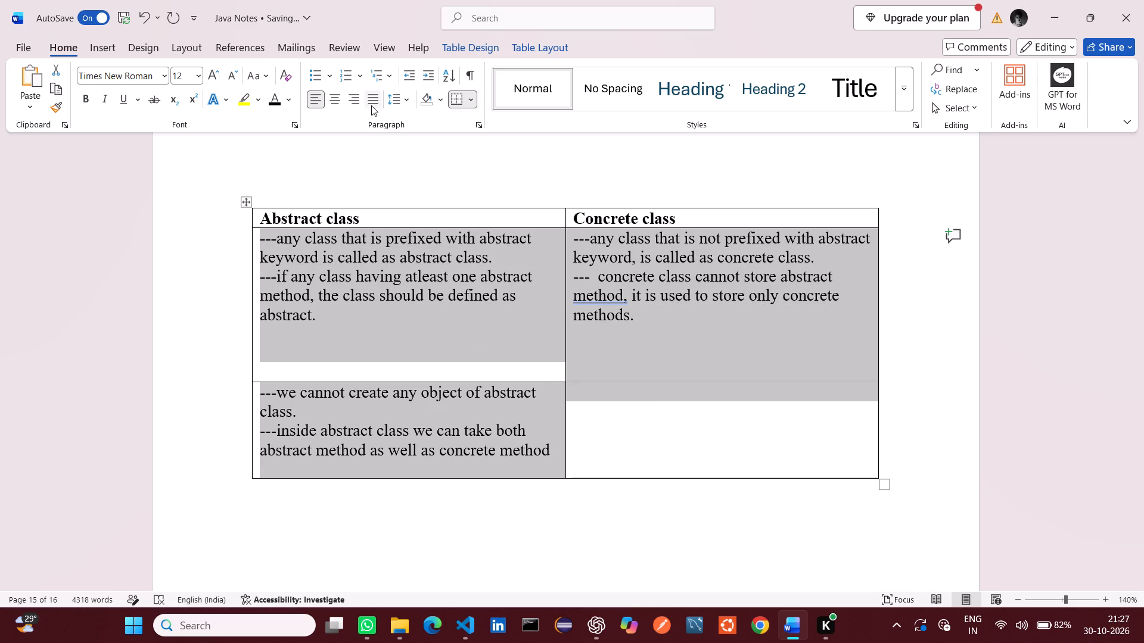
pyautogui.click(371, 105)
pyautogui.click(679, 337)
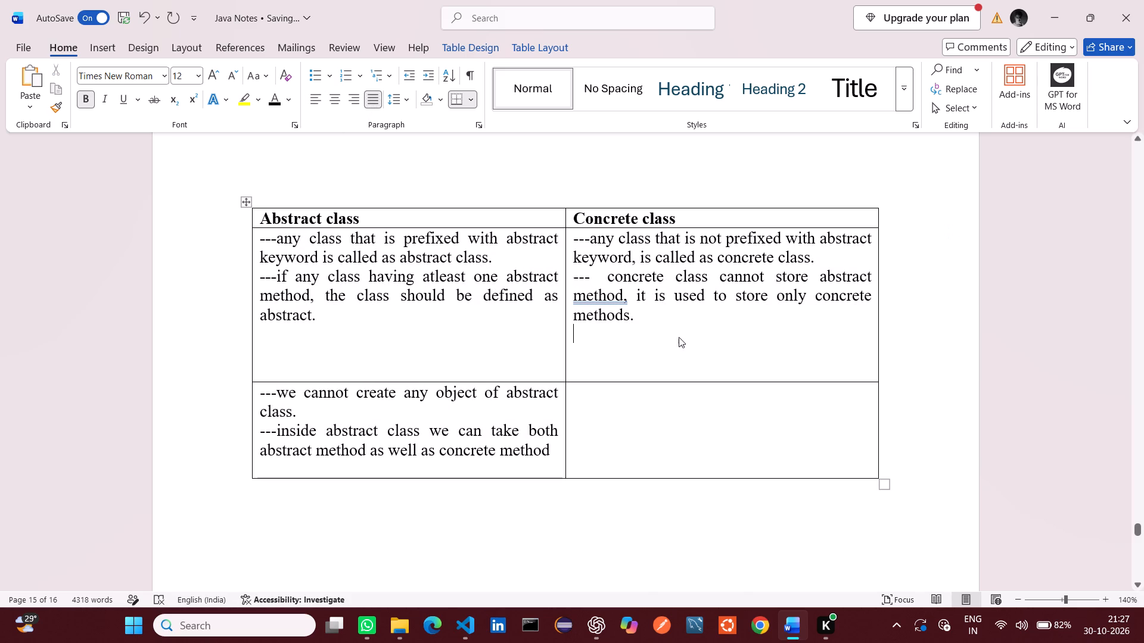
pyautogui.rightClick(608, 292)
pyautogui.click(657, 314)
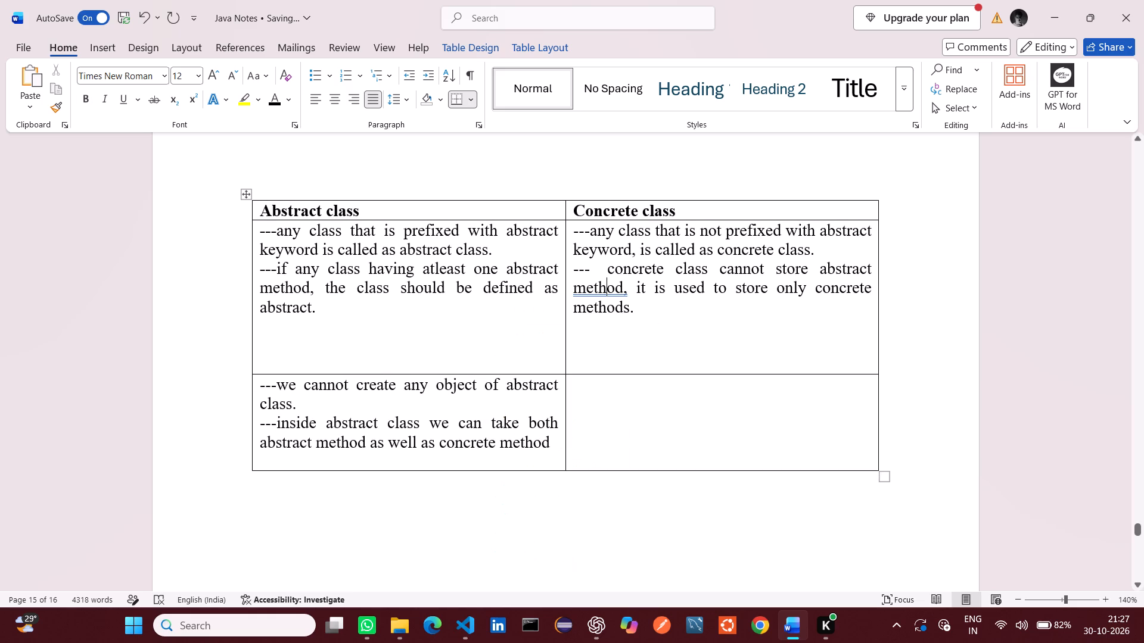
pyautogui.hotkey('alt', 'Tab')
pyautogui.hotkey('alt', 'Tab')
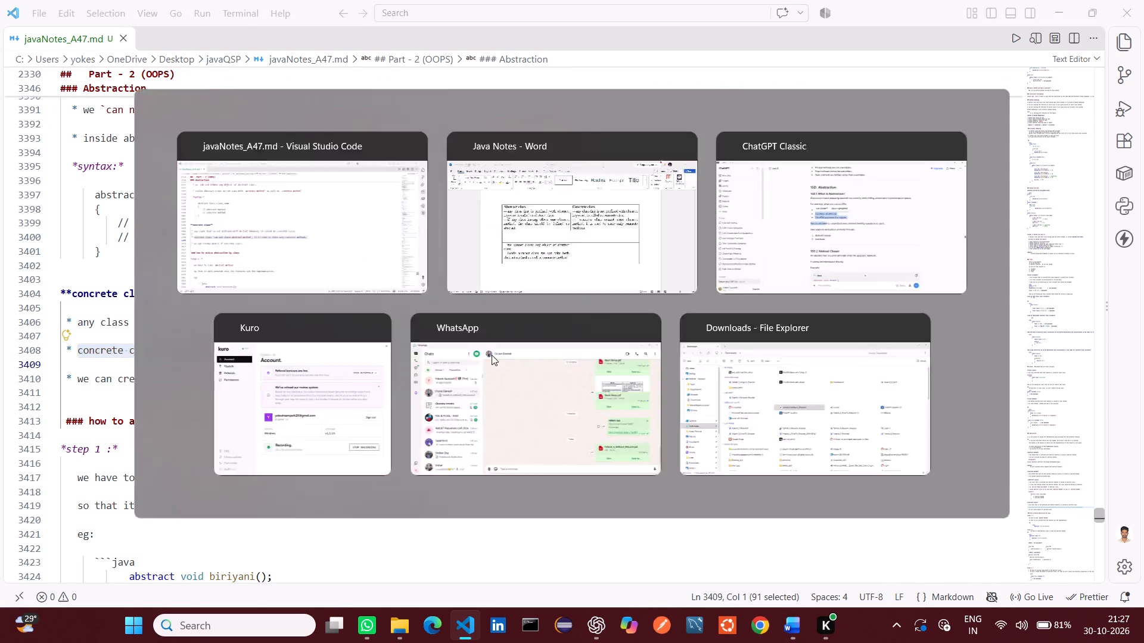
# Delete the extra space between "---" and "concrete class cannot store abstract method".
pyautogui.click(606, 273)
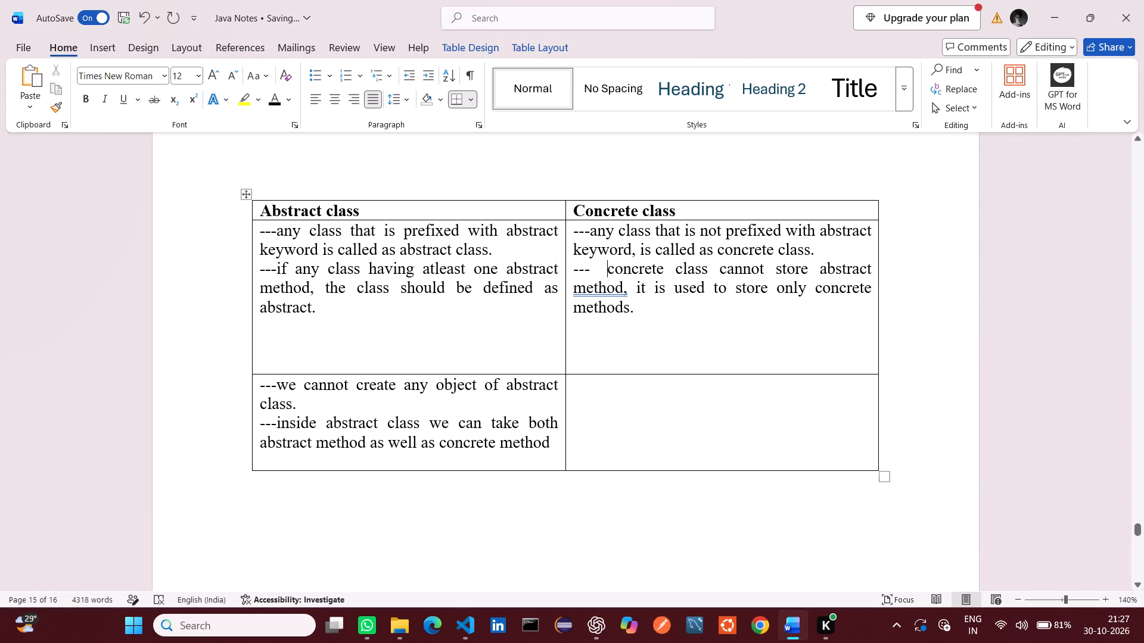
pyautogui.press('BackSpace')
# Copy the notes' "we can create object of concrete class." point into the last-row Concrete class cell, prefixed with "---".
pyautogui.hotkey('alt', 'Tab')
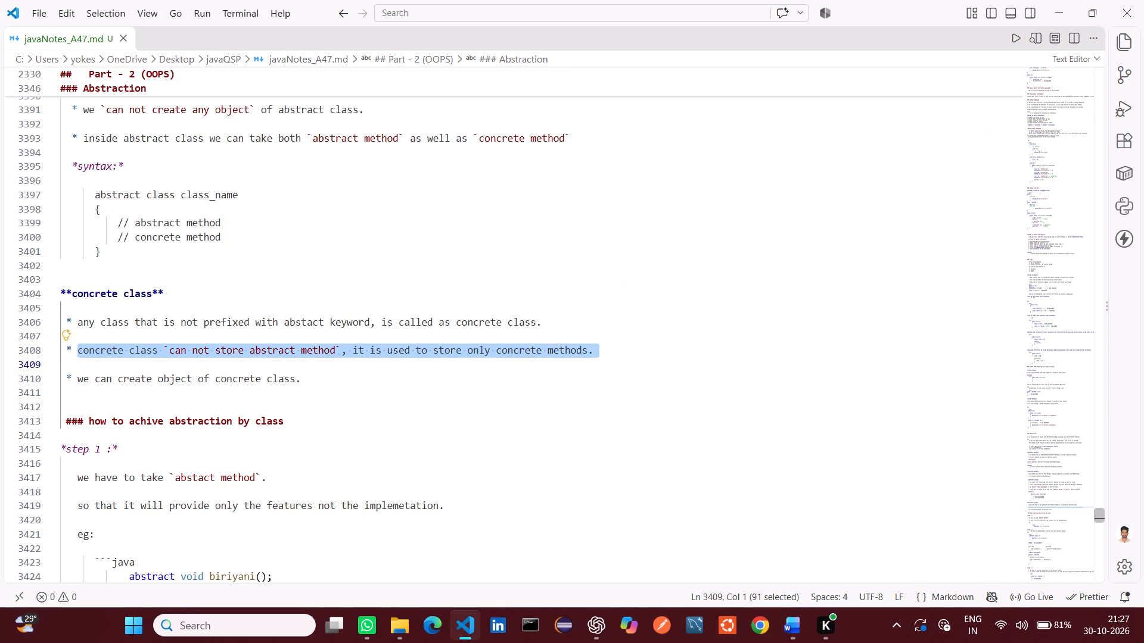
pyautogui.click(335, 387)
pyautogui.click(320, 380)
pyautogui.moveTo(320, 380); pyautogui.dragTo(317, 380)
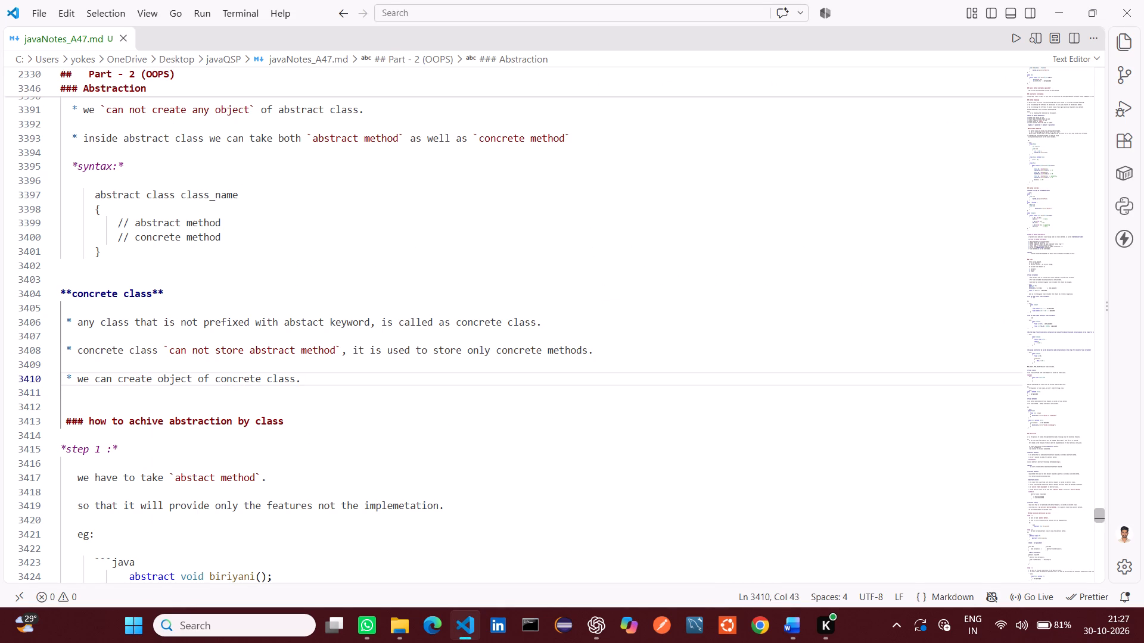
pyautogui.moveTo(317, 380); pyautogui.dragTo(76, 379)
pyautogui.hotkey('ctrl', 'c')
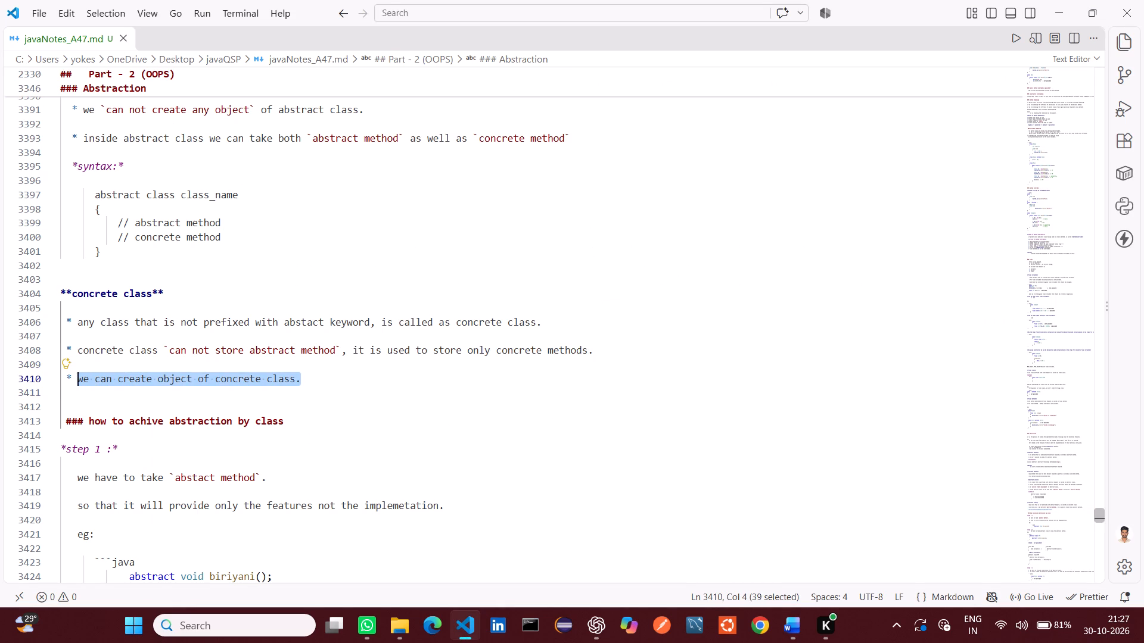
pyautogui.hotkey('alt', 'Tab')
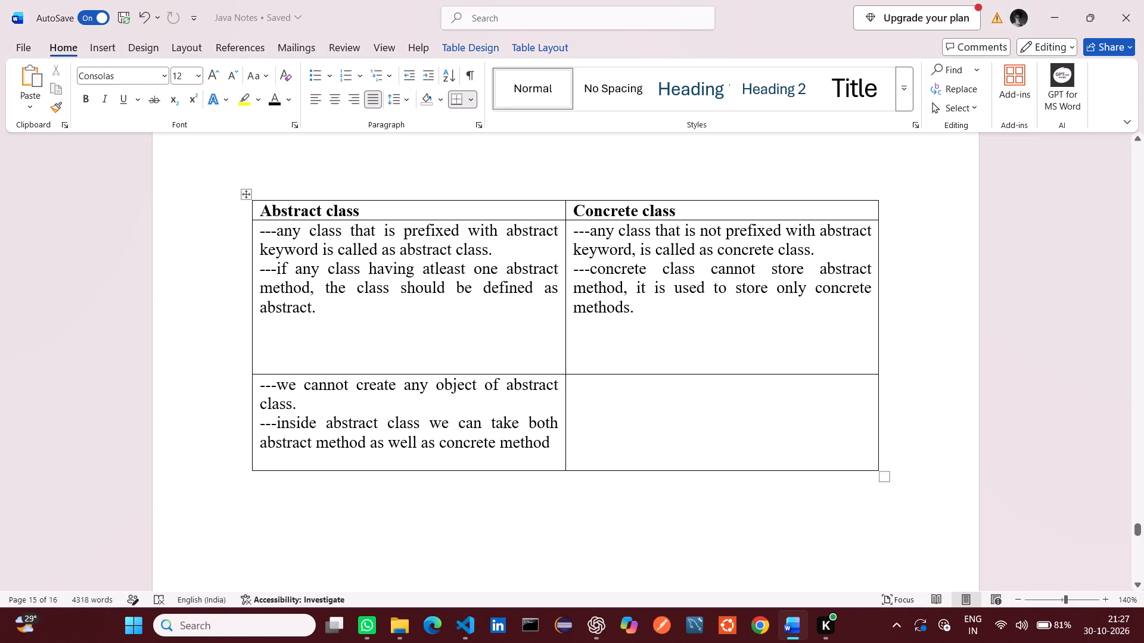
pyautogui.click(579, 388)
pyautogui.write('---')
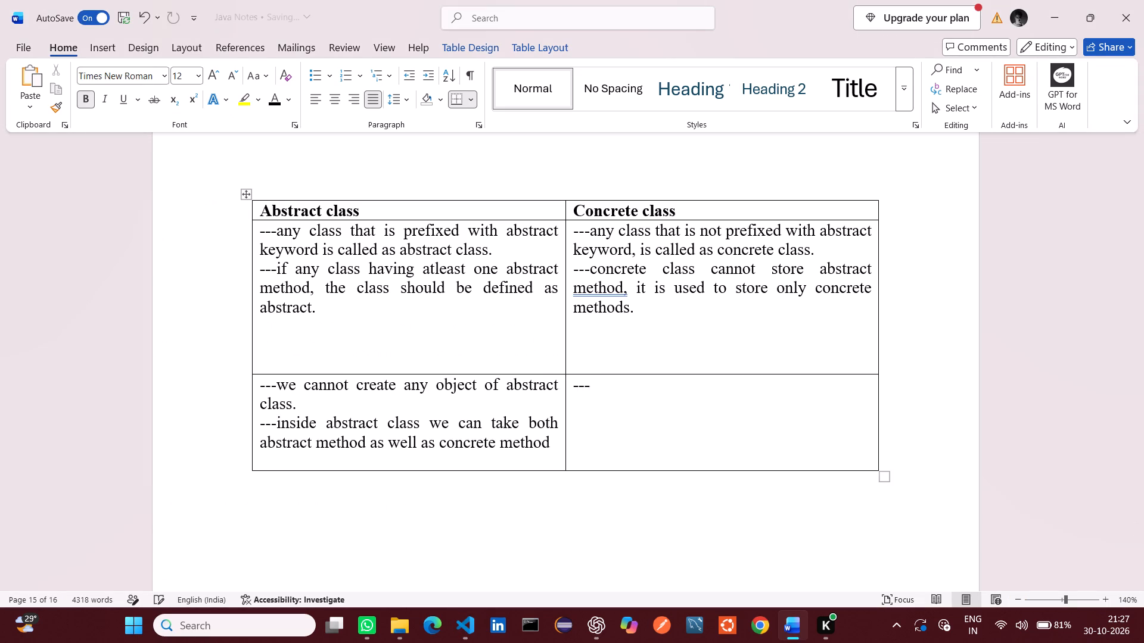
pyautogui.hotkey('ctrl', 'v')
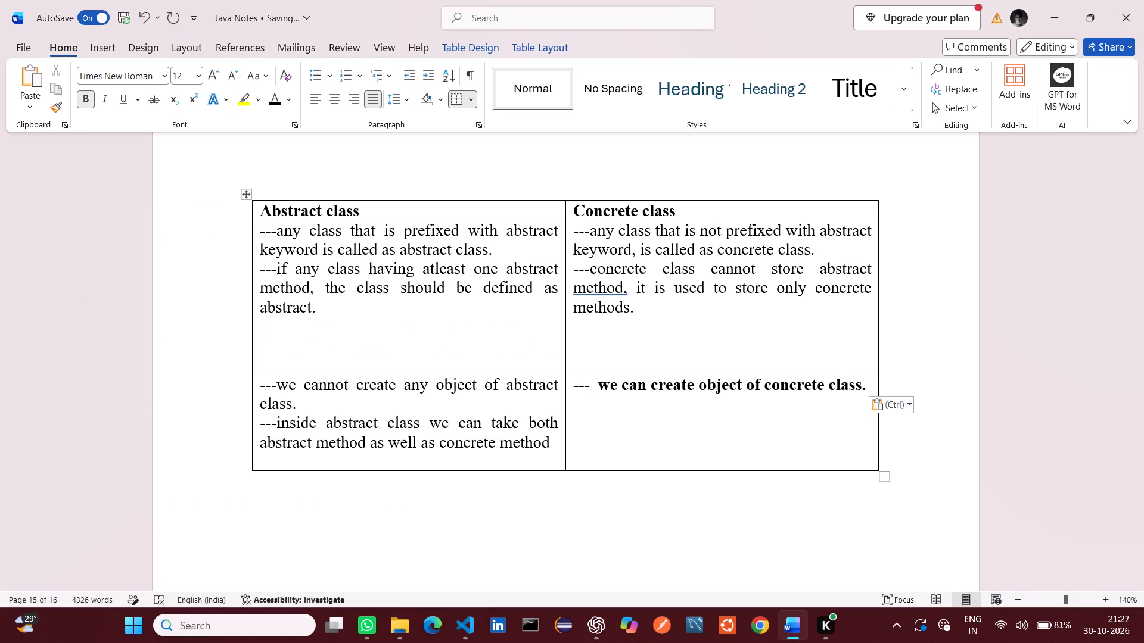
# Remove the bold formatting from "we can create object of concrete class." in the last-row cell.
pyautogui.moveTo(599, 387); pyautogui.dragTo(833, 398)
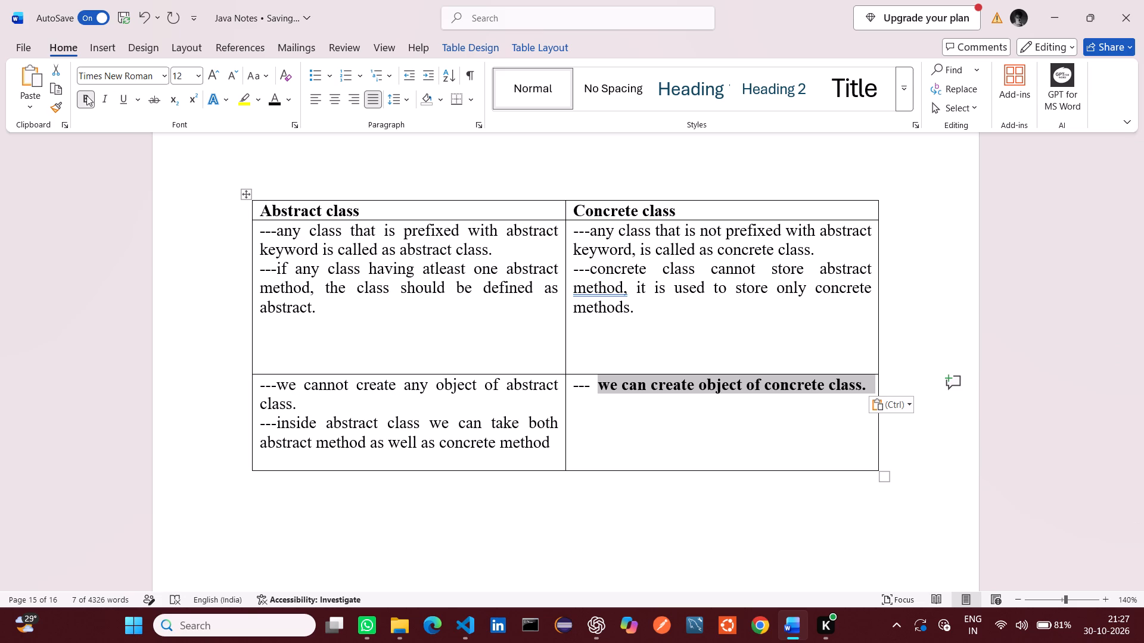
pyautogui.click(82, 95)
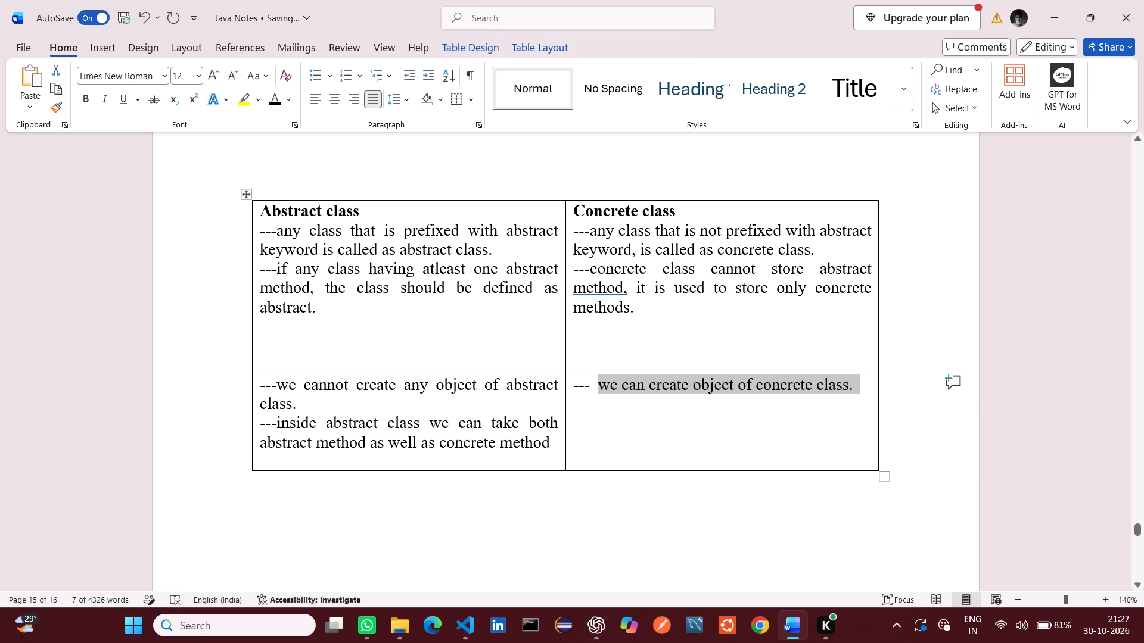
# Remove the extra spacing after the "---" prefix in the last-row Concrete class cell, keeping three hyphens.
pyautogui.click(592, 388)
pyautogui.click(599, 388)
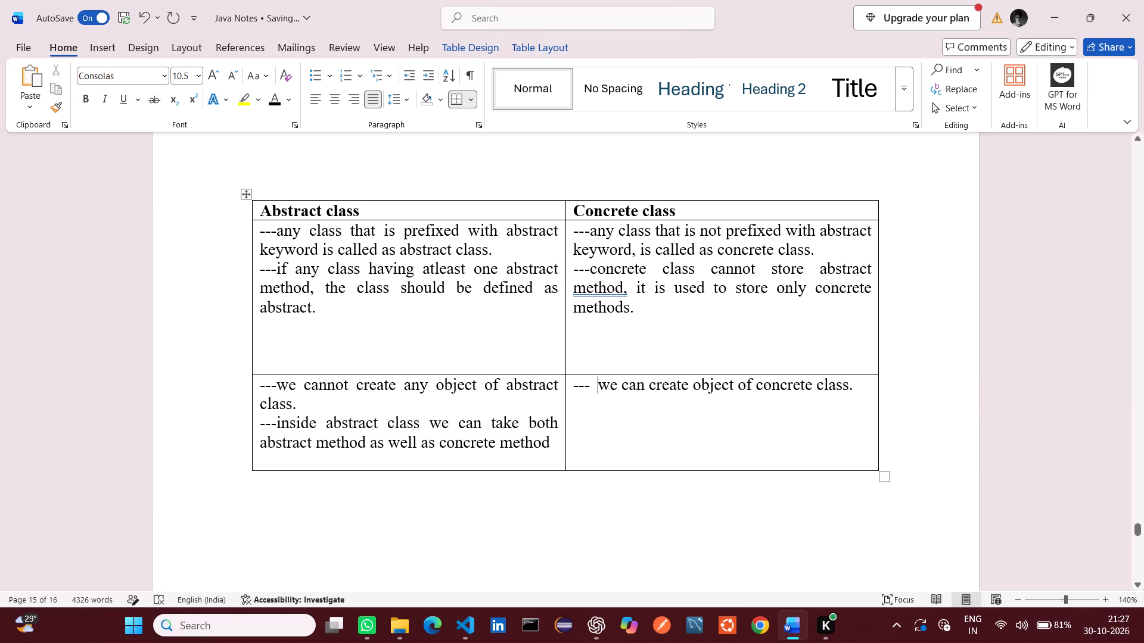
pyautogui.press('BackSpace')
pyautogui.press('BackSpace')
pyautogui.press('-')
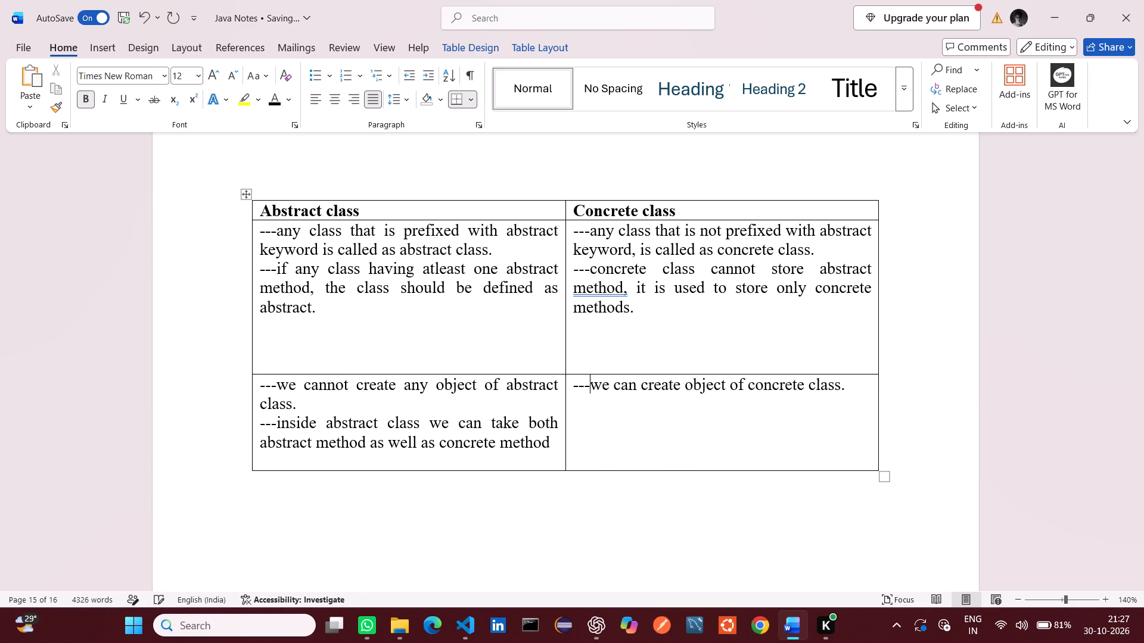
# Insert a row above the Syntax row in the method table and copy "---we can't provide any body for abstract method." into its Abstract method cell.
pyautogui.scroll(2, 650, 405)
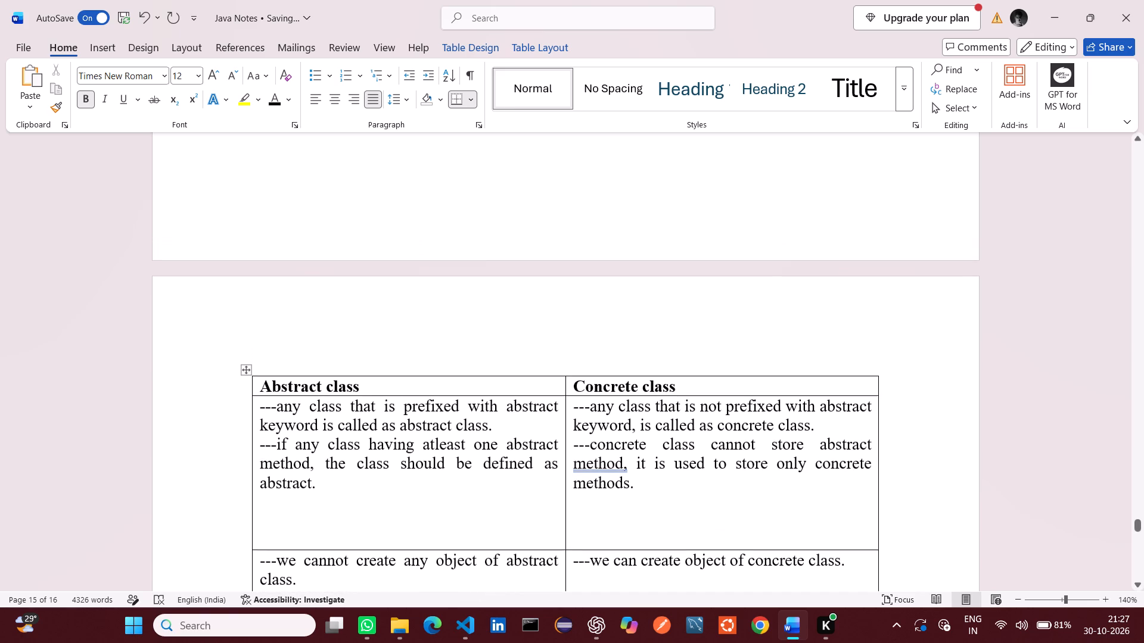
pyautogui.scroll(2, 650, 405)
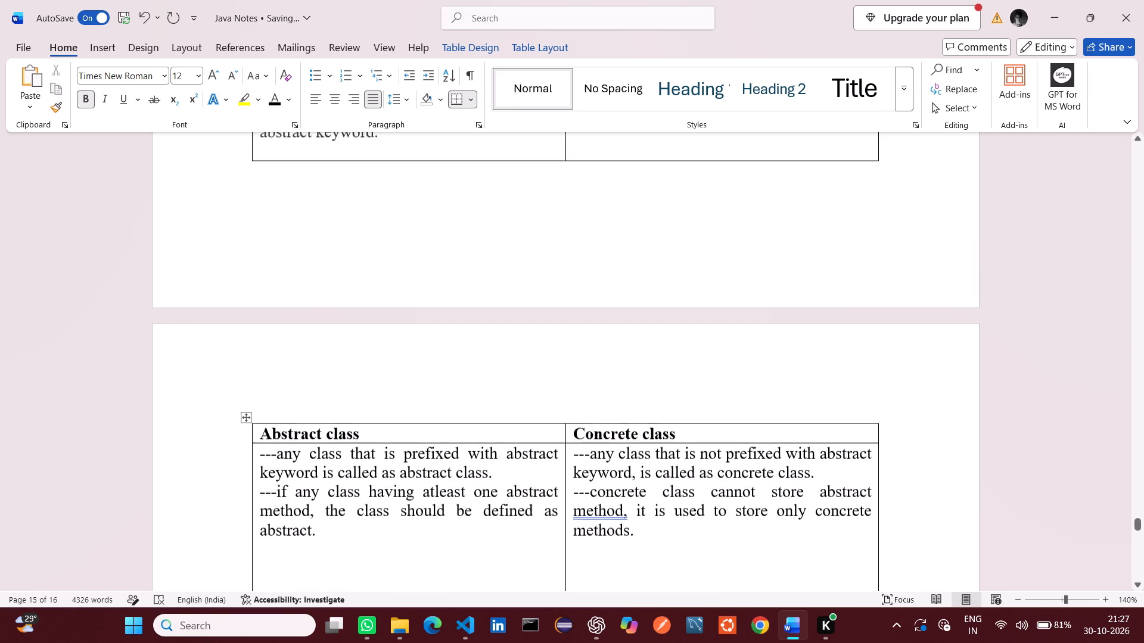
pyautogui.scroll(3, 650, 405)
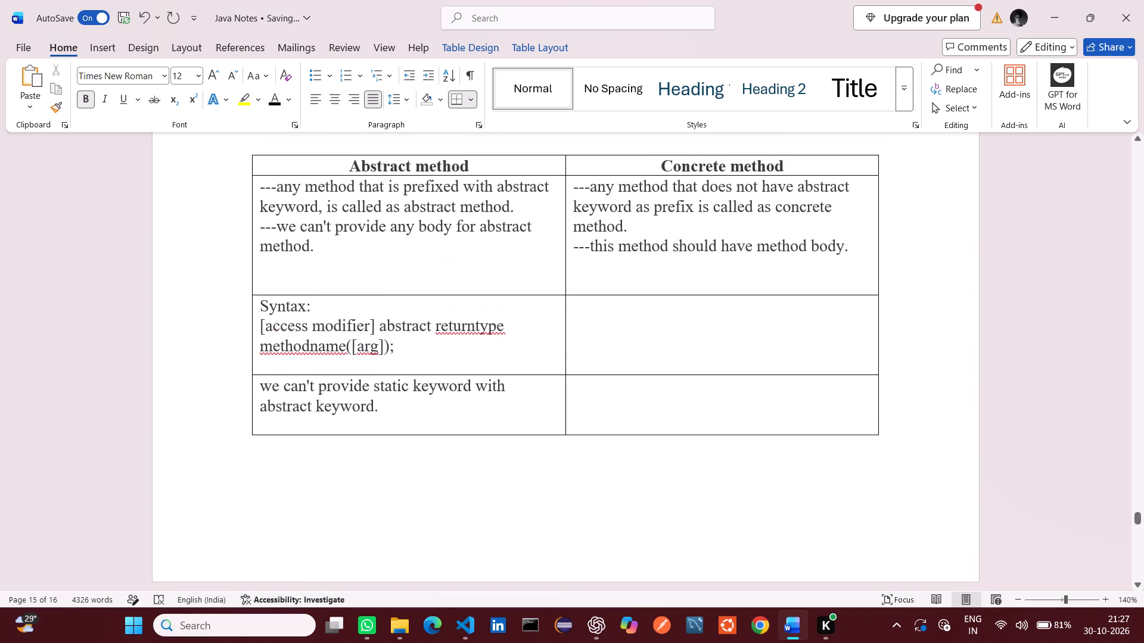
pyautogui.scroll(1, 650, 405)
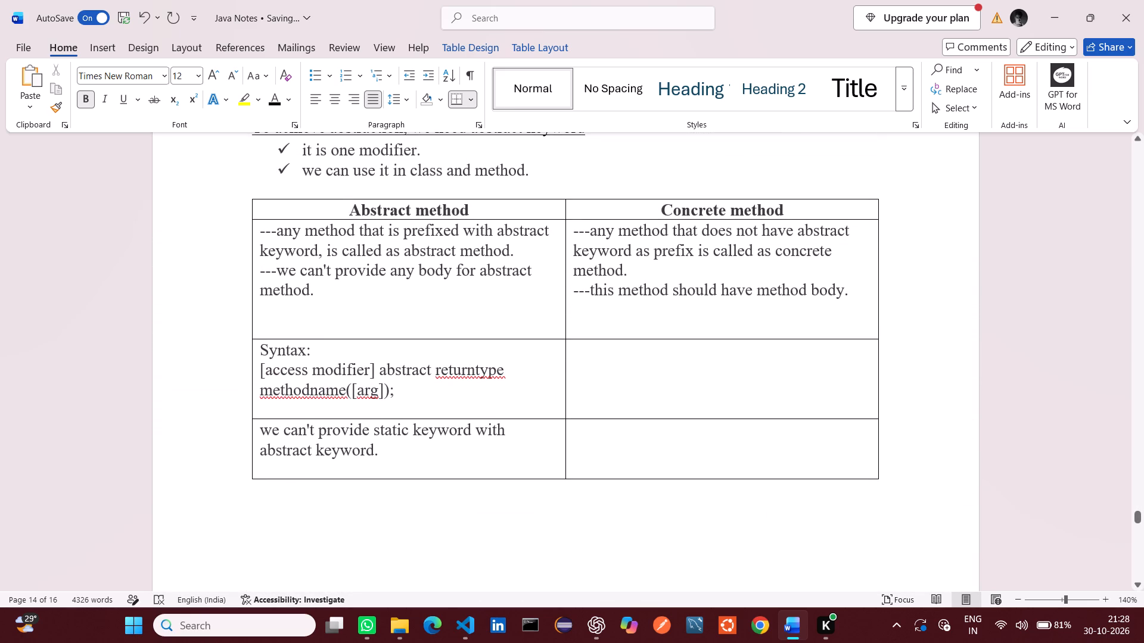
pyautogui.scroll(1, 650, 405)
pyautogui.scroll(-1, 605, 321)
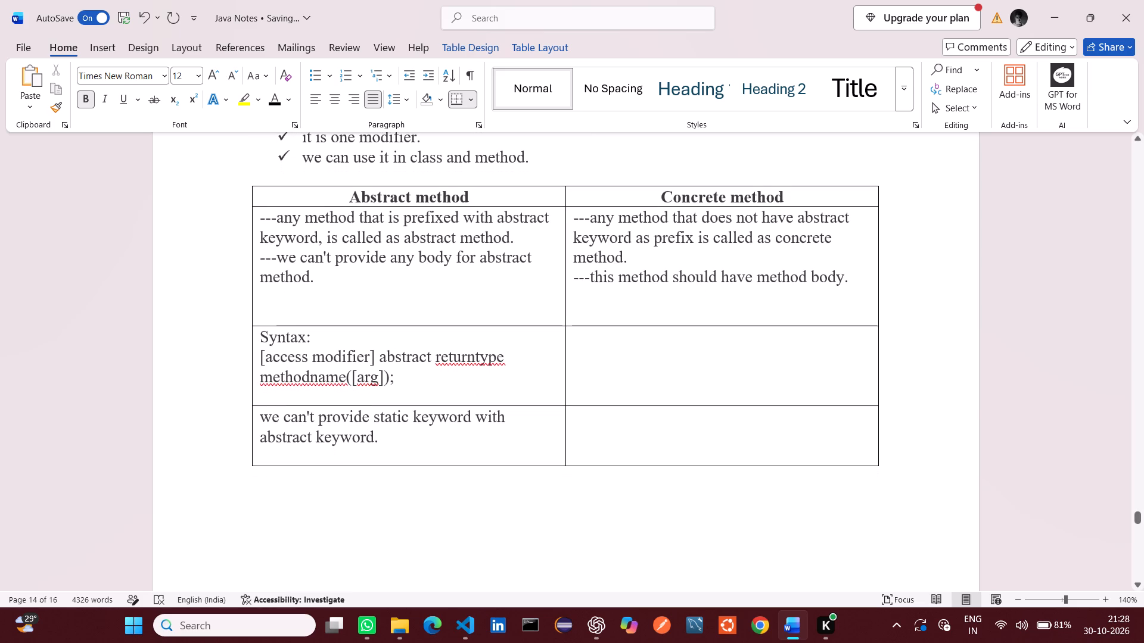
pyautogui.scroll(-1, 605, 321)
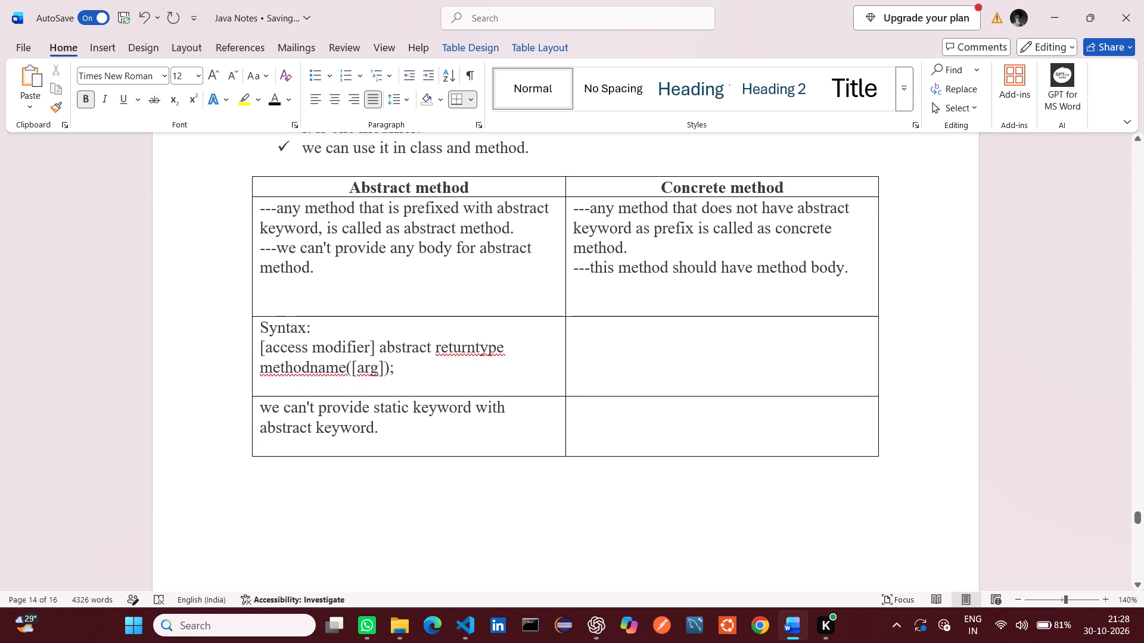
pyautogui.scroll(-1, 605, 321)
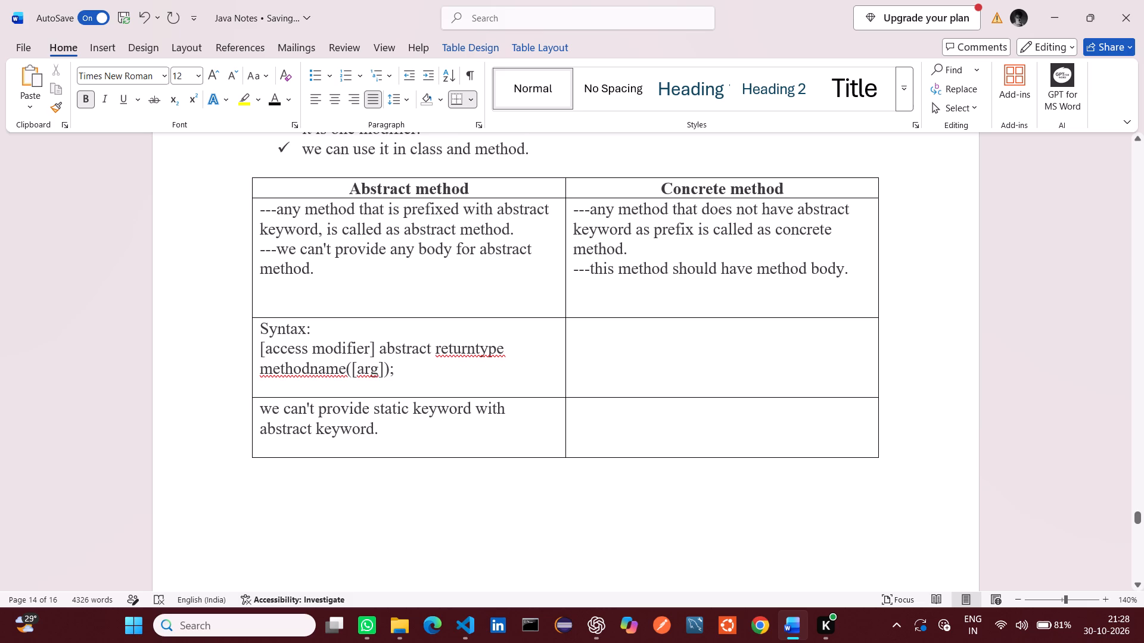
pyautogui.click(327, 267)
pyautogui.moveTo(261, 255); pyautogui.dragTo(312, 261)
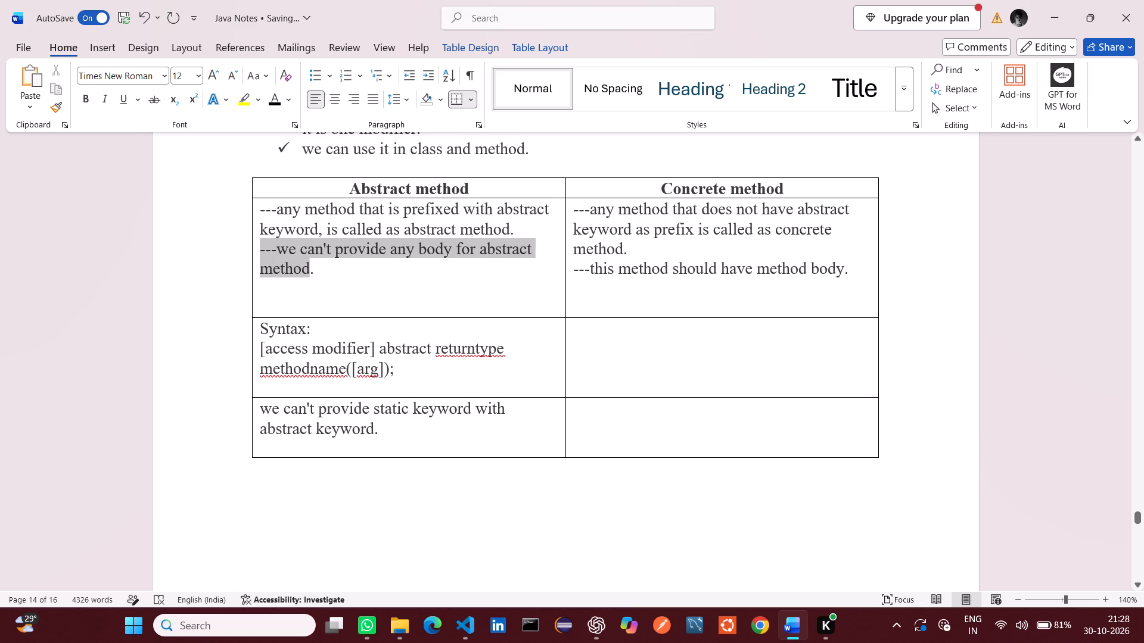
pyautogui.moveTo(312, 261); pyautogui.dragTo(313, 263)
pyautogui.hotkey('ctrl', 'c')
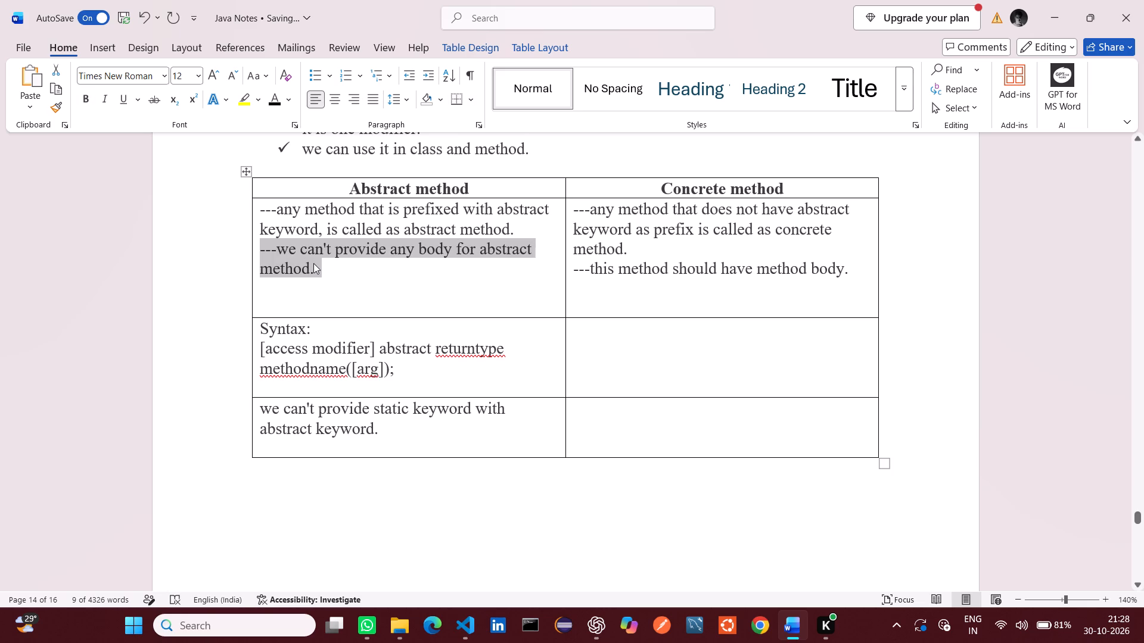
pyautogui.click(247, 317)
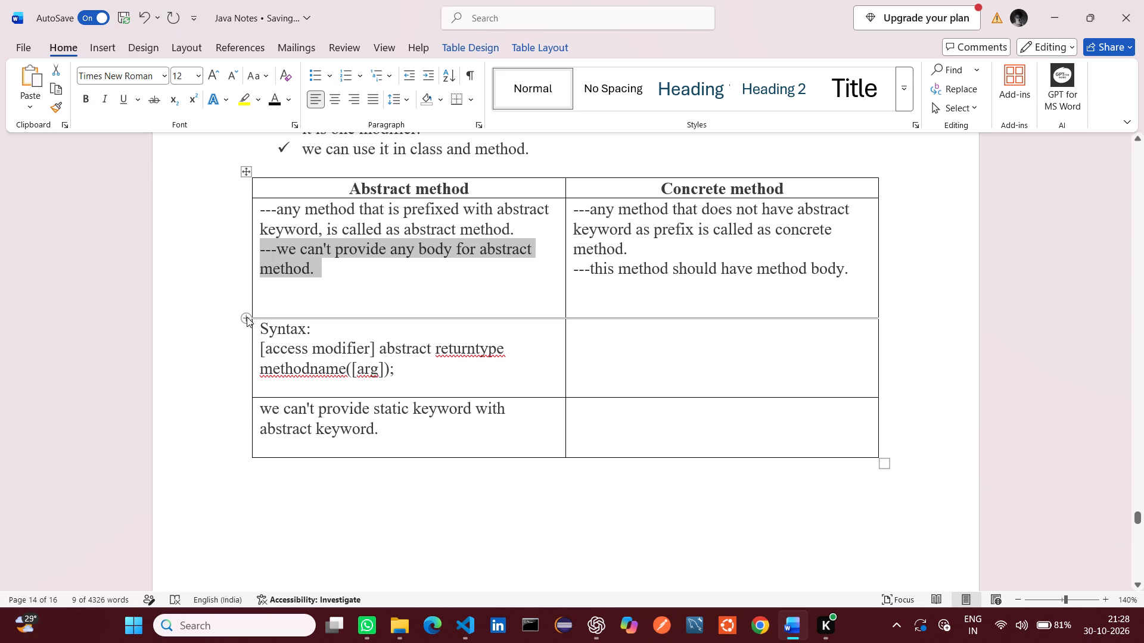
pyautogui.click(291, 324)
pyautogui.hotkey('ctrl', 'v')
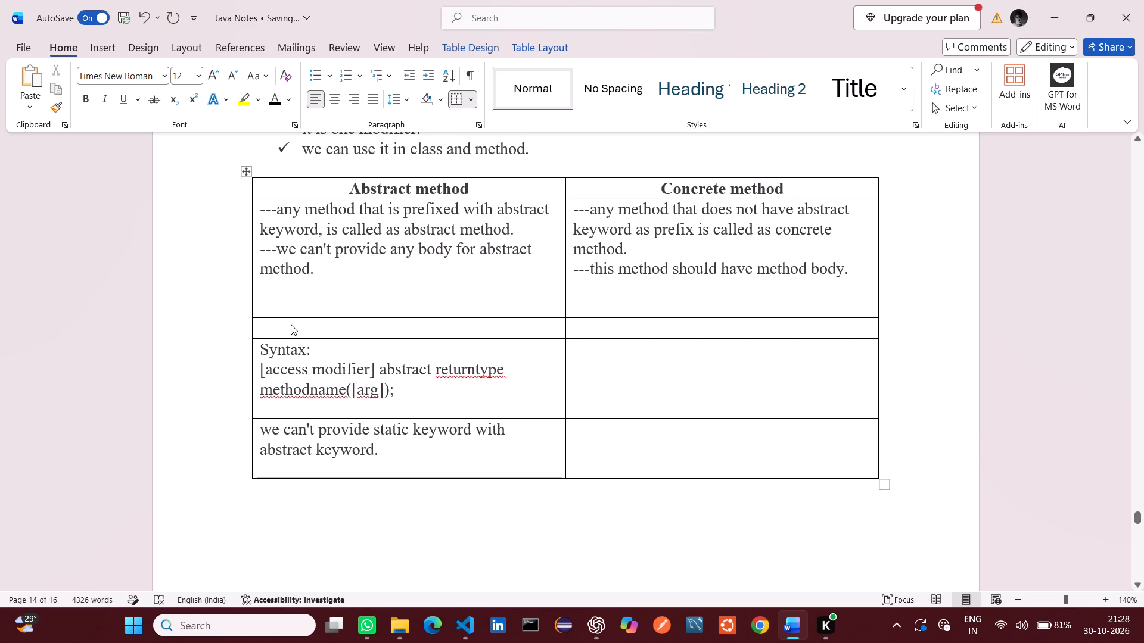
# In the first Abstract method cell, remove both "---" prefixes and delete the sentence "we can't provide any body for abstract method.".
pyautogui.click(274, 251)
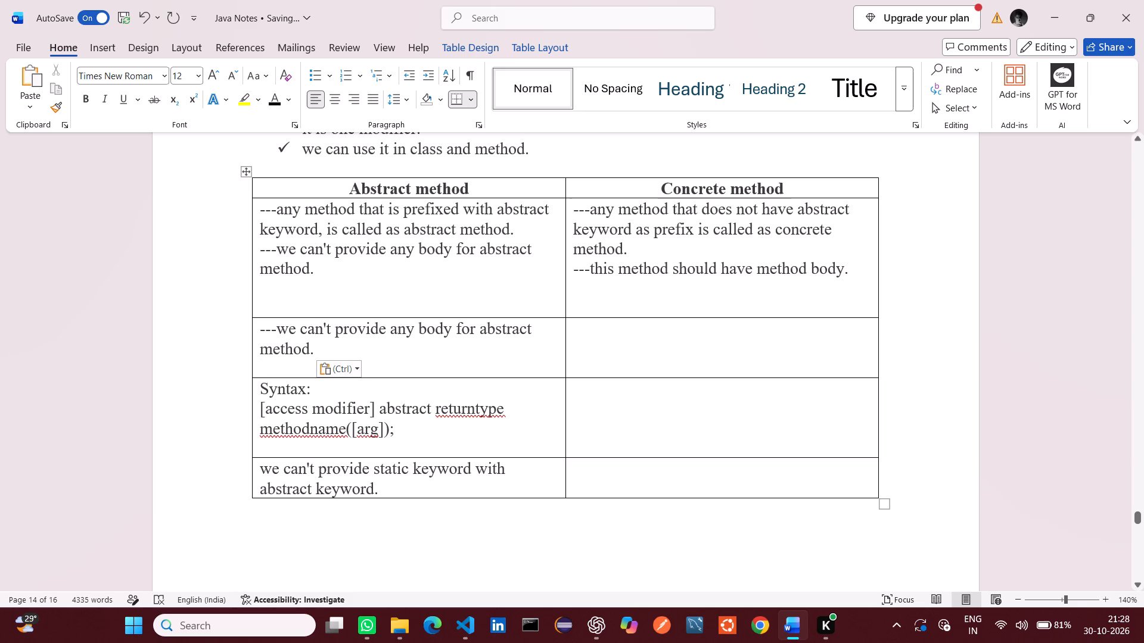
pyautogui.press('BackSpace')
pyautogui.press('BackSpace')
pyautogui.press('BackSpace')
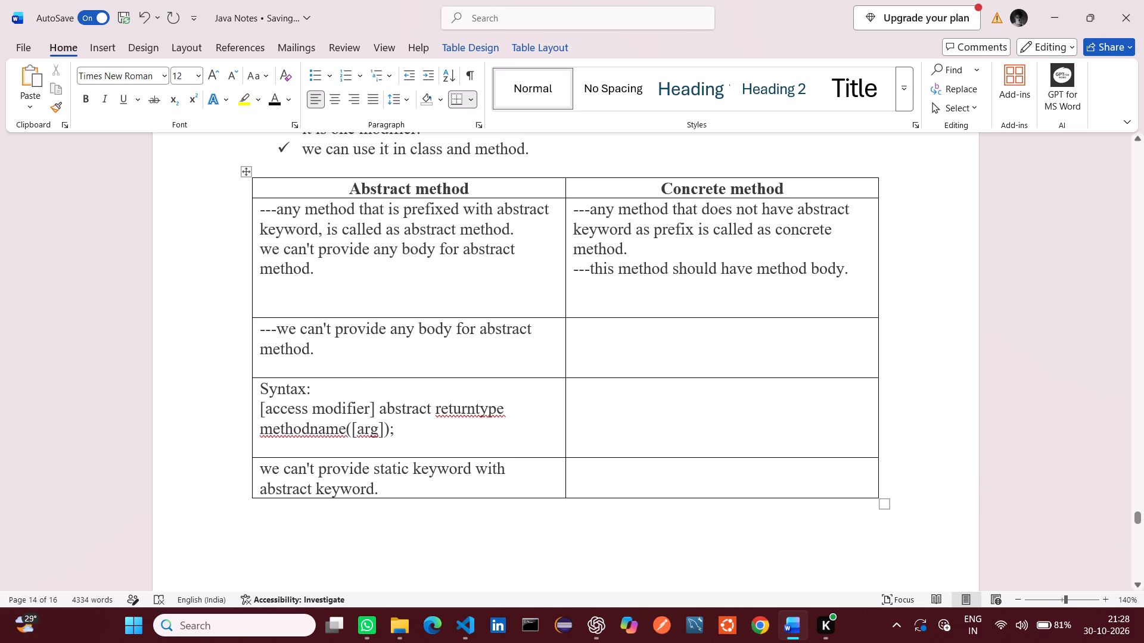
pyautogui.click(278, 208)
pyautogui.press('BackSpace')
pyautogui.press('BackSpace')
pyautogui.press('BackSpace')
pyautogui.moveTo(318, 269); pyautogui.dragTo(312, 268)
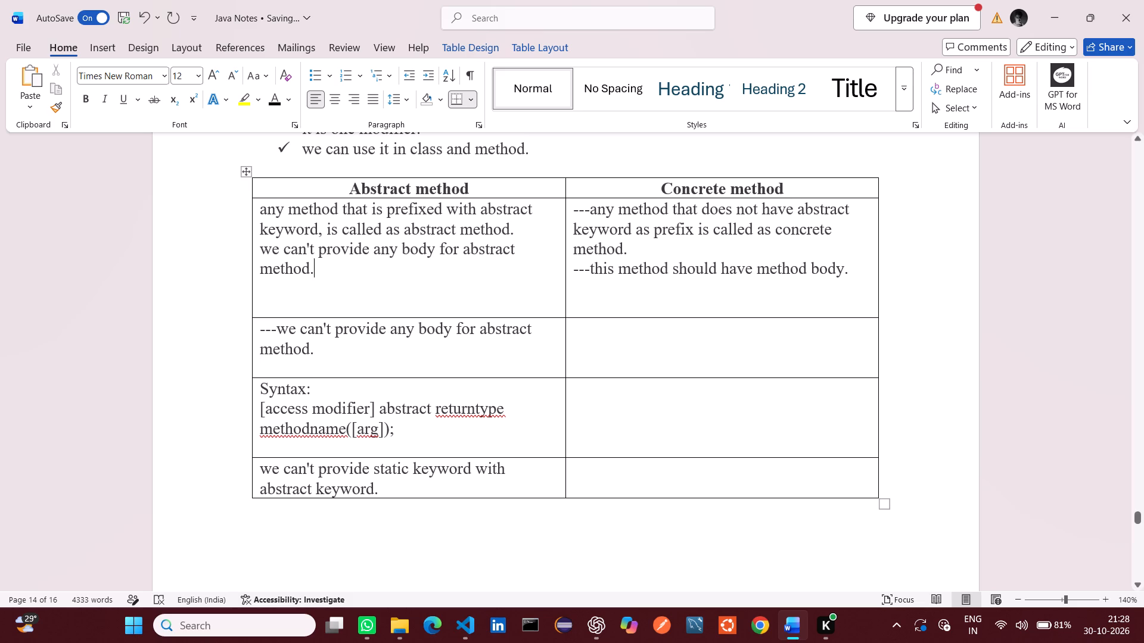
pyautogui.moveTo(312, 268); pyautogui.dragTo(262, 255)
pyautogui.press('BackSpace')
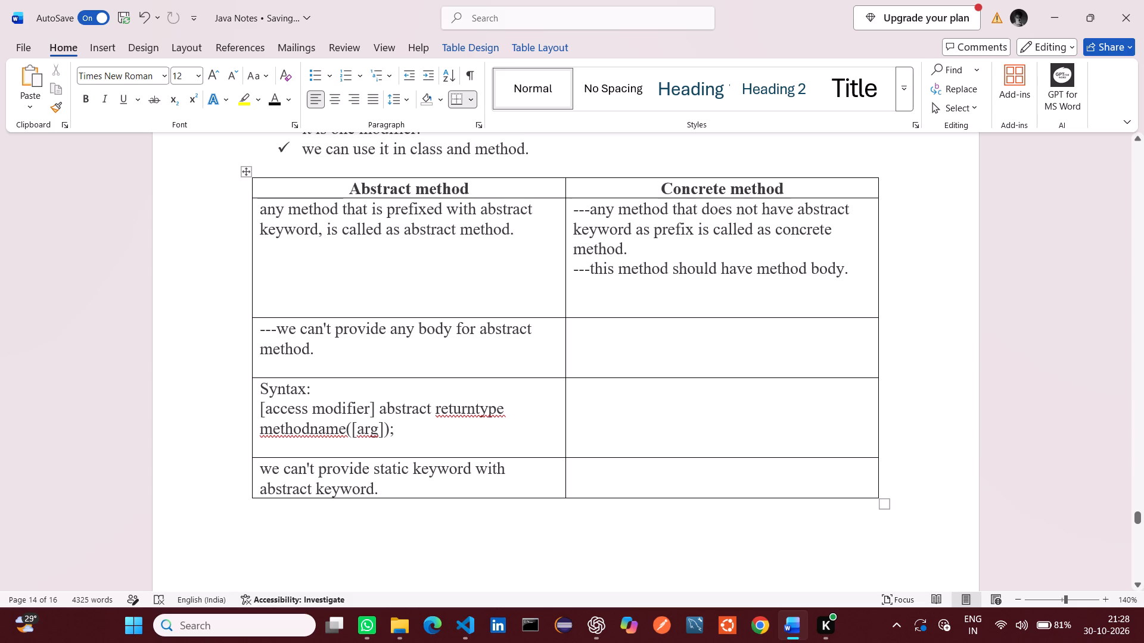
# Remove the "---" prefix from "we can't provide any body for abstract method." in the row above Syntax.
pyautogui.click(278, 330)
pyautogui.press('BackSpace')
pyautogui.press('BackSpace')
pyautogui.press('BackSpace')
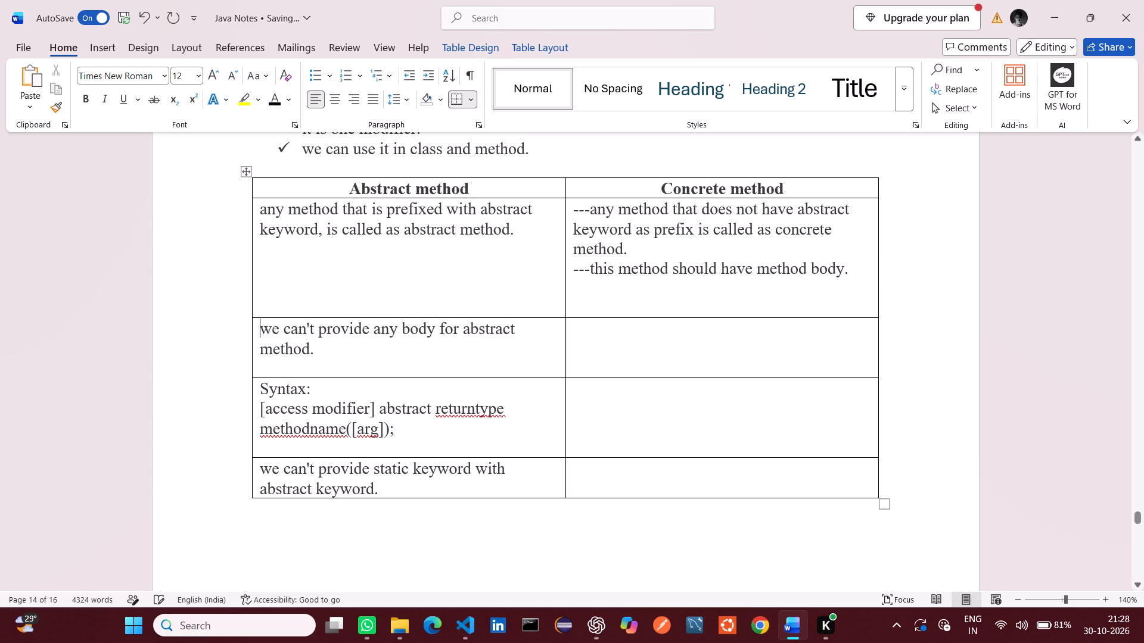
# Move "this method should have method body." without its "---" prefix into the empty Concrete method cell of the row above Syntax.
pyautogui.click(592, 277)
pyautogui.press('Left')
pyautogui.press('BackSpace')
pyautogui.press('BackSpace')
pyautogui.press('BackSpace')
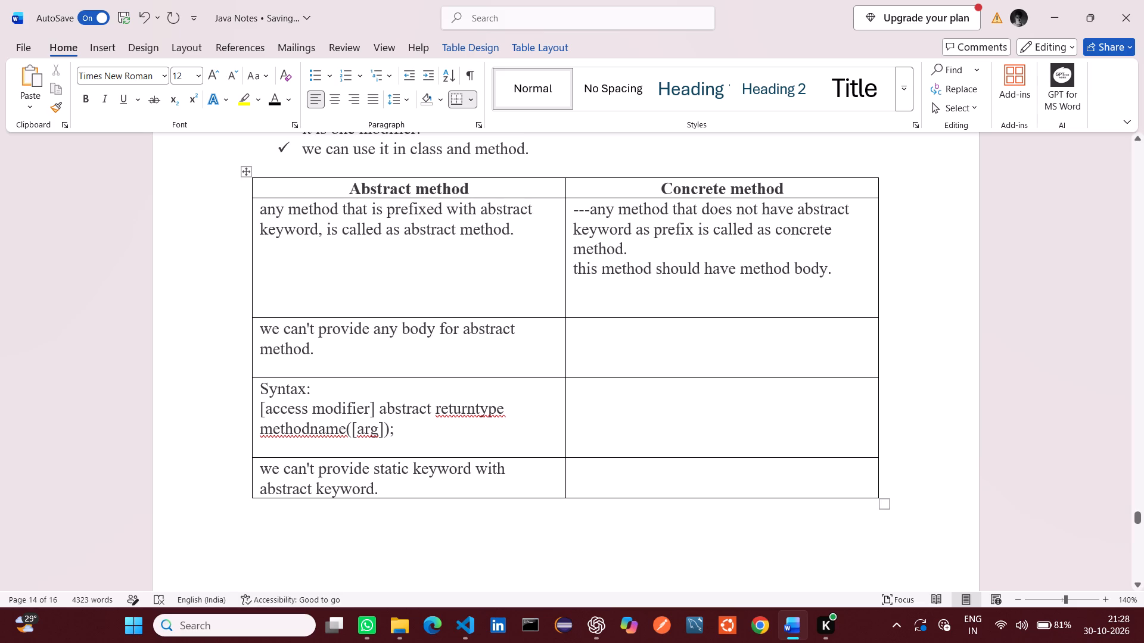
pyautogui.moveTo(832, 272); pyautogui.dragTo(583, 271)
pyautogui.hotkey('ctrl', 'c')
pyautogui.press('BackSpace')
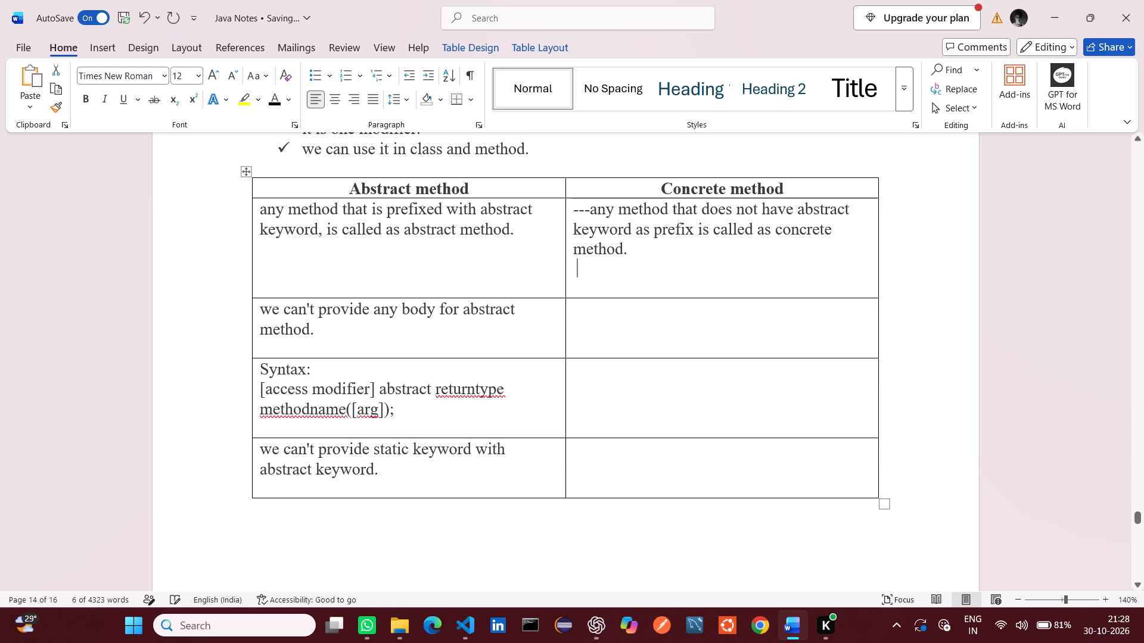
pyautogui.click(595, 332)
pyautogui.hotkey('ctrl', 'v')
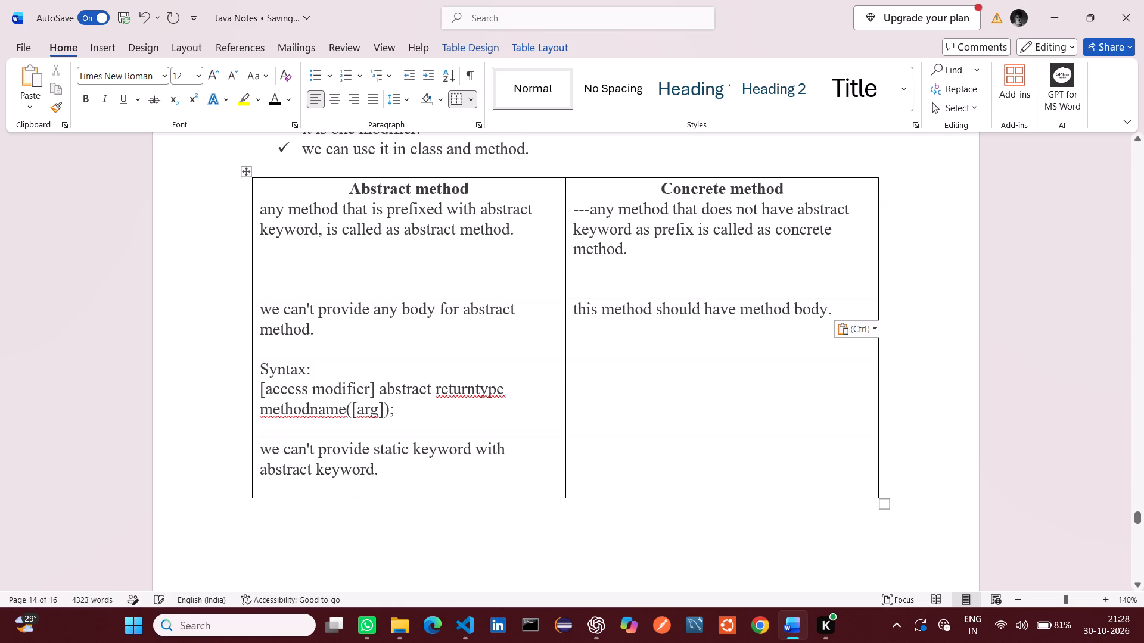
pyautogui.click(574, 312)
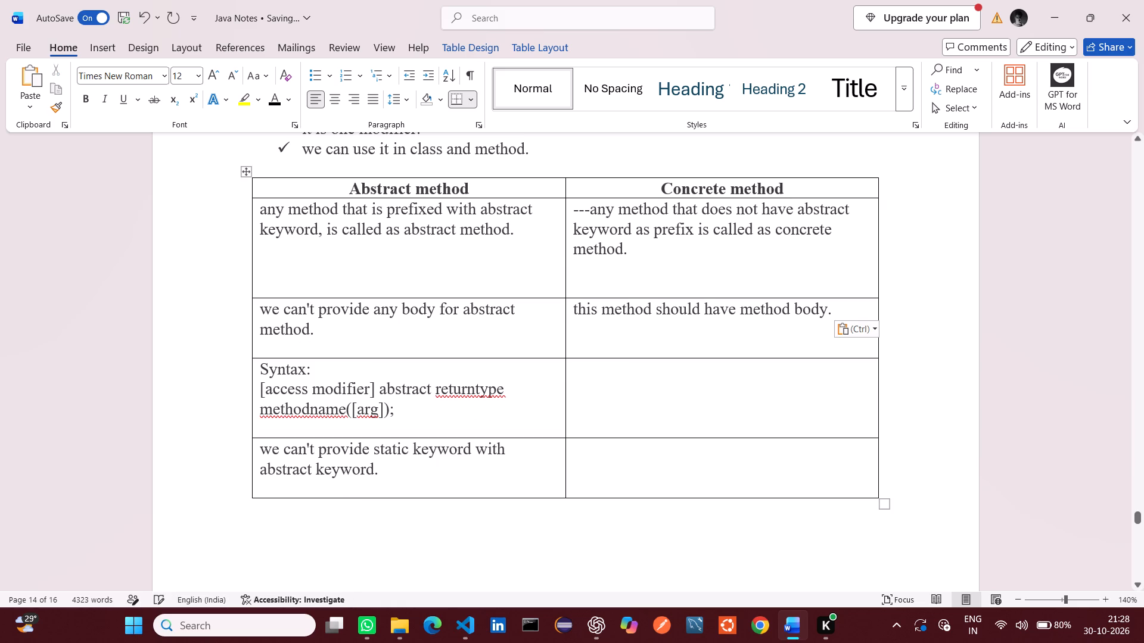
# Remove the "---" prefix from "any method that does not have abstract keyword" in the first Concrete method cell.
pyautogui.click(589, 213)
pyautogui.press('BackSpace')
pyautogui.press('BackSpace')
pyautogui.press('BackSpace')
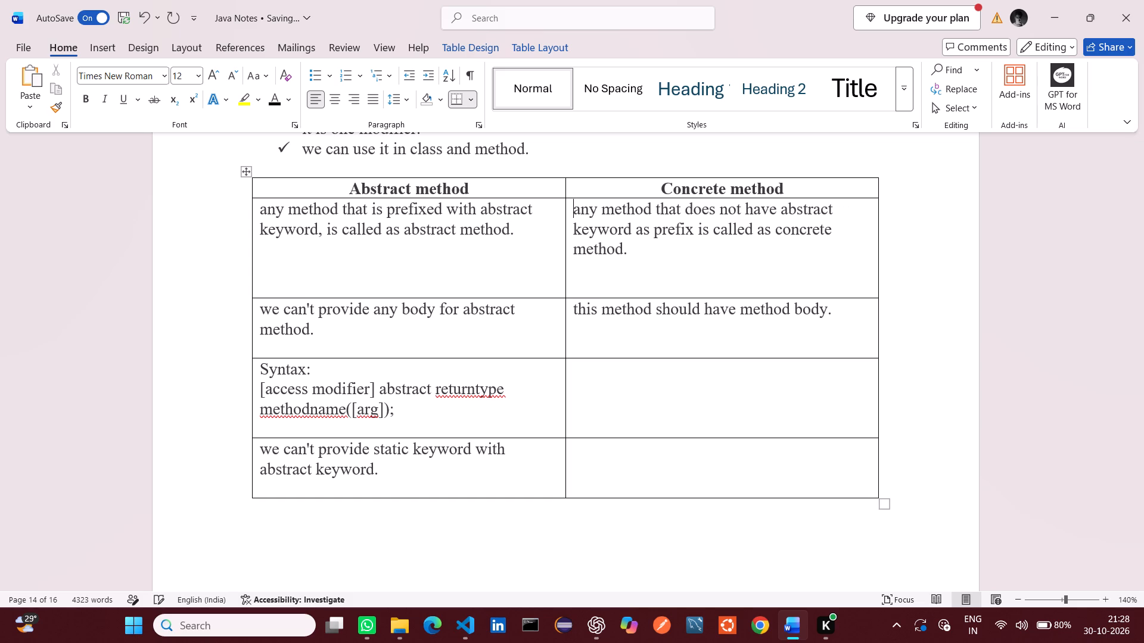
# Add an empty row at the bottom of the Abstract/Concrete class table and another between its two content rows.
pyautogui.scroll(-1, 585, 324)
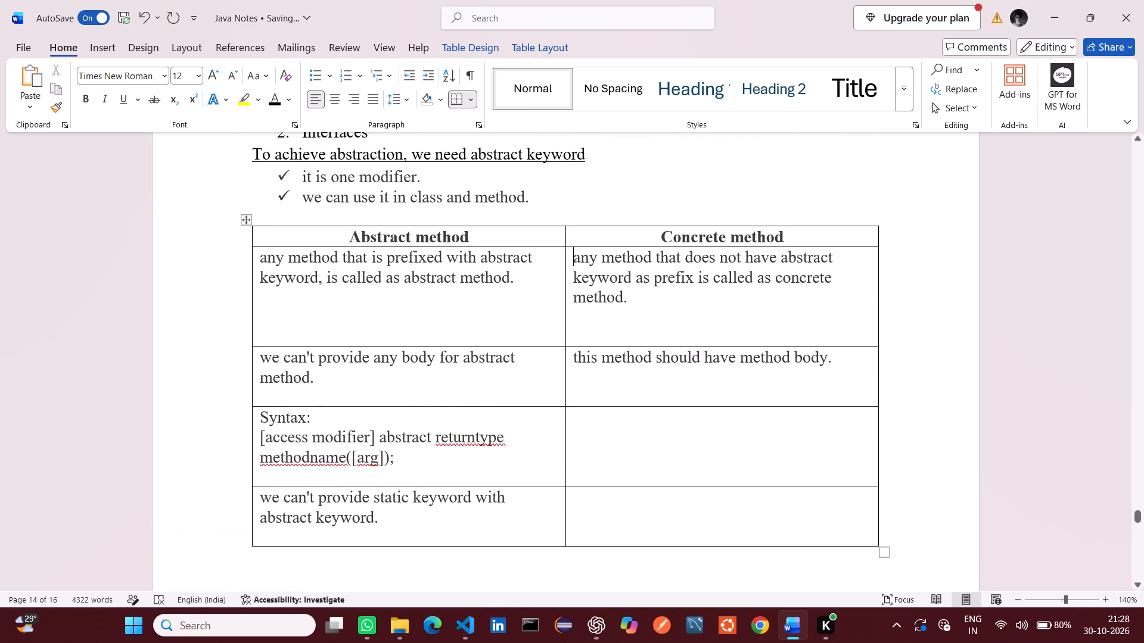
pyautogui.scroll(-2, 585, 324)
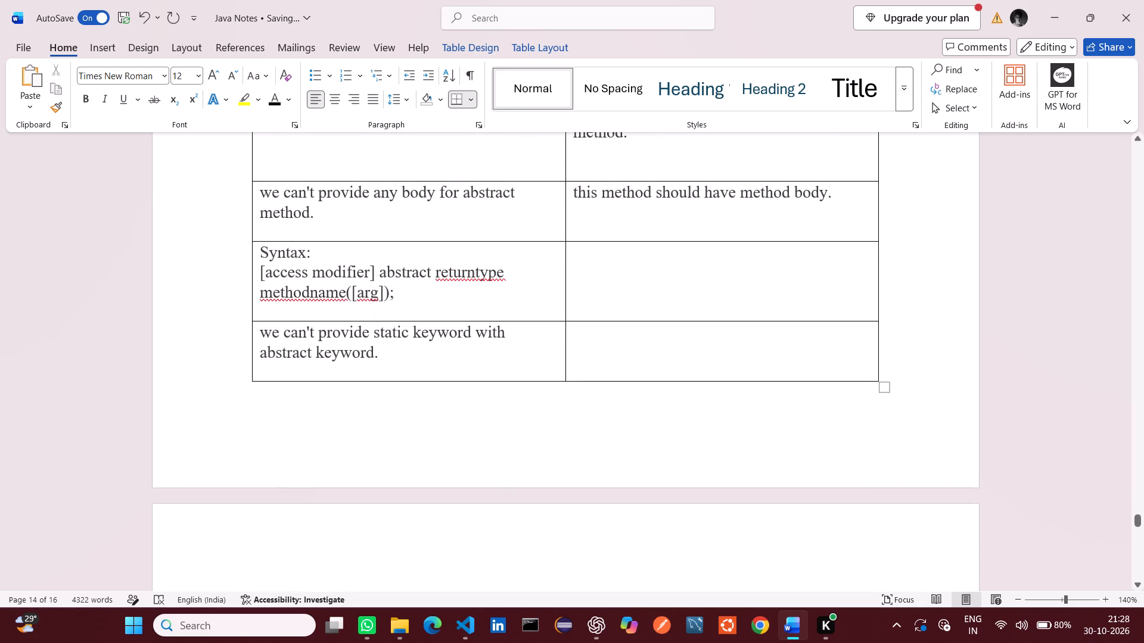
pyautogui.scroll(-2, 585, 324)
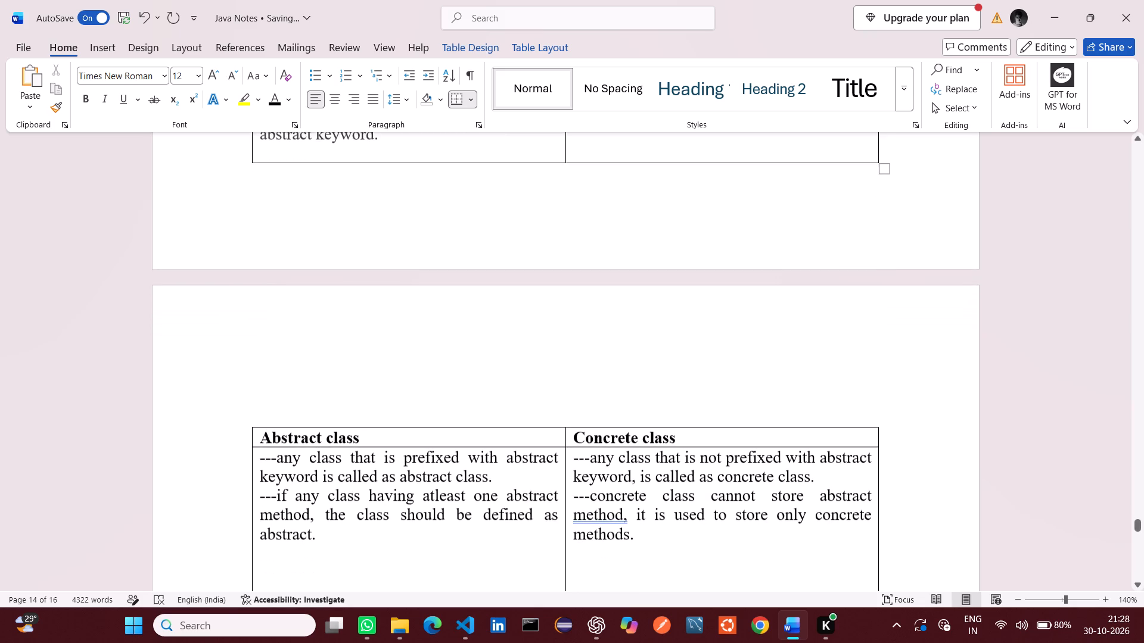
pyautogui.scroll(-1, 585, 324)
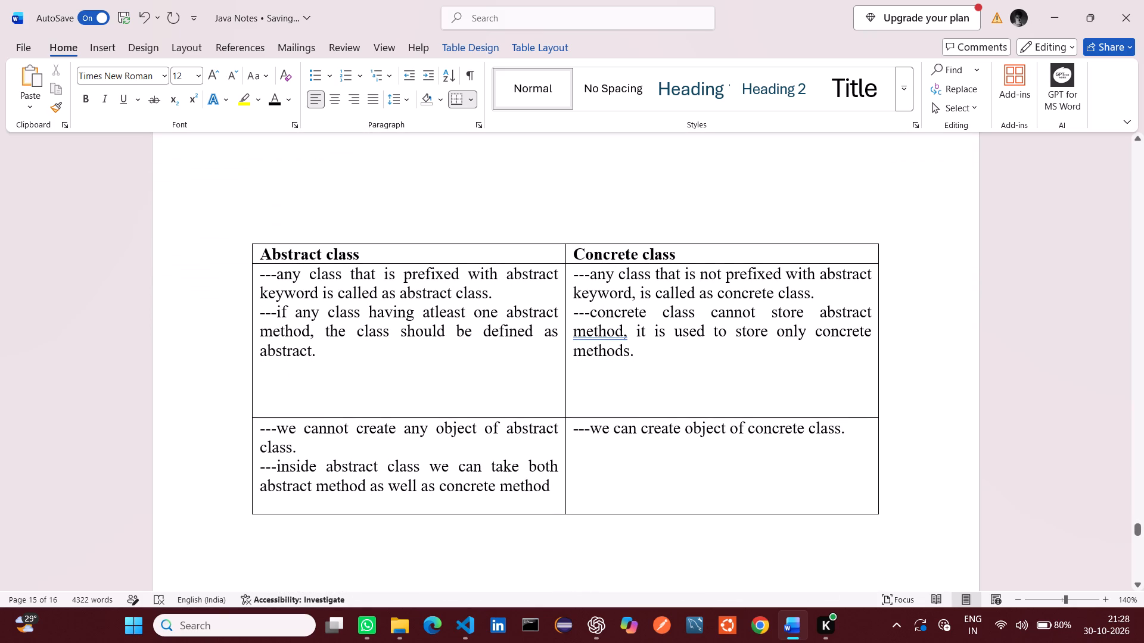
pyautogui.click(253, 502)
pyautogui.click(245, 517)
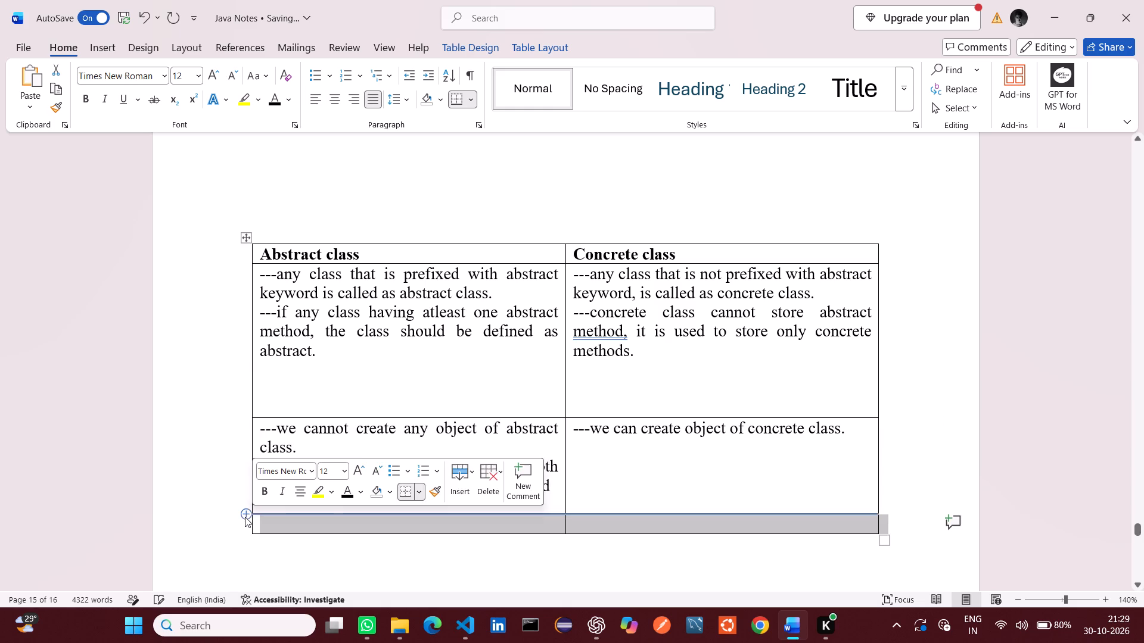
pyautogui.click(253, 414)
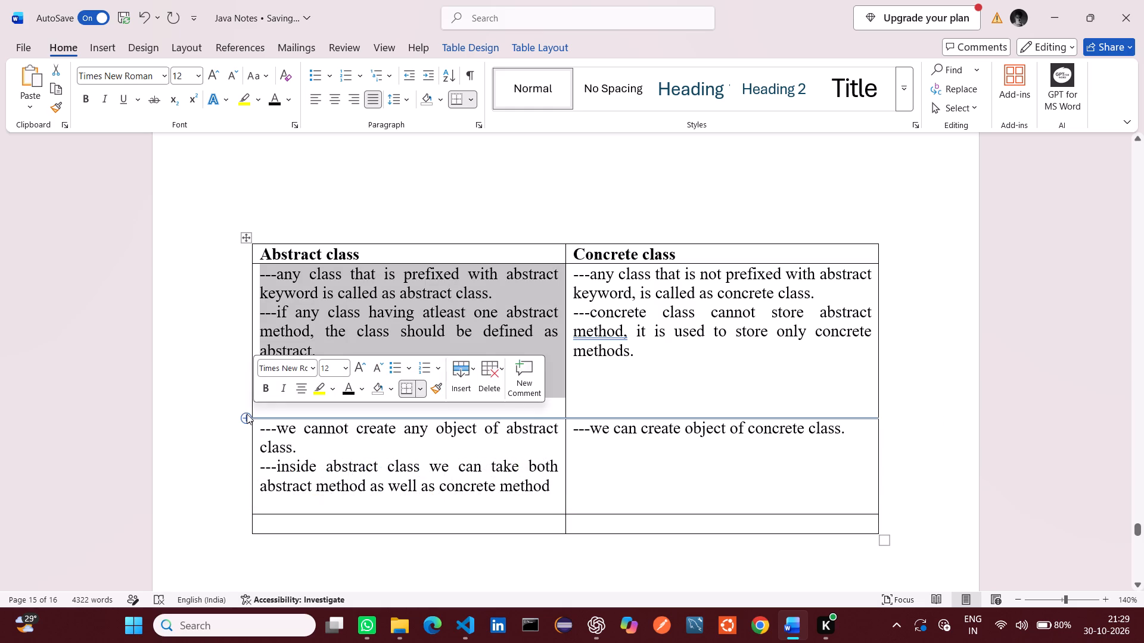
pyautogui.click(245, 416)
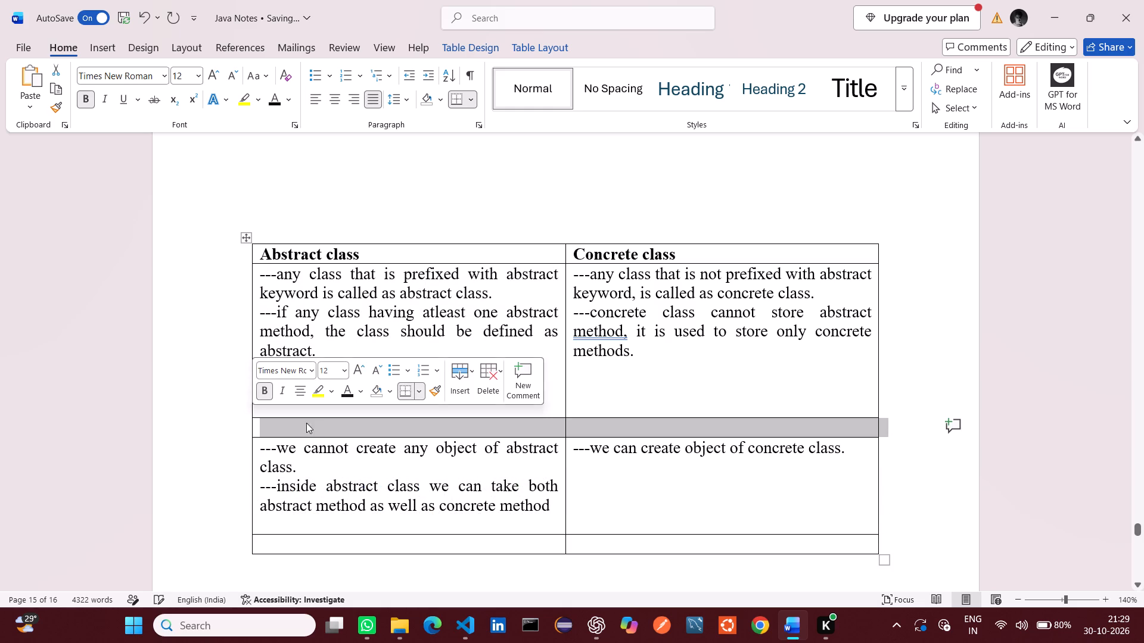
# Move "if any class having atleast one abstract method, the class should be defined as abstract." without its "---" prefix into the empty Abstract class cell below.
pyautogui.moveTo(332, 347); pyautogui.dragTo(279, 321)
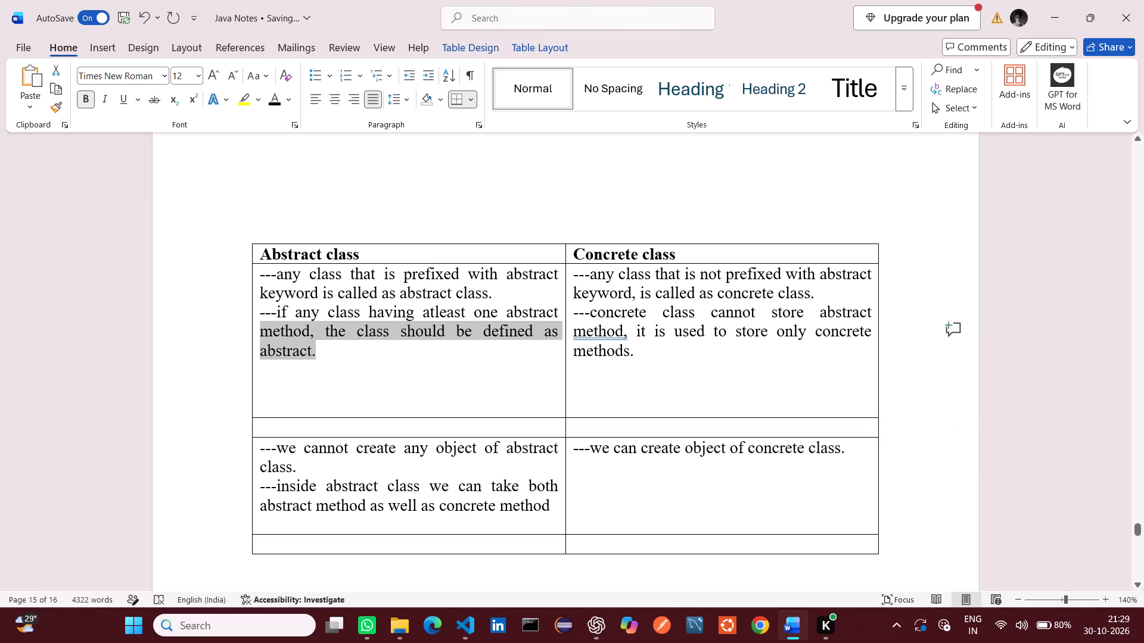
pyautogui.moveTo(279, 321); pyautogui.dragTo(278, 320)
pyautogui.hotkey('ctrl', 'c')
pyautogui.press('BackSpace')
pyautogui.press('BackSpace')
pyautogui.press('BackSpace')
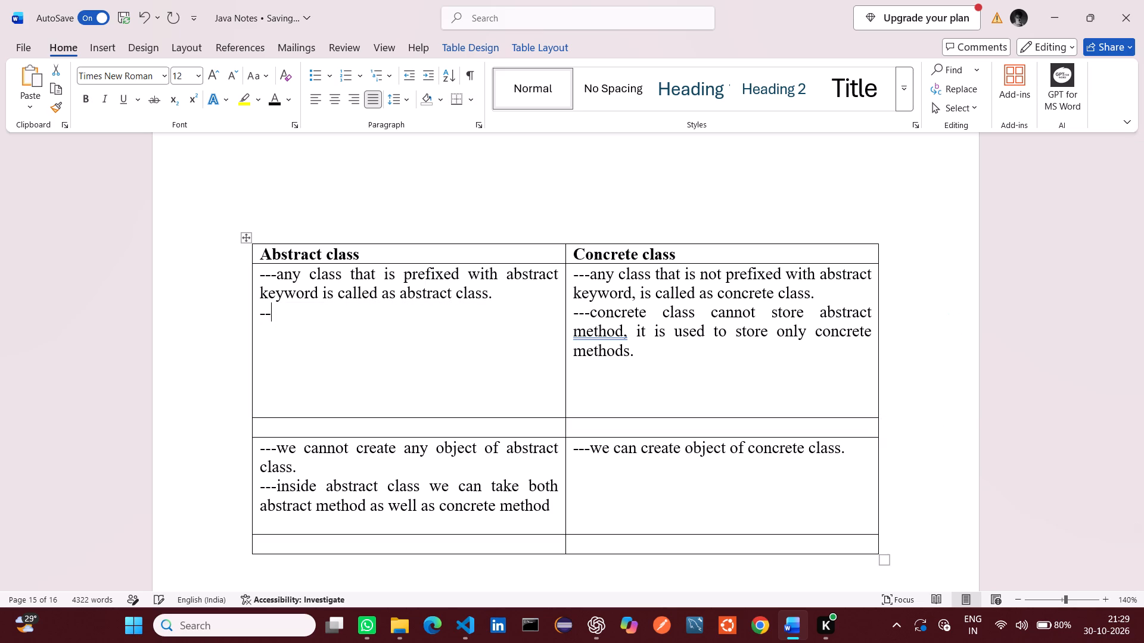
pyautogui.press('BackSpace')
pyautogui.click(291, 423)
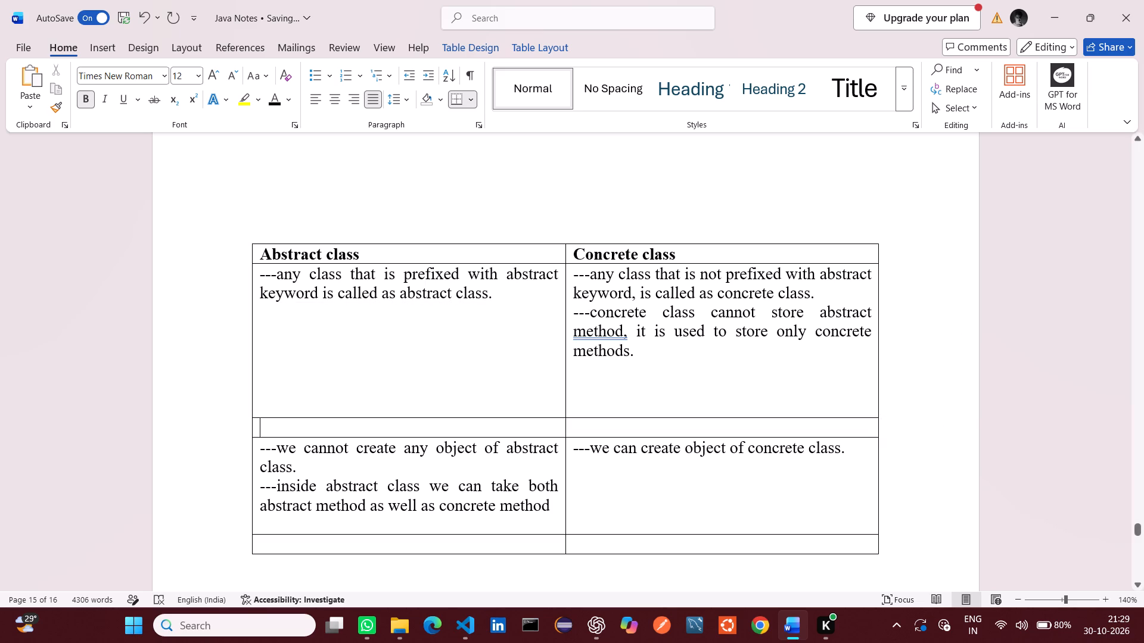
pyautogui.hotkey('ctrl', 'v')
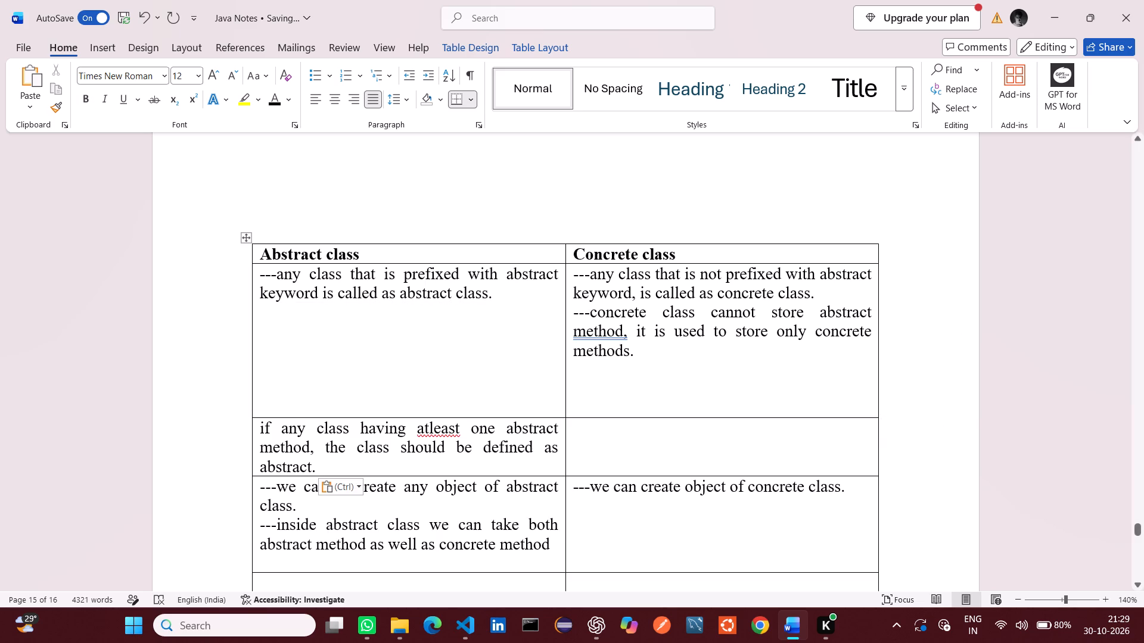
# Correct the misspelled "atleast" to "at least" in the moved Abstract class point.
pyautogui.rightClick(428, 428)
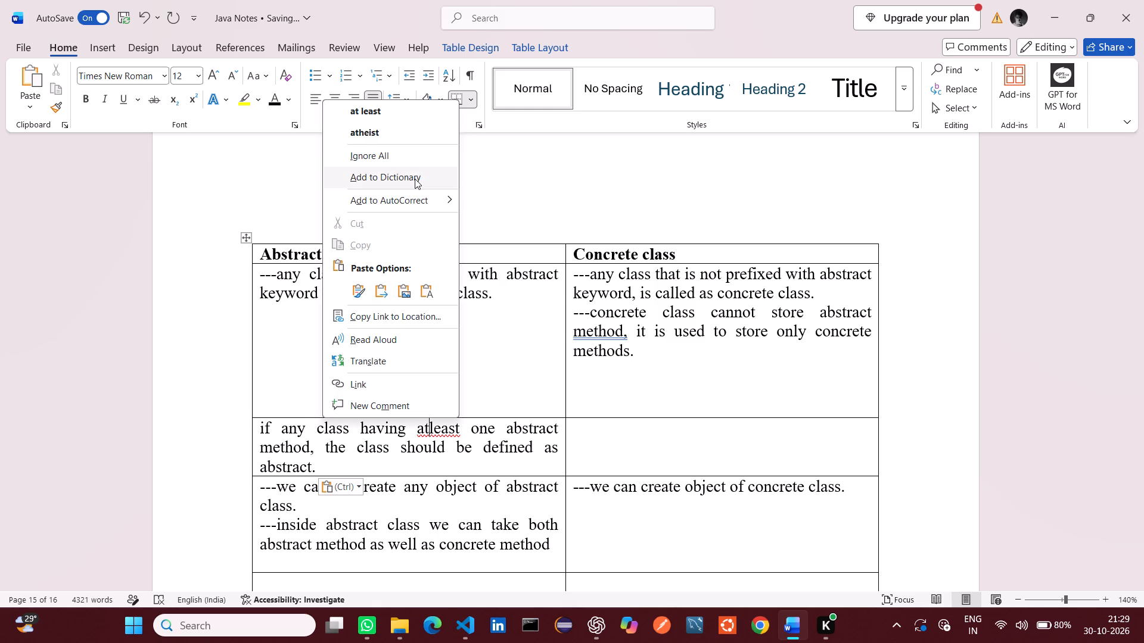
pyautogui.click(387, 120)
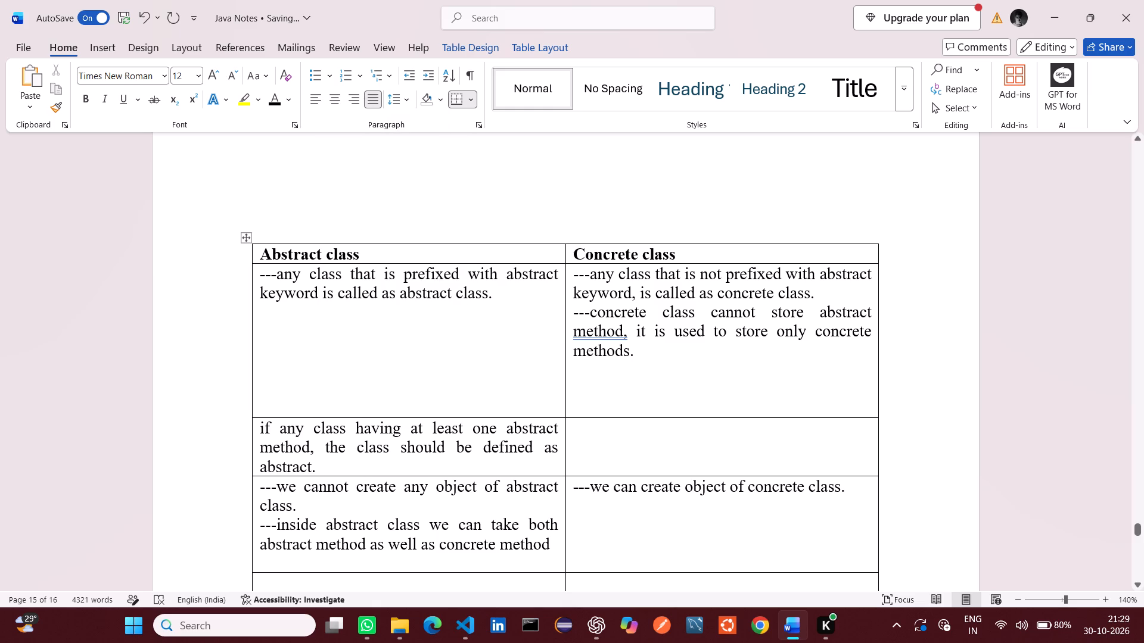
# Move "concrete class cannot store abstract method, it is used to store only concrete methods." without its "---" prefix into the empty Concrete class cell below.
pyautogui.moveTo(637, 360); pyautogui.dragTo(570, 323)
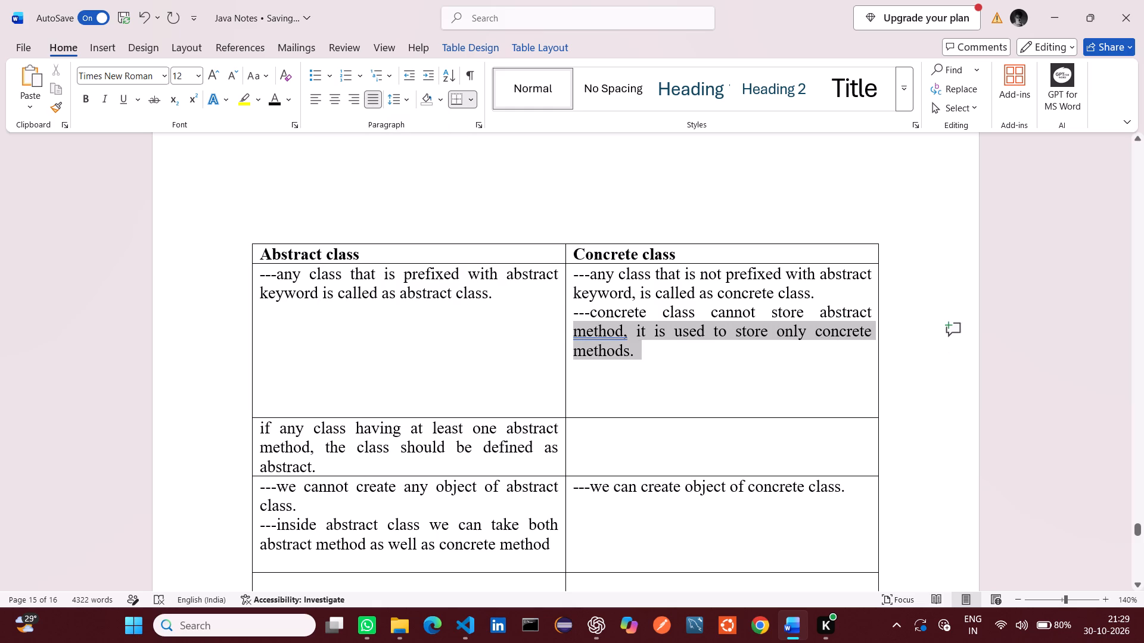
pyautogui.moveTo(570, 323); pyautogui.dragTo(570, 320)
pyautogui.hotkey('ctrl', 'c')
pyautogui.press('BackSpace')
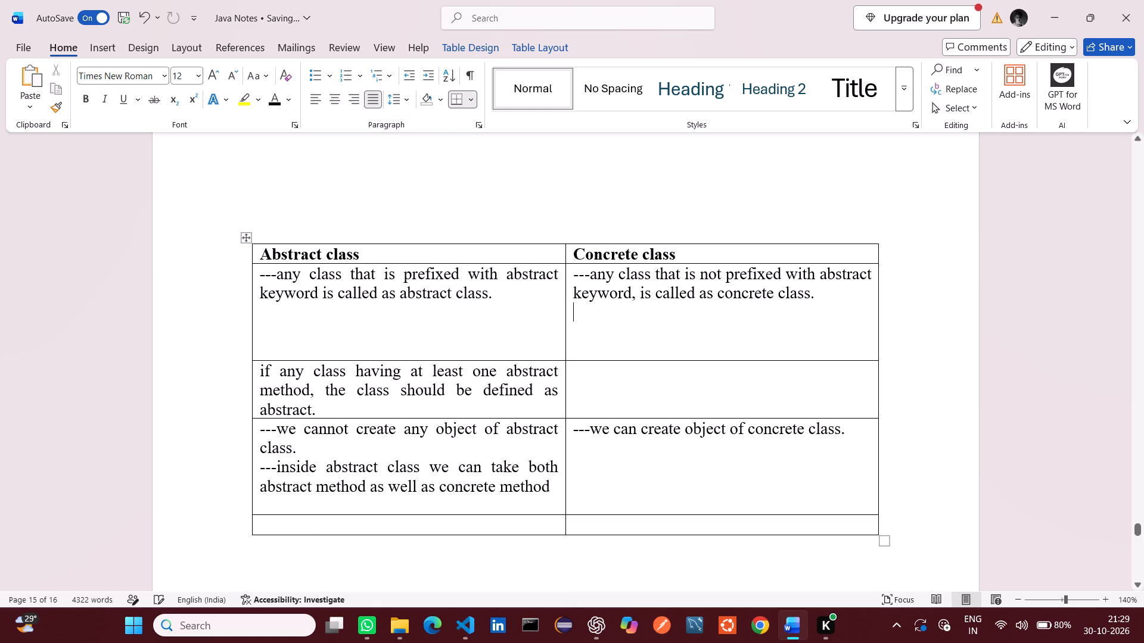
pyautogui.click(613, 388)
pyautogui.hotkey('ctrl', 'v')
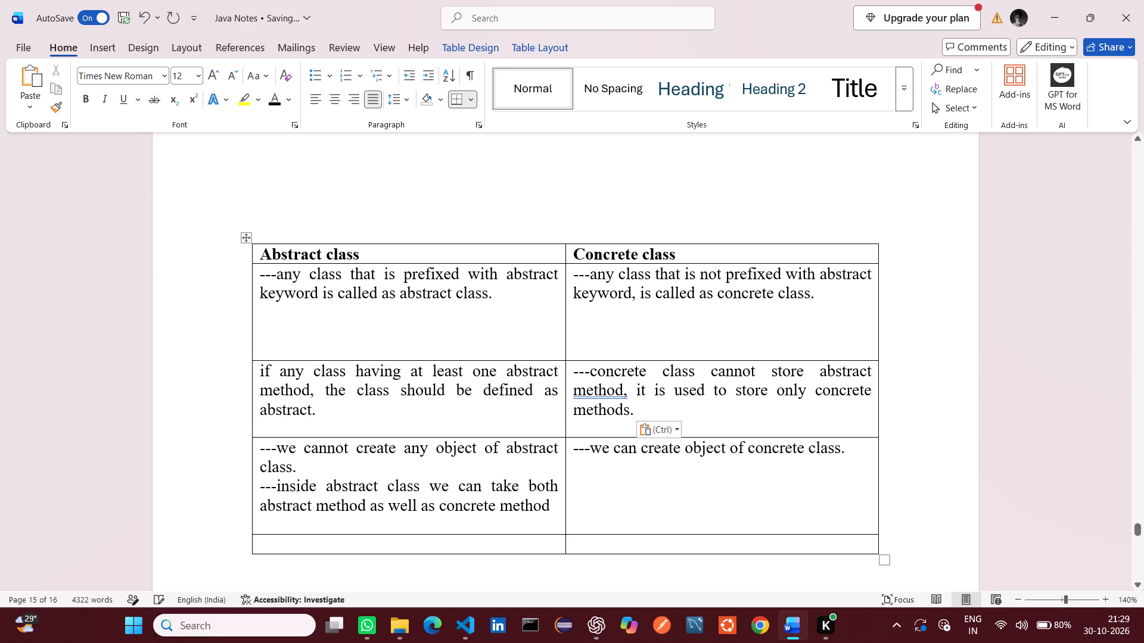
pyautogui.click(587, 374)
pyautogui.press('Right')
pyautogui.press('BackSpace')
pyautogui.press('BackSpace')
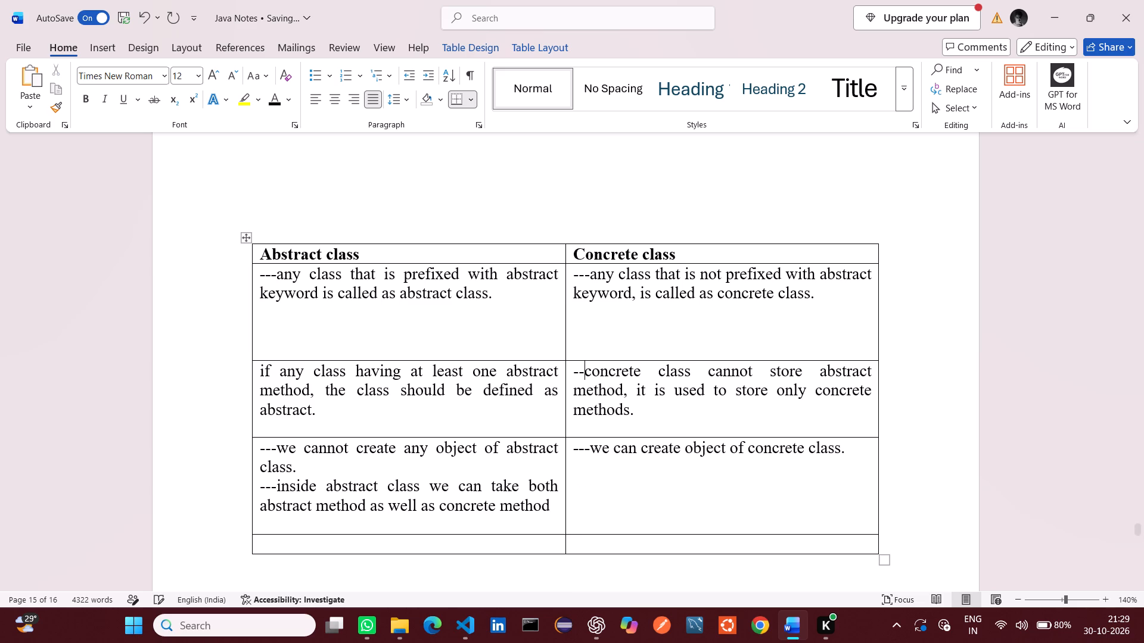
pyautogui.press('BackSpace')
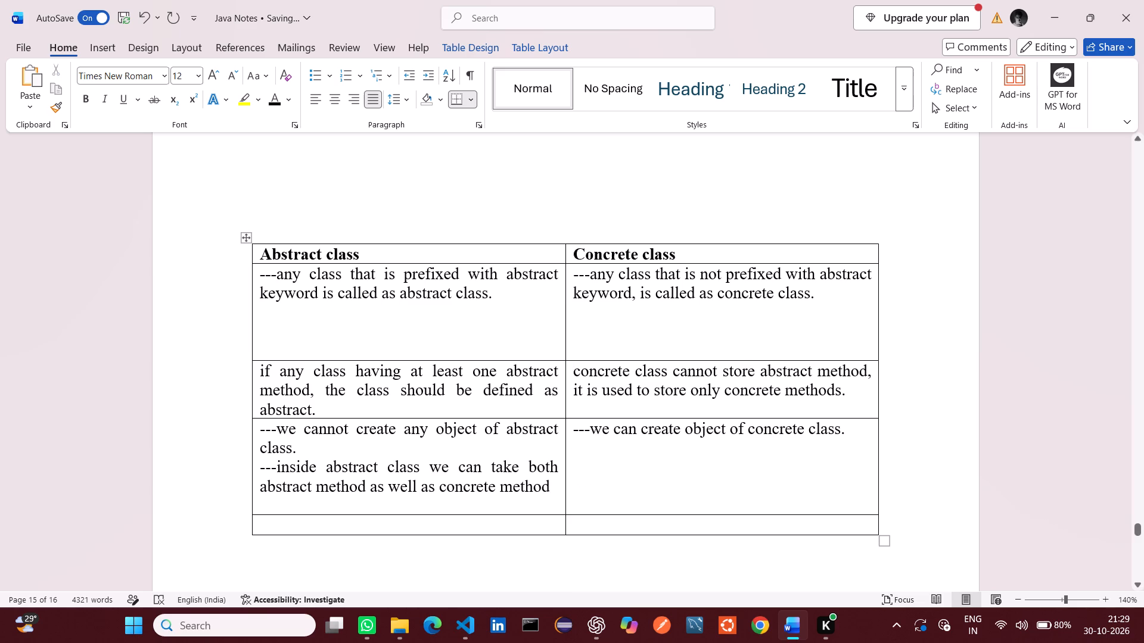
# Remove the "---" prefixes from both definitions in the first content row of the Abstract/Concrete class table.
pyautogui.click(590, 274)
pyautogui.press('BackSpace')
pyautogui.press('BackSpace')
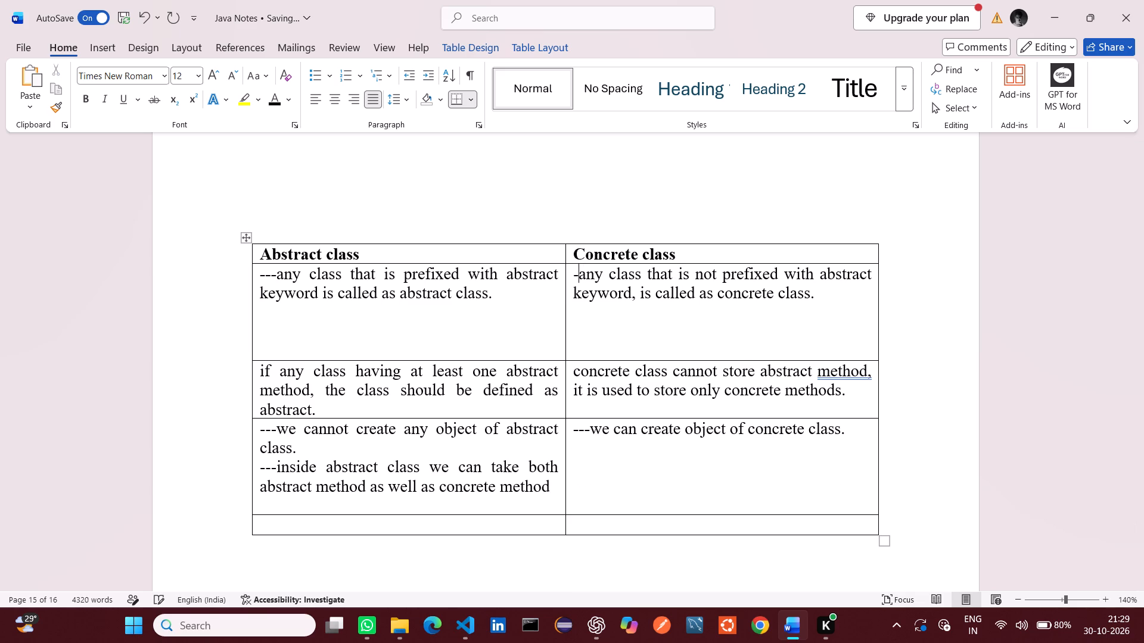
pyautogui.press('BackSpace')
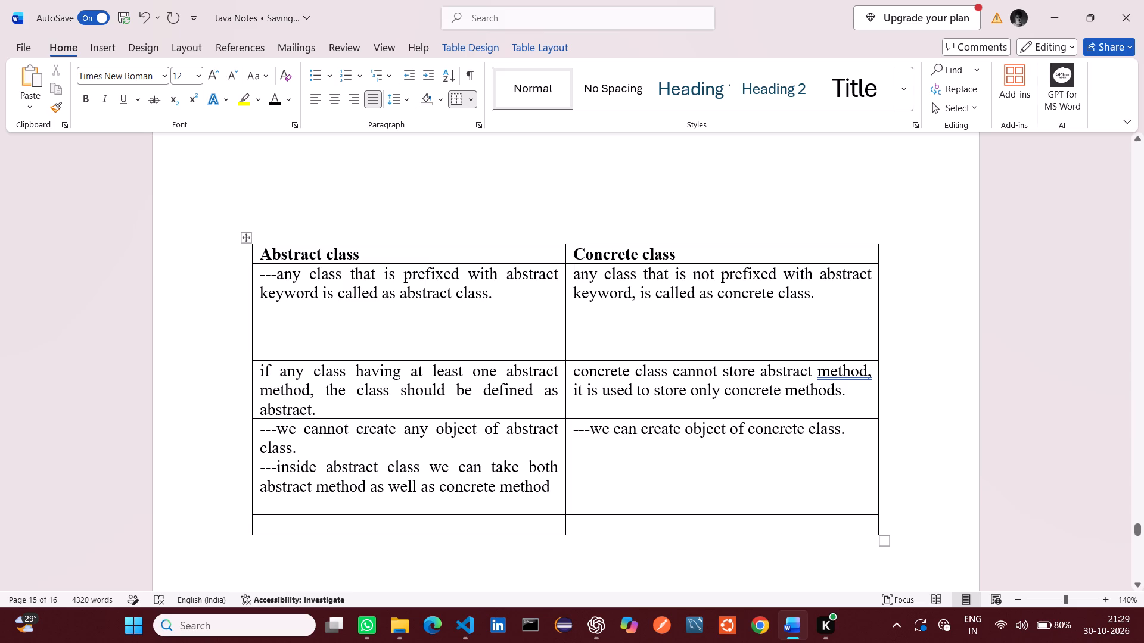
pyautogui.click(273, 272)
pyautogui.press('Right')
pyautogui.press('BackSpace')
pyautogui.press('BackSpace')
pyautogui.press('BackSpace')
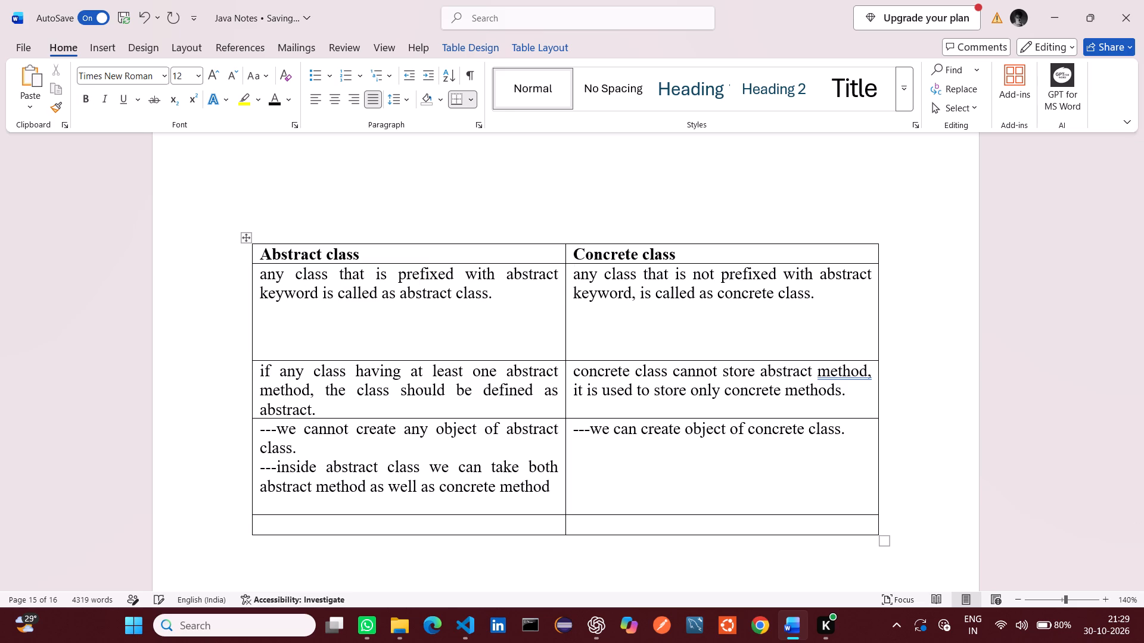
# Remove the "---" prefixes from "we can create object of concrete class." and "we cannot create any object of abstract class.".
pyautogui.click(594, 430)
pyautogui.press('BackSpace')
pyautogui.press('BackSpace')
pyautogui.press('BackSpace')
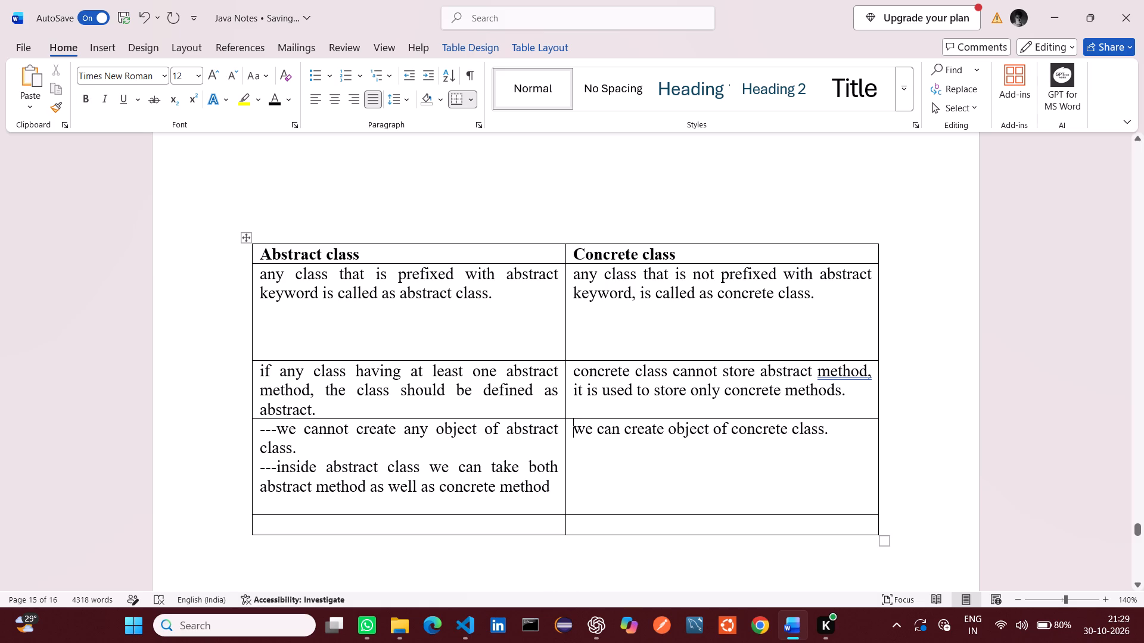
pyautogui.click(278, 433)
pyautogui.press('BackSpace')
pyautogui.press('BackSpace')
pyautogui.press('BackSpace')
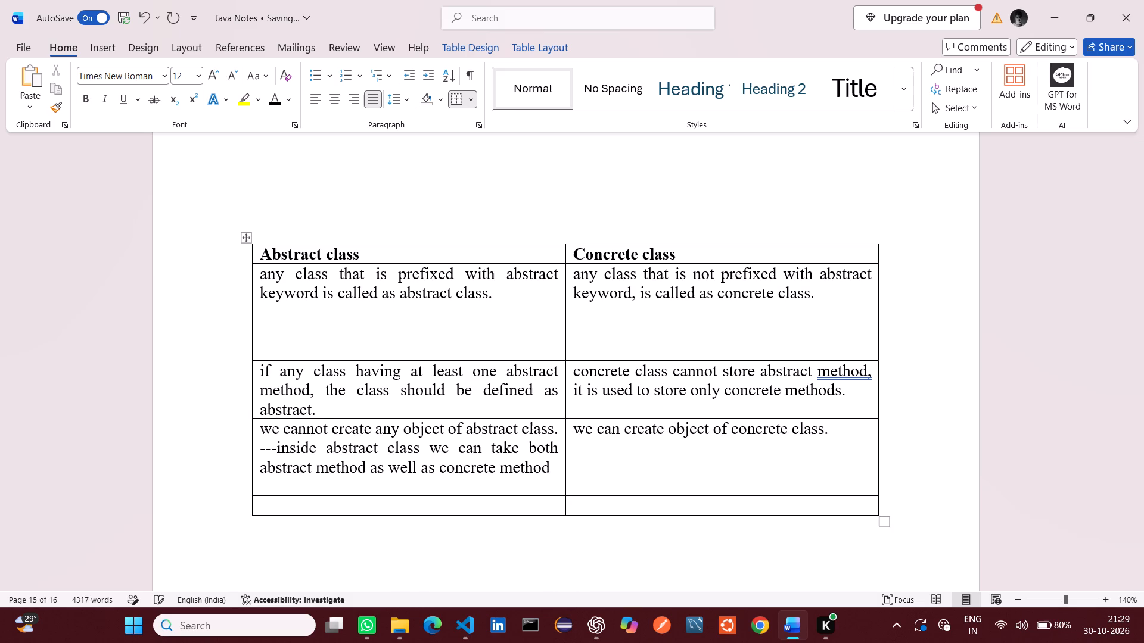
# Move "inside abstract class we can take both abstract method as well as concrete method" without "---" into the bottom Abstract class cell, ending it with a period.
pyautogui.moveTo(275, 448); pyautogui.dragTo(342, 459)
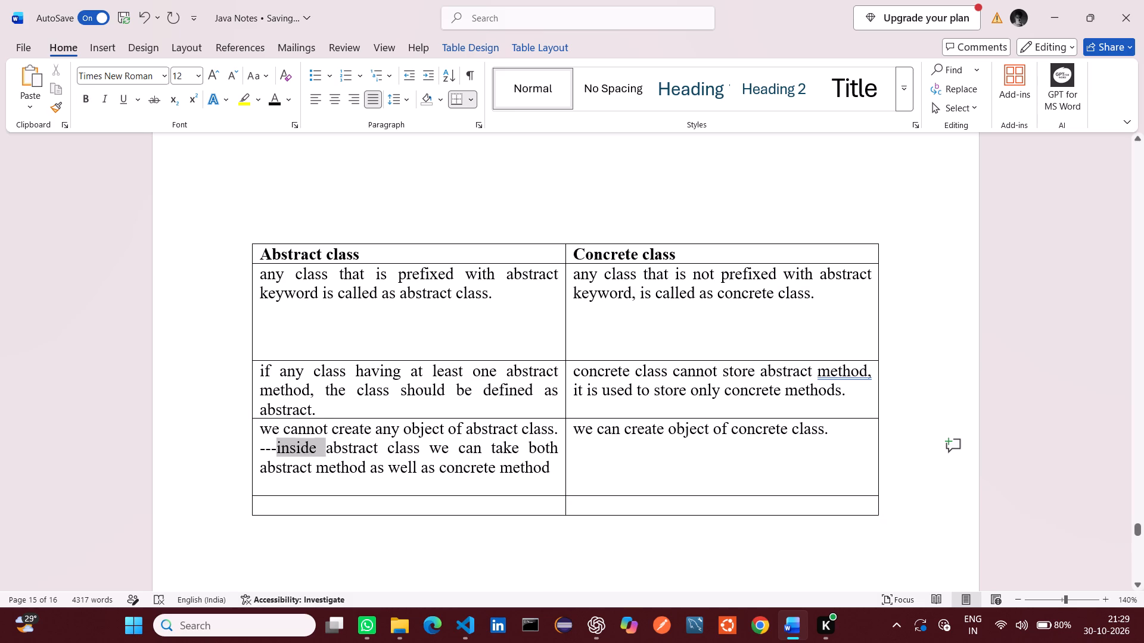
pyautogui.moveTo(342, 459); pyautogui.dragTo(484, 476)
pyautogui.hotkey('ctrl', 'c')
pyautogui.press('BackSpace')
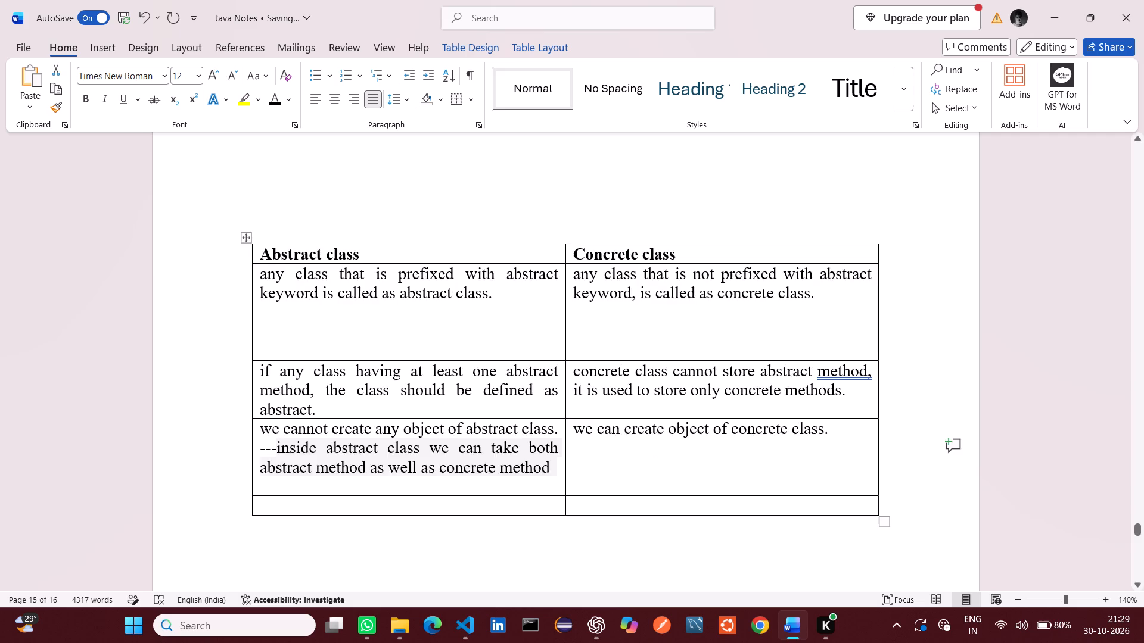
pyautogui.press('BackSpace')
pyautogui.press('BackSpace')
pyautogui.press('BackSpace')
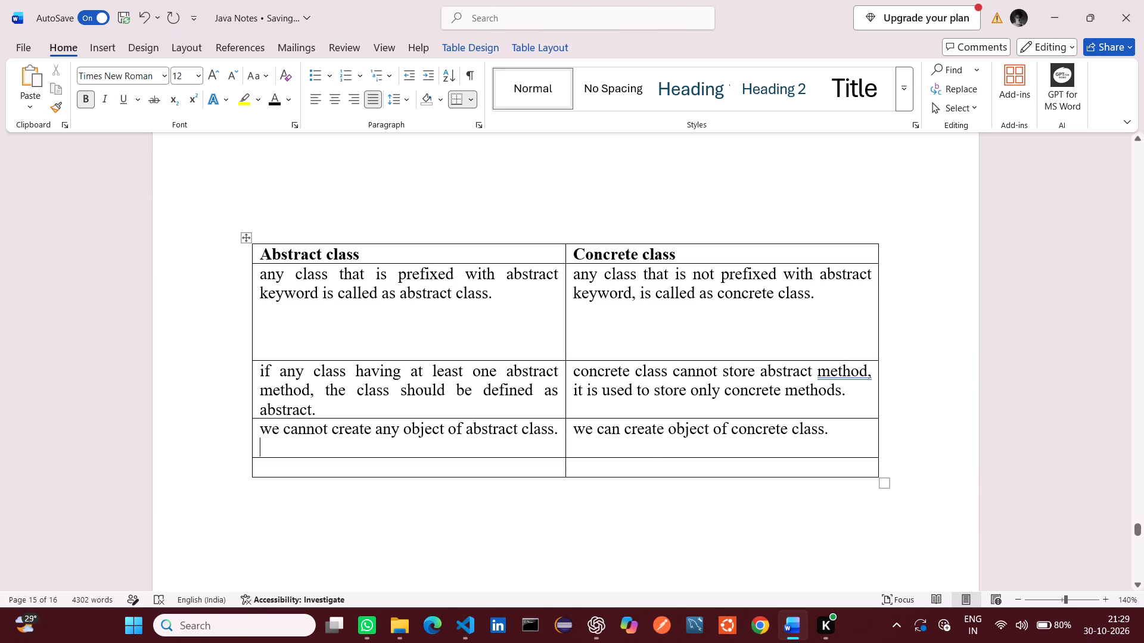
pyautogui.click(456, 470)
pyautogui.hotkey('ctrl', 'v')
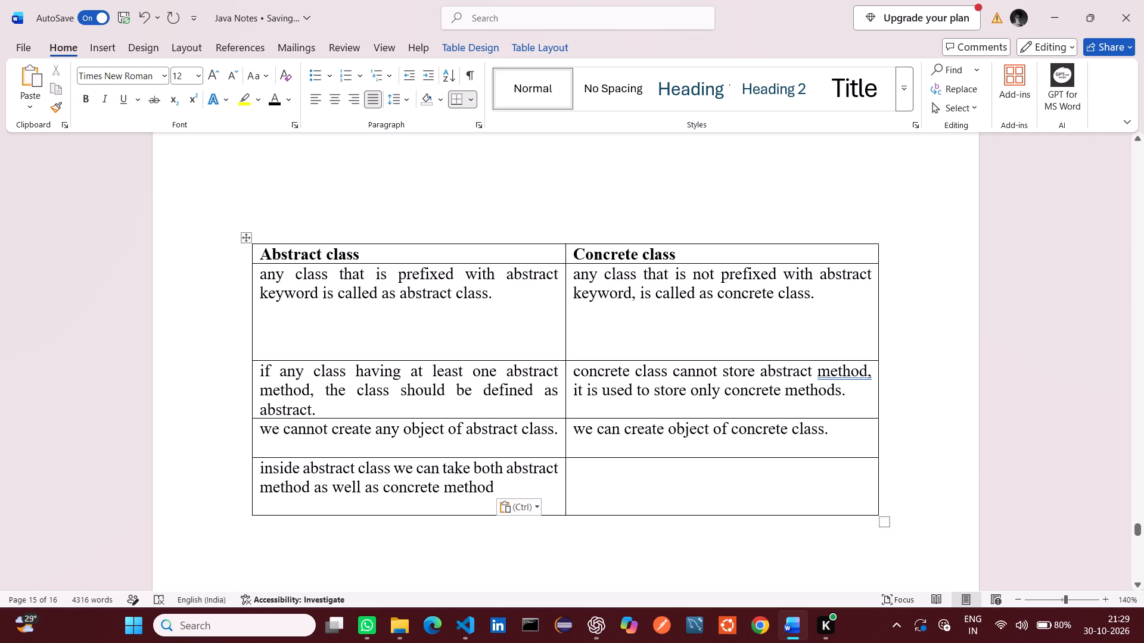
pyautogui.click(496, 485)
pyautogui.press('.')
# Check the abstract and concrete class notes in Visual Studio Code, and review the comparison tables back in Word.
pyautogui.scroll(-1, 545, 488)
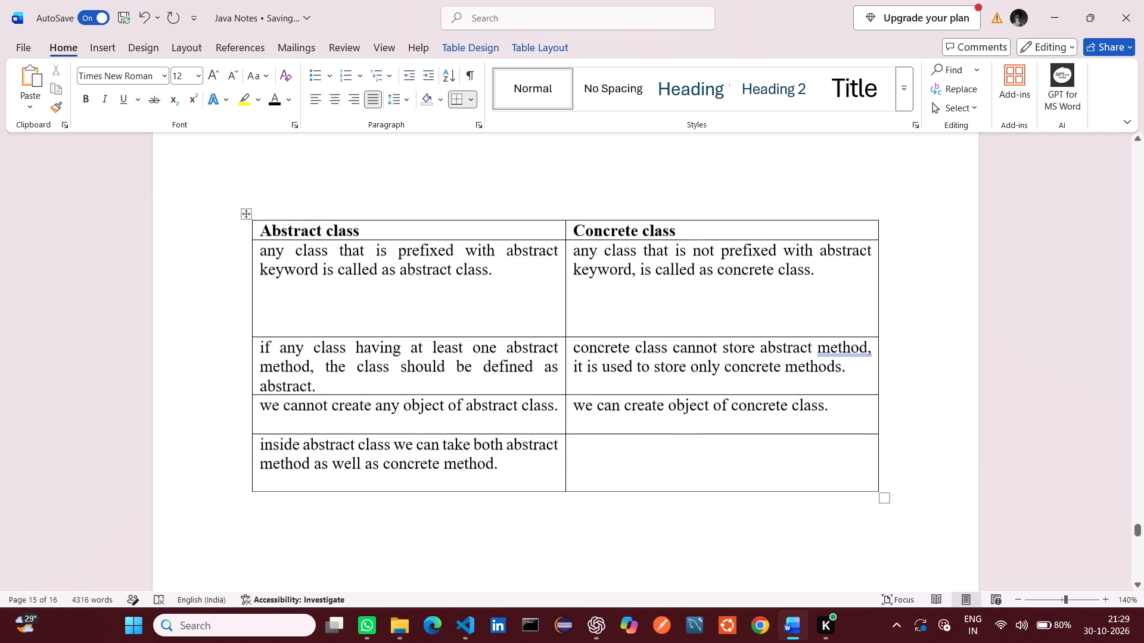
pyautogui.hotkey('alt', 'Tab')
pyautogui.scroll(-1, 503, 448)
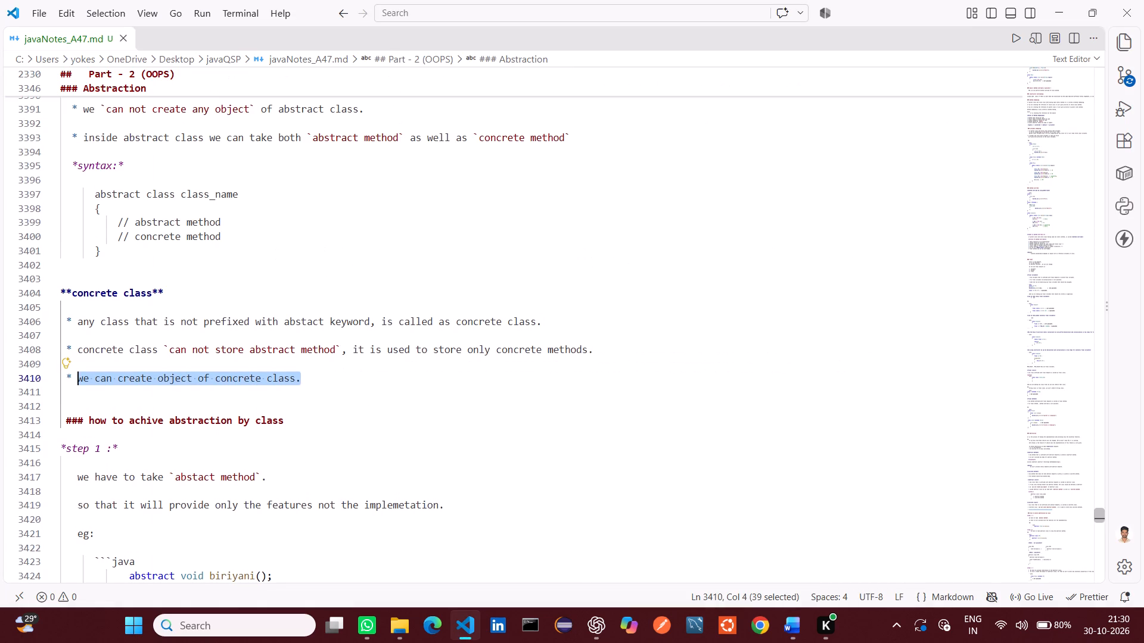
pyautogui.scroll(-3, 503, 448)
pyautogui.hotkey('alt', 'Tab')
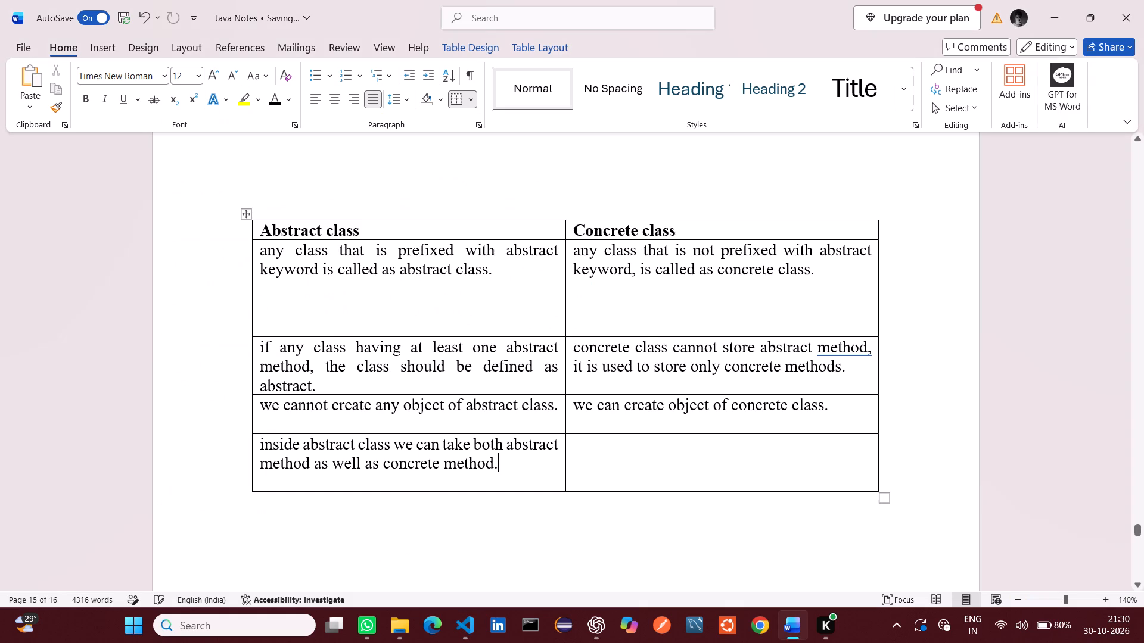
pyautogui.click(646, 349)
pyautogui.scroll(2, 646, 349)
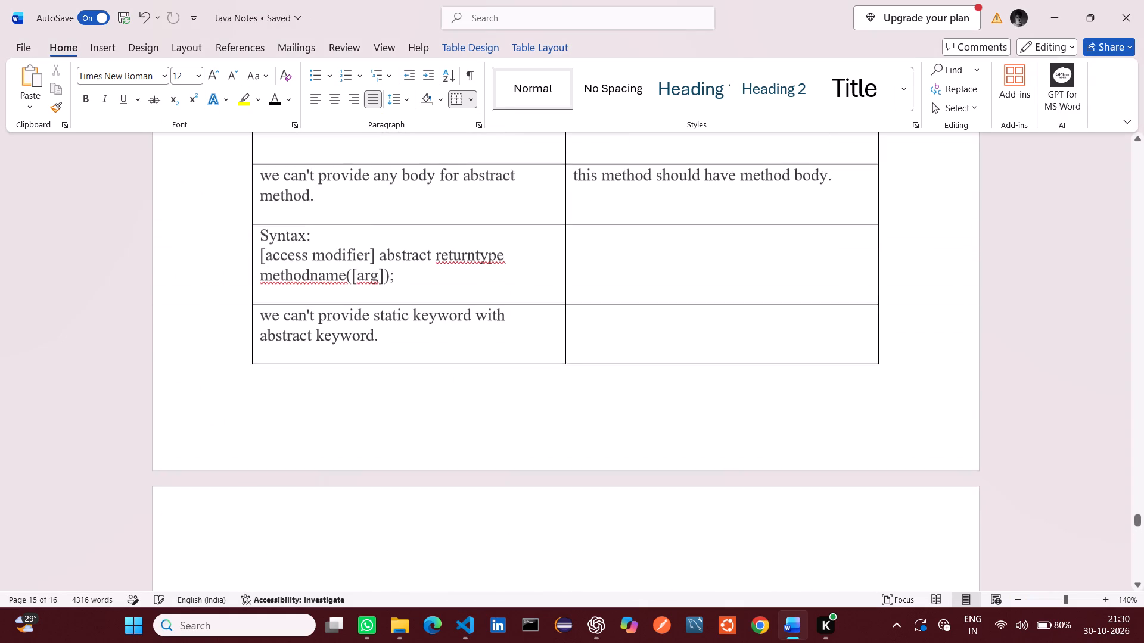
pyautogui.scroll(1, 646, 349)
pyautogui.scroll(-2, 646, 349)
# Center the "Abstract class" and "Concrete class" headings in the class table's header row.
pyautogui.moveTo(681, 341); pyautogui.dragTo(617, 326)
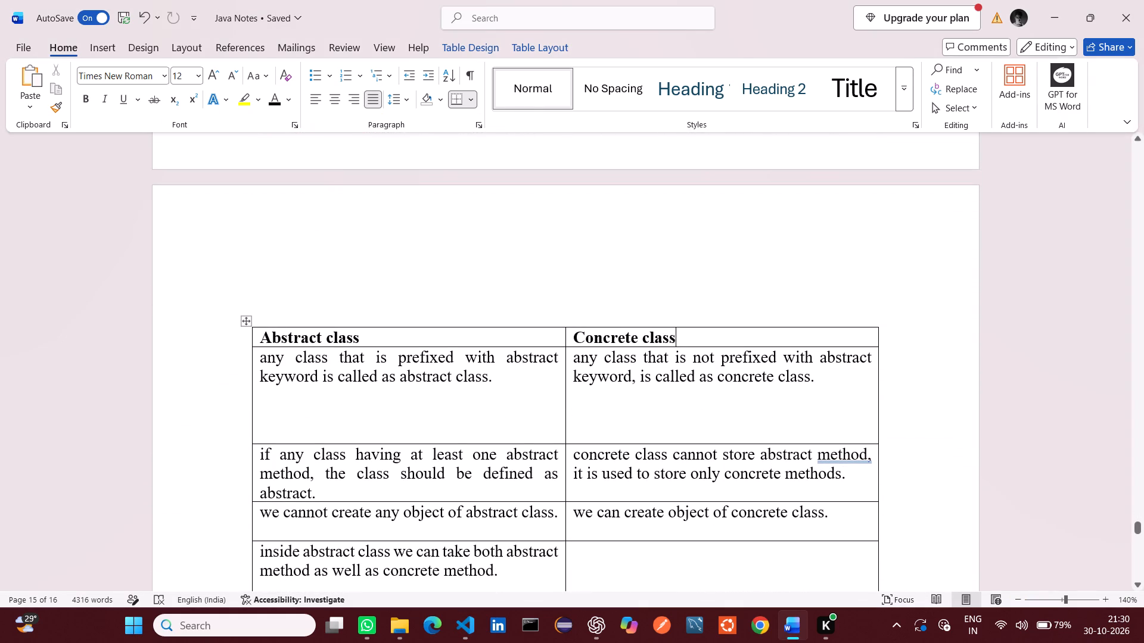
pyautogui.moveTo(617, 326); pyautogui.dragTo(515, 329)
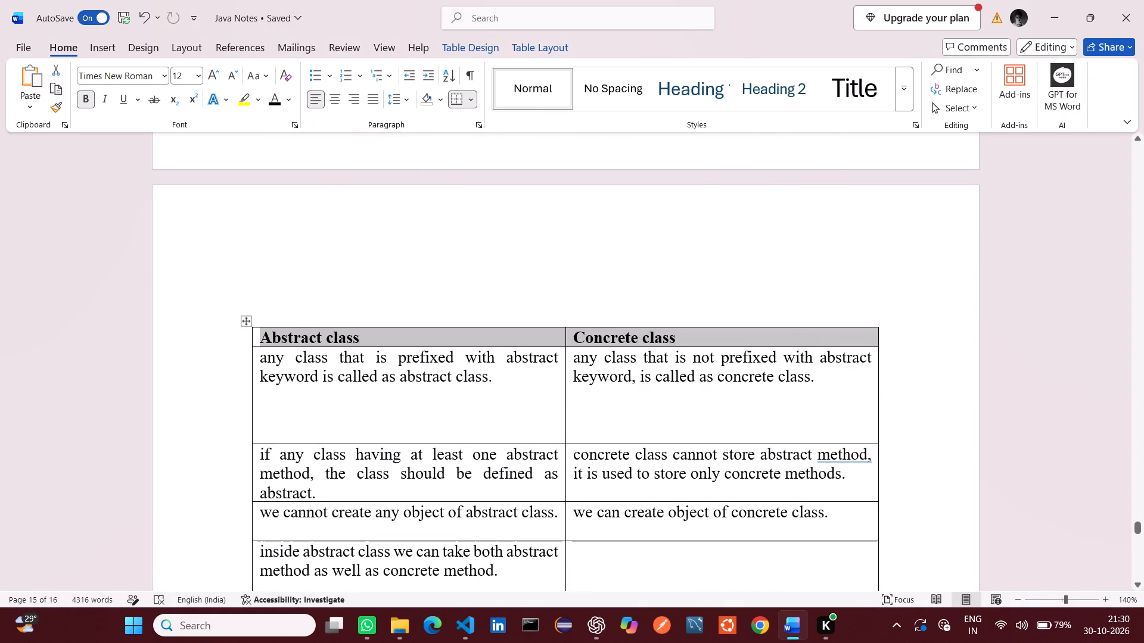
pyautogui.click(335, 93)
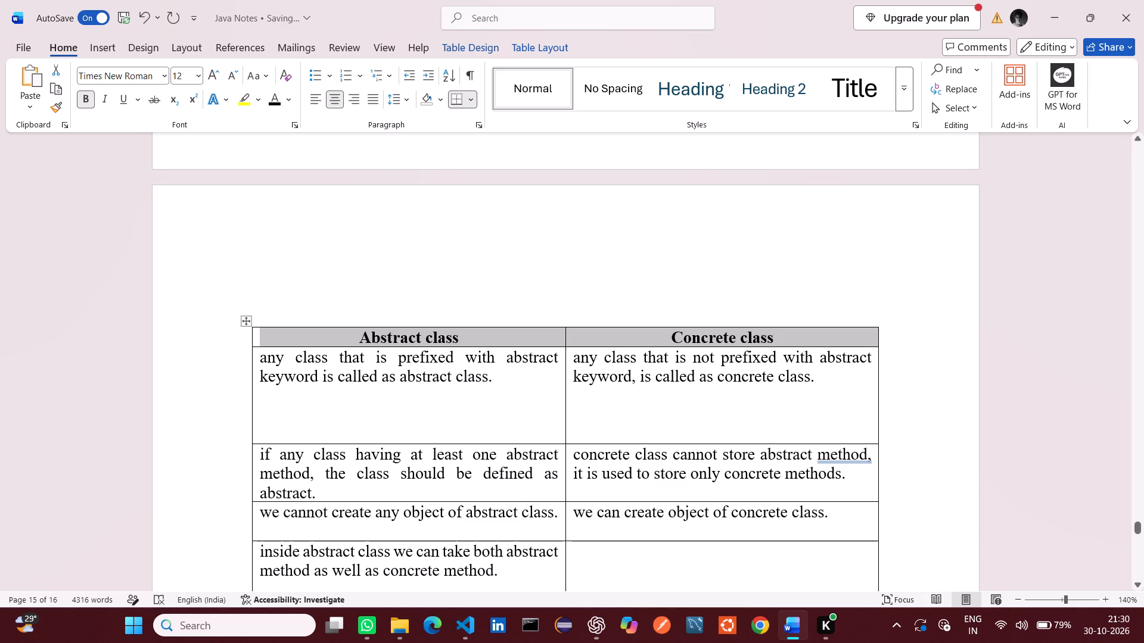
pyautogui.click(444, 247)
# Switch to Visual Studio Code and read the steps under "how to achive abstraction by class" in javaNotes_A47.md.
pyautogui.scroll(-3, 444, 247)
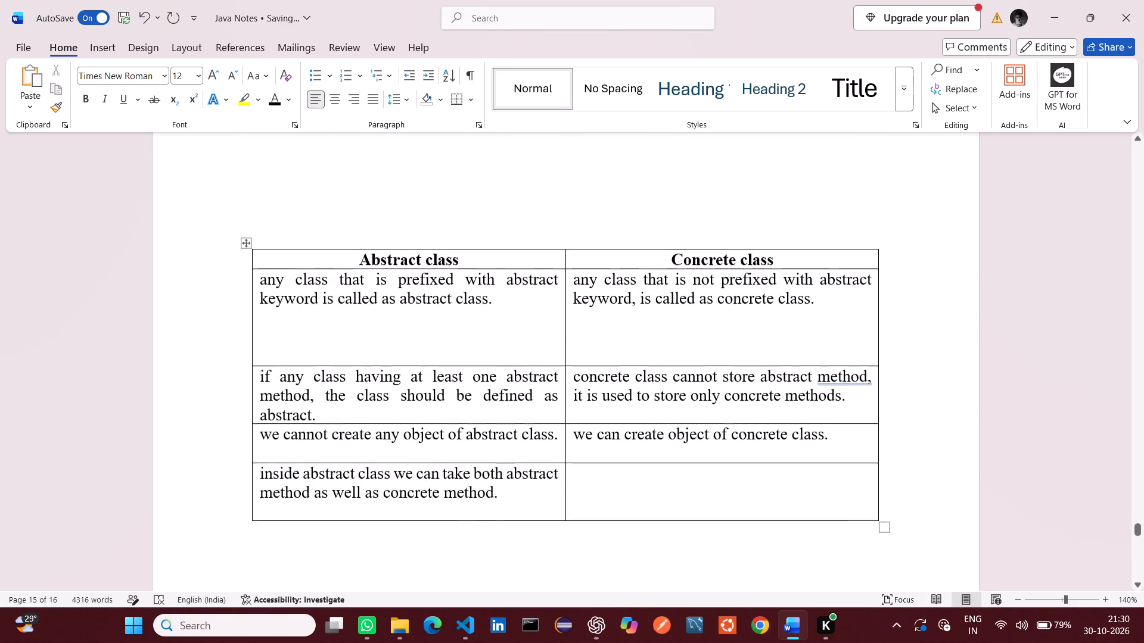
pyautogui.scroll(-2, 444, 247)
pyautogui.click(322, 297)
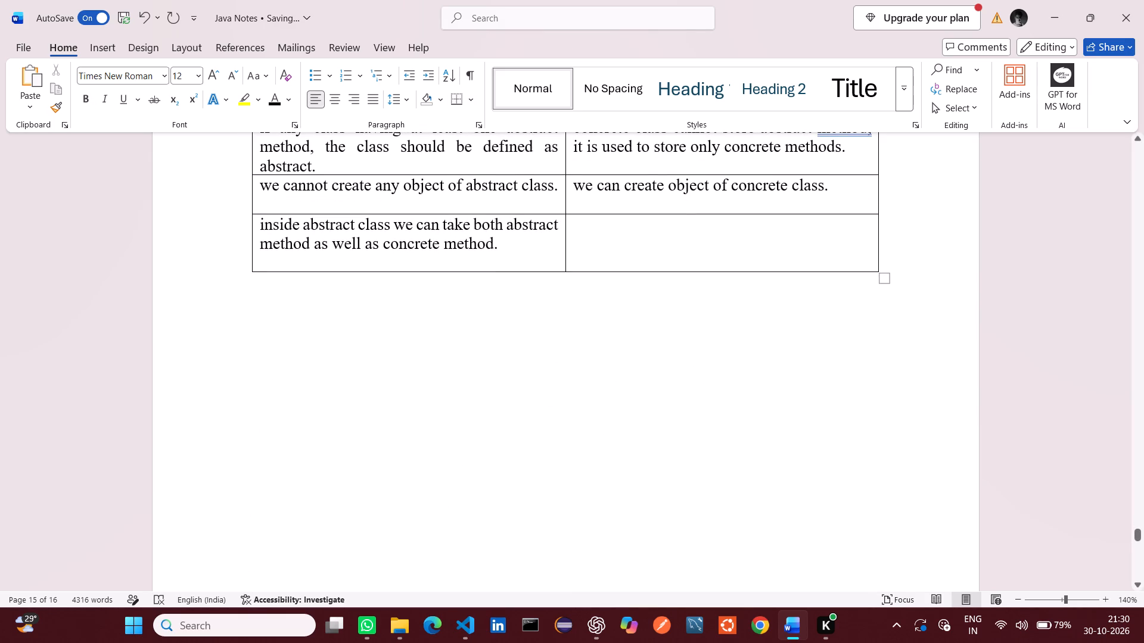
pyautogui.hotkey('alt', 'Tab')
pyautogui.click(399, 318)
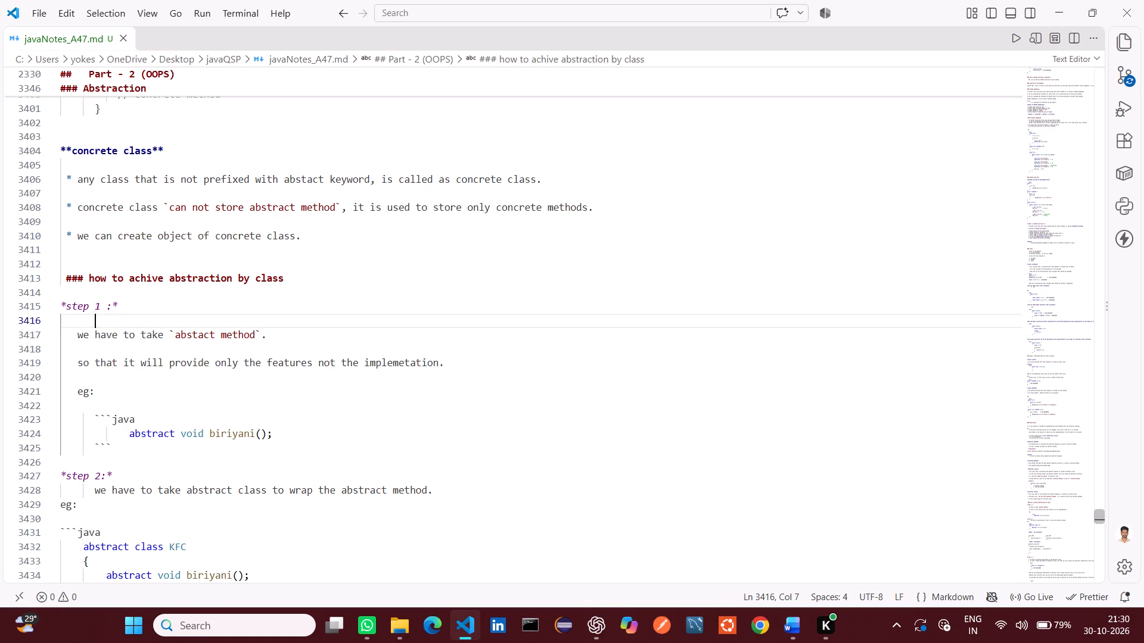
pyautogui.scroll(-5, 399, 318)
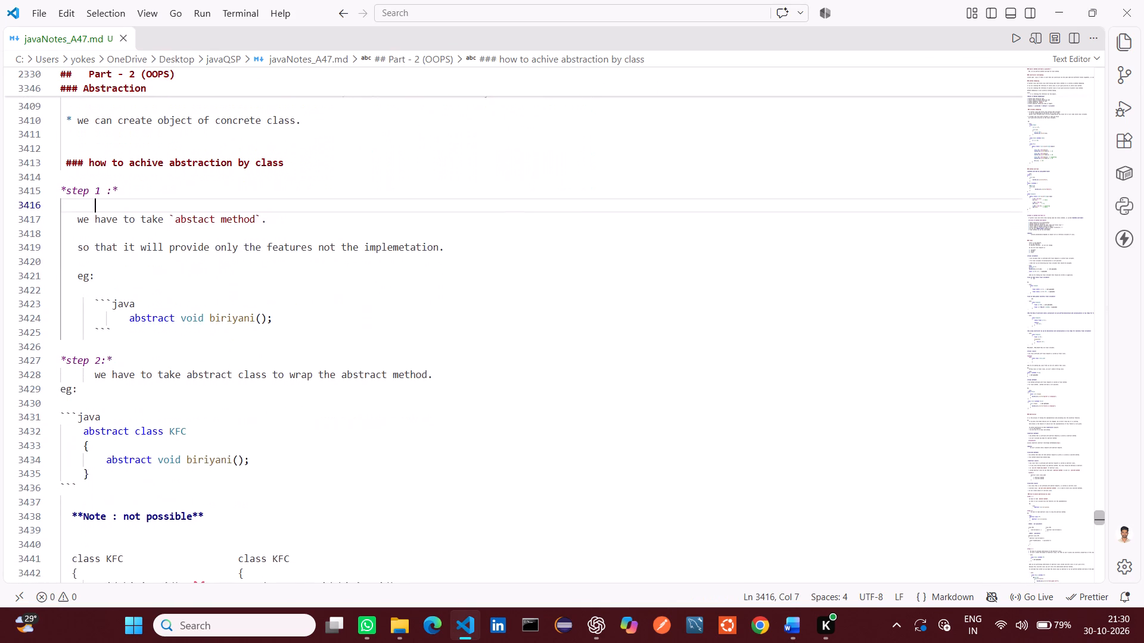
pyautogui.scroll(-3, 399, 318)
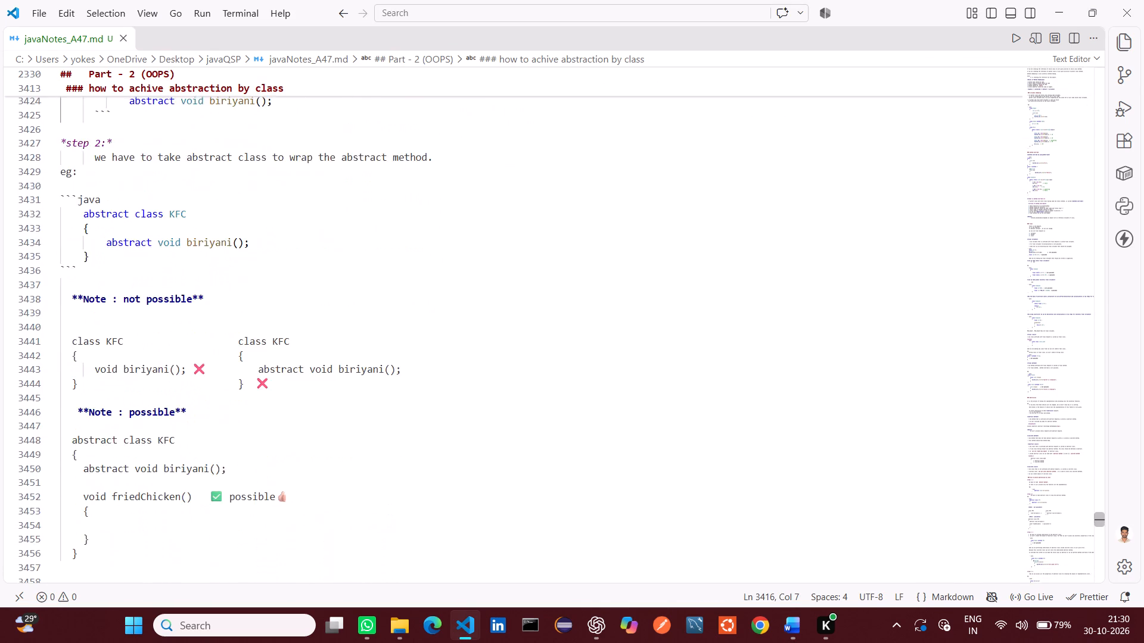
pyautogui.scroll(-4, 399, 318)
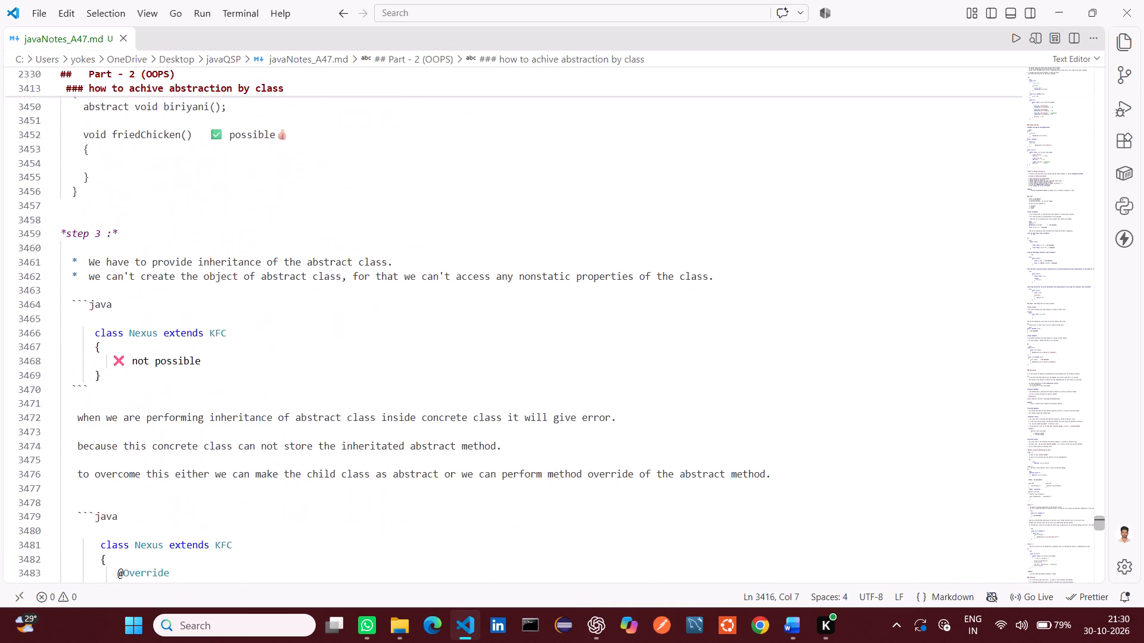
pyautogui.scroll(-3, 399, 318)
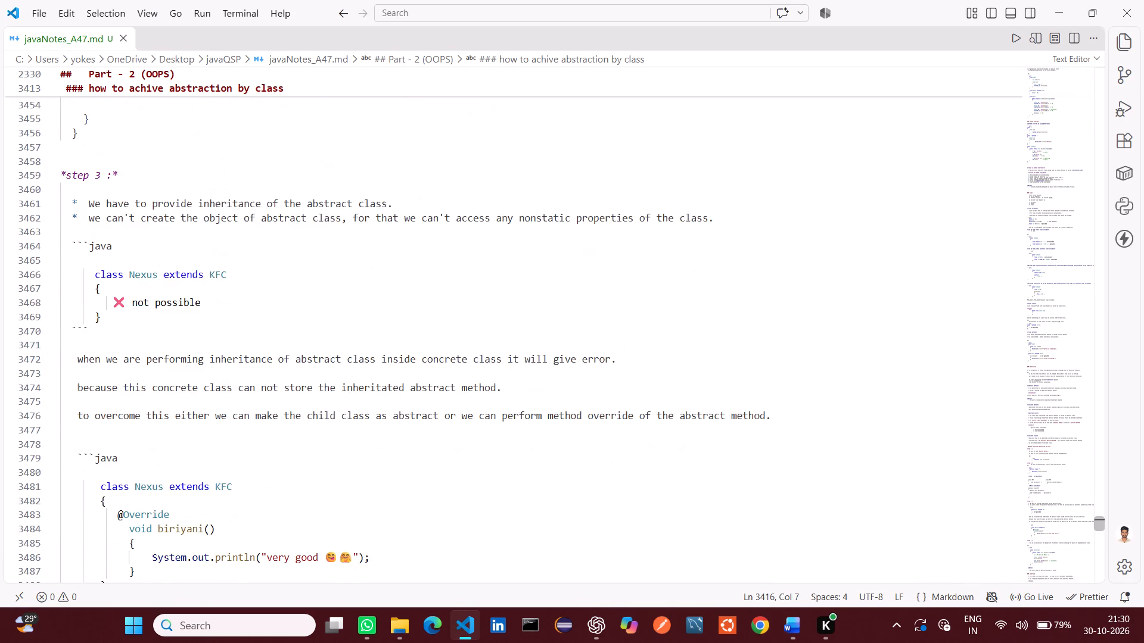
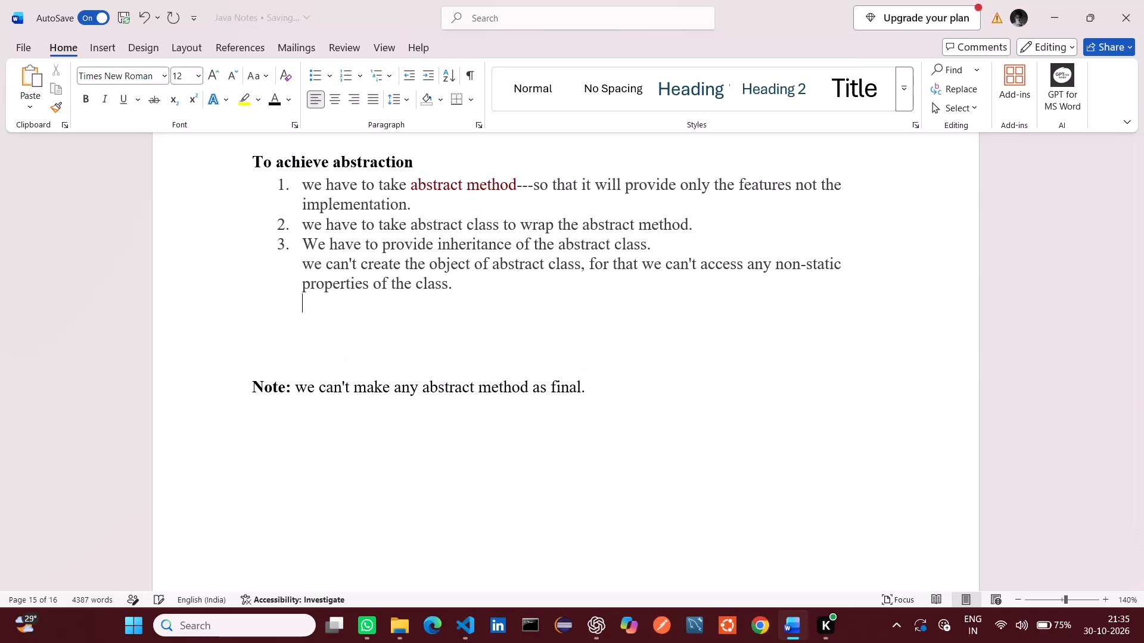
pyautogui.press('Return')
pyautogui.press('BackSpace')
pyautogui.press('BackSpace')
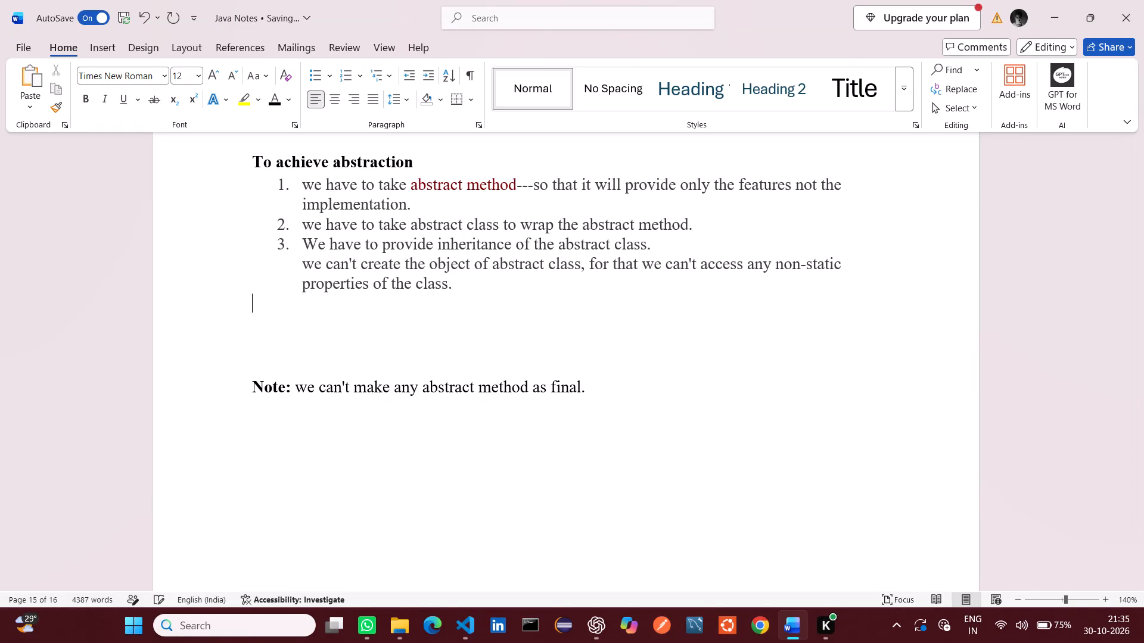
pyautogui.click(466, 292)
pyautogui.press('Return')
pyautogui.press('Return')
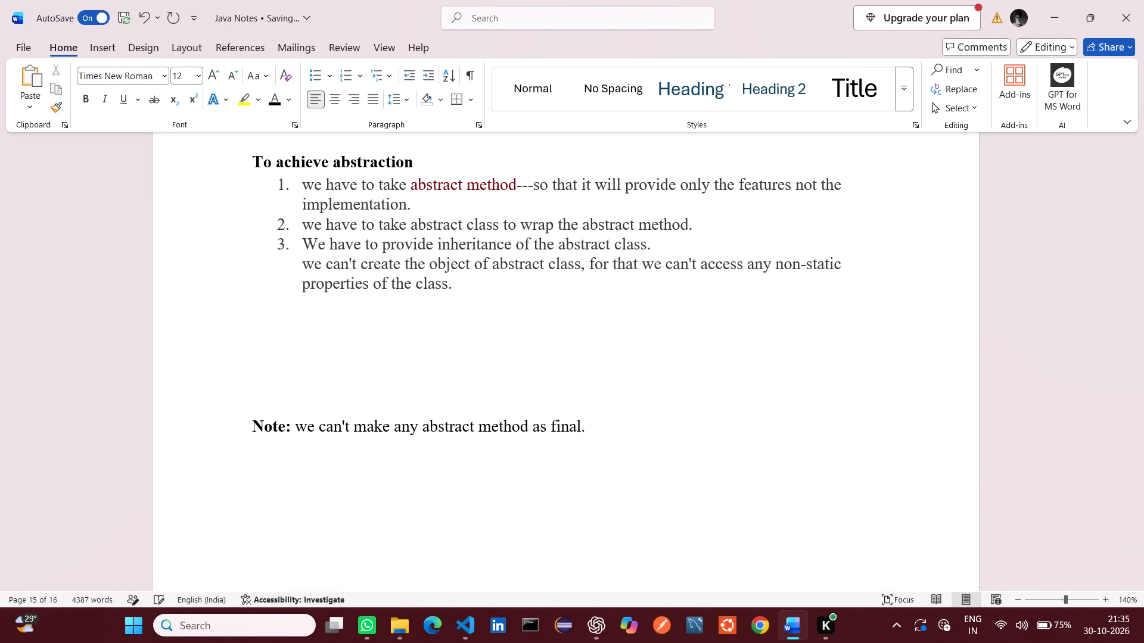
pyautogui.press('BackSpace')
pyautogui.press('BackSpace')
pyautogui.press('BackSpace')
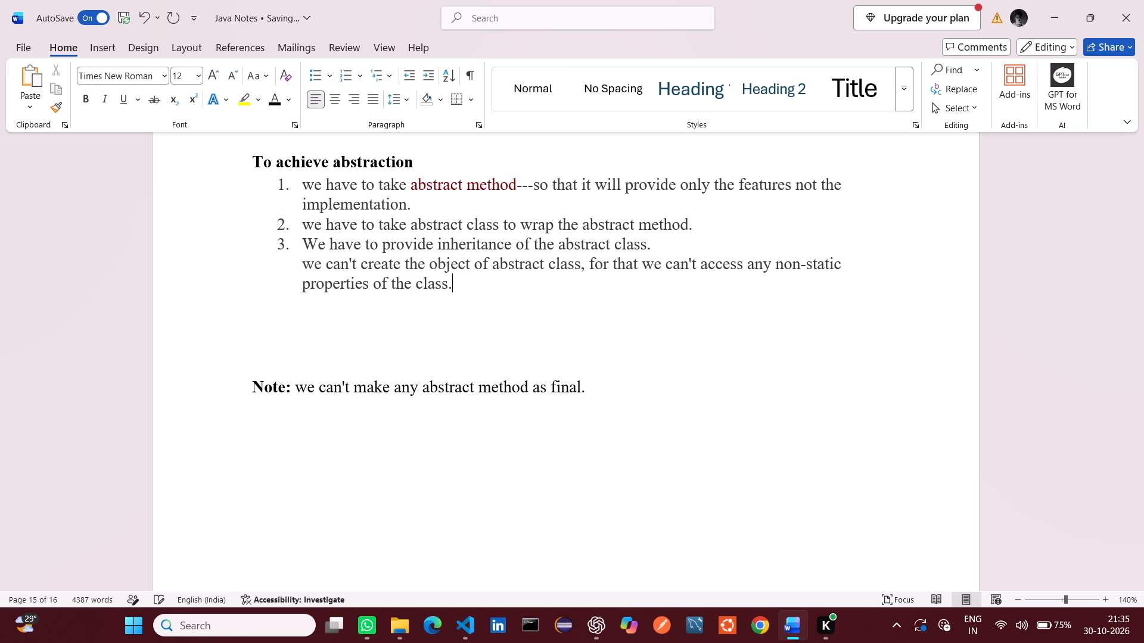
# Add an empty numbered item below "properties of the class." in the abstraction list and set its numbering value to 4.
pyautogui.press('Return')
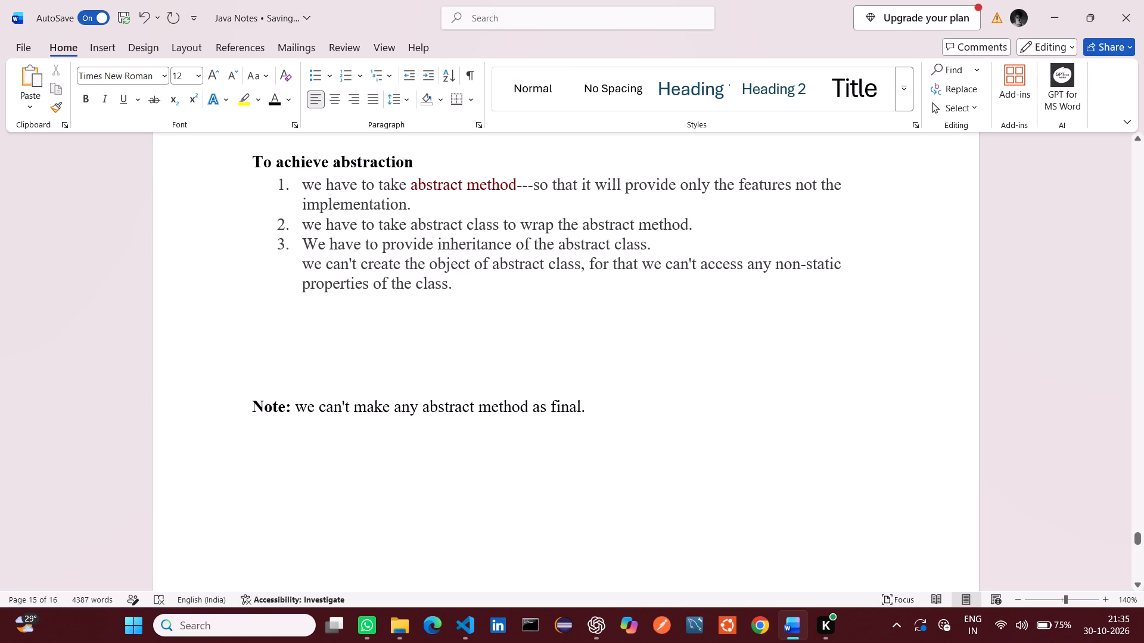
pyautogui.click(356, 75)
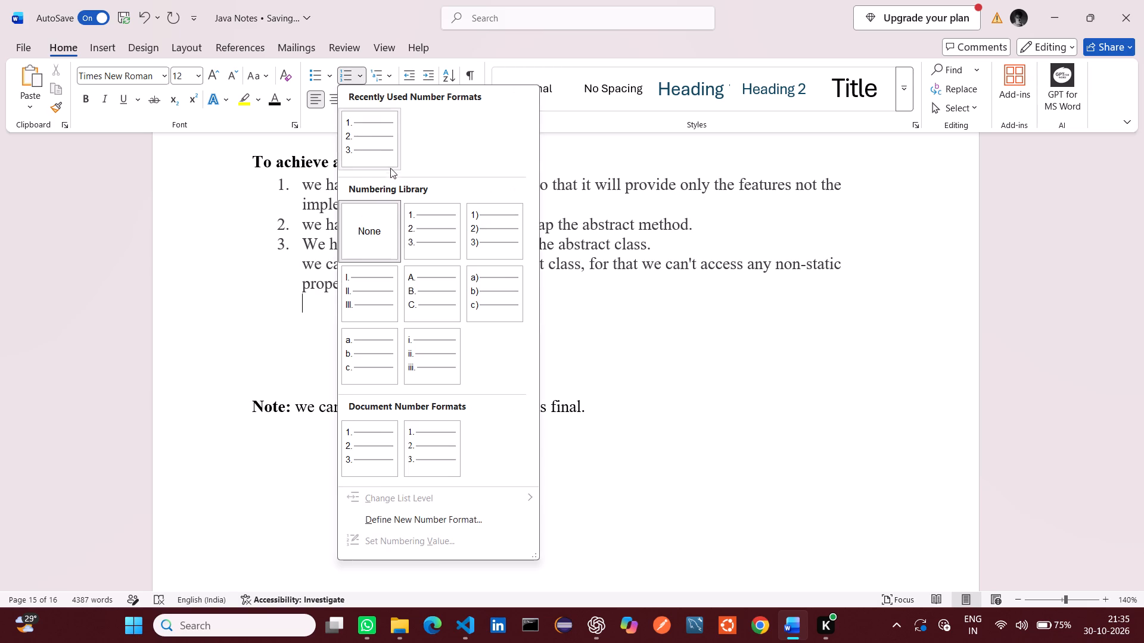
pyautogui.click(363, 145)
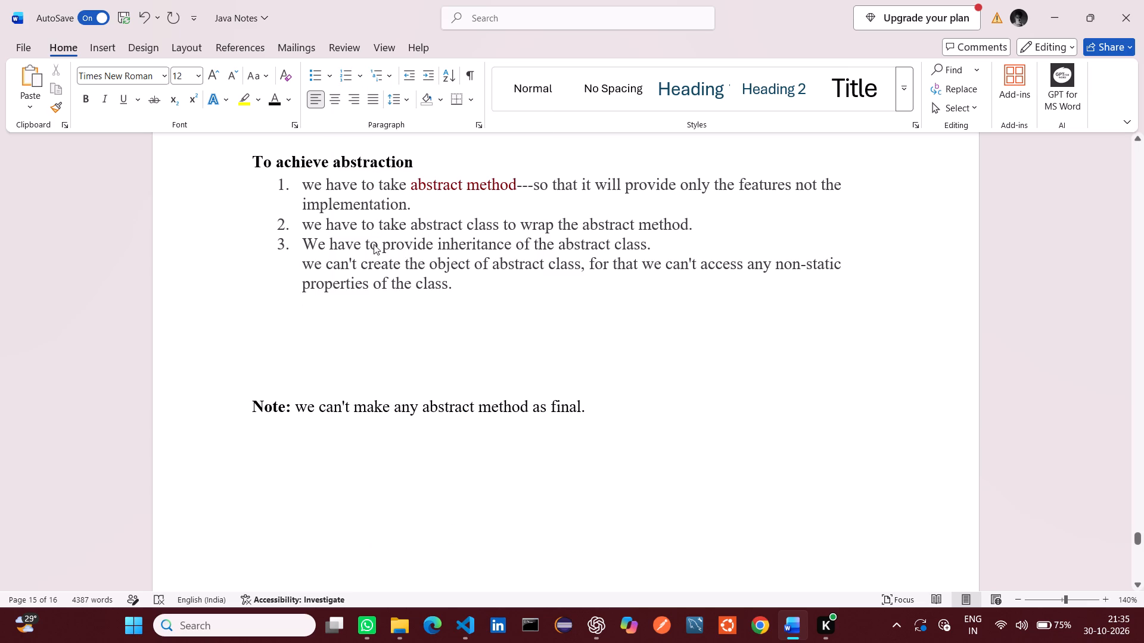
pyautogui.click(281, 301)
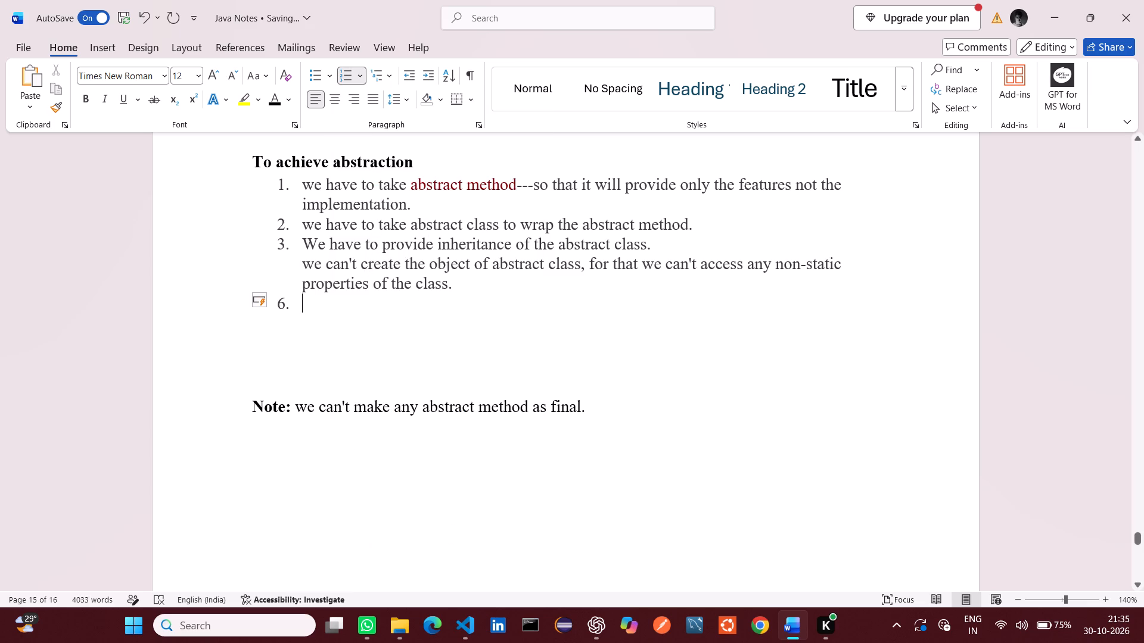
pyautogui.rightClick(281, 301)
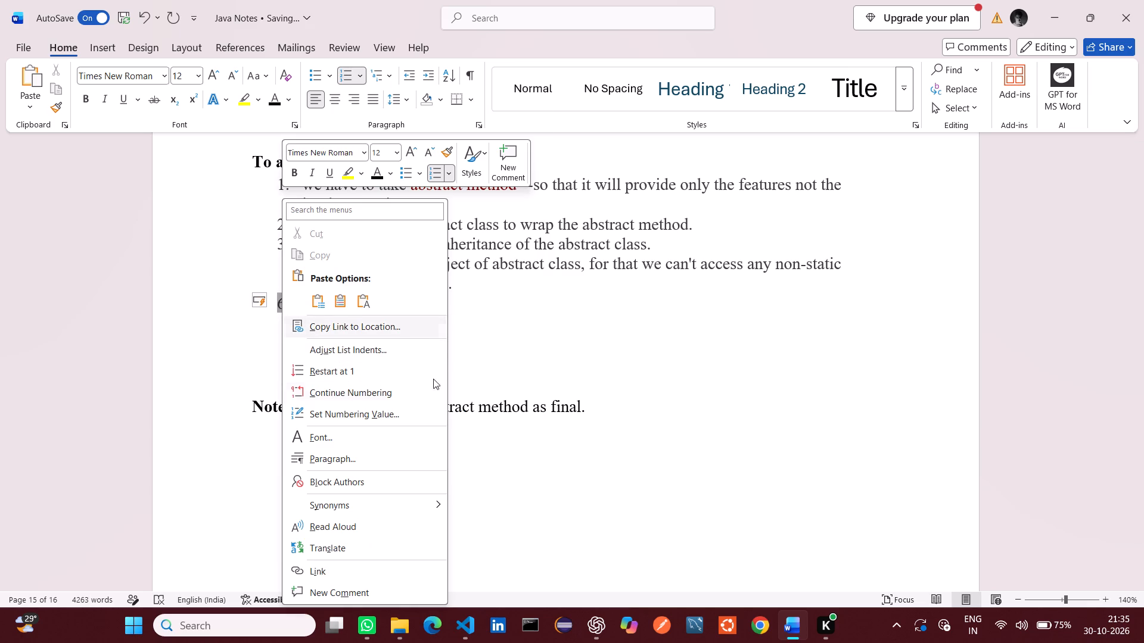
pyautogui.click(452, 171)
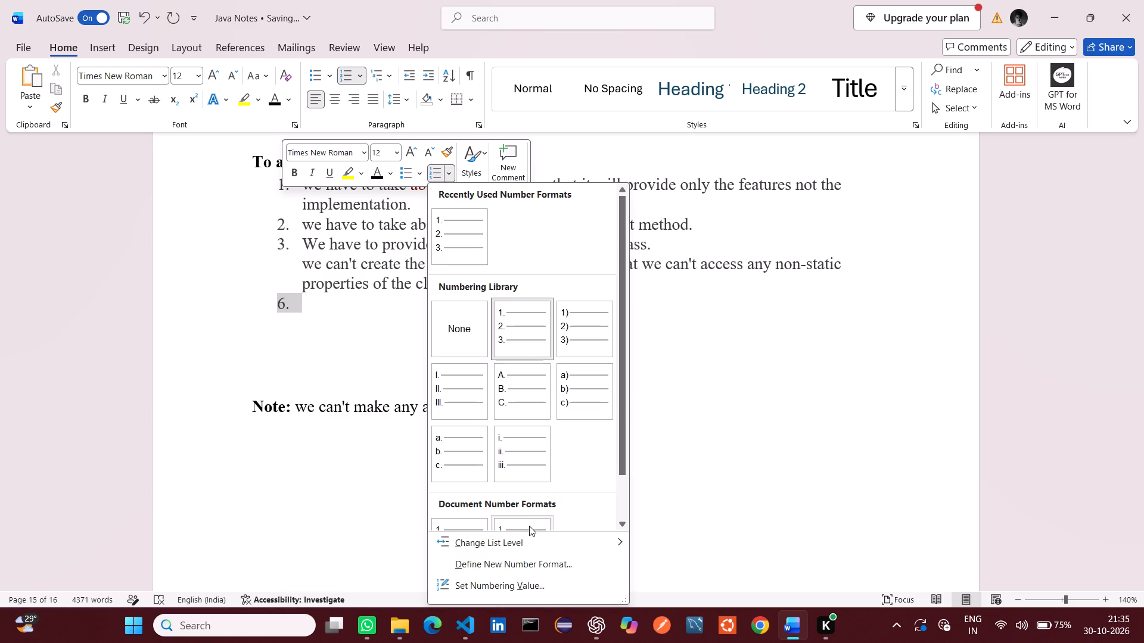
pyautogui.click(518, 542)
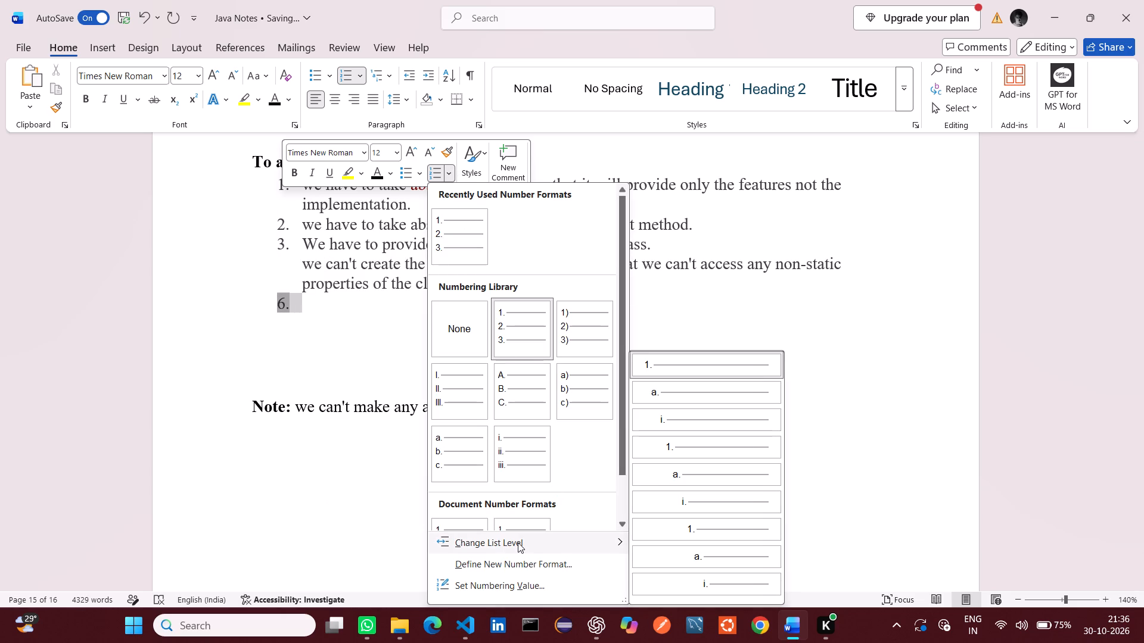
pyautogui.click(520, 578)
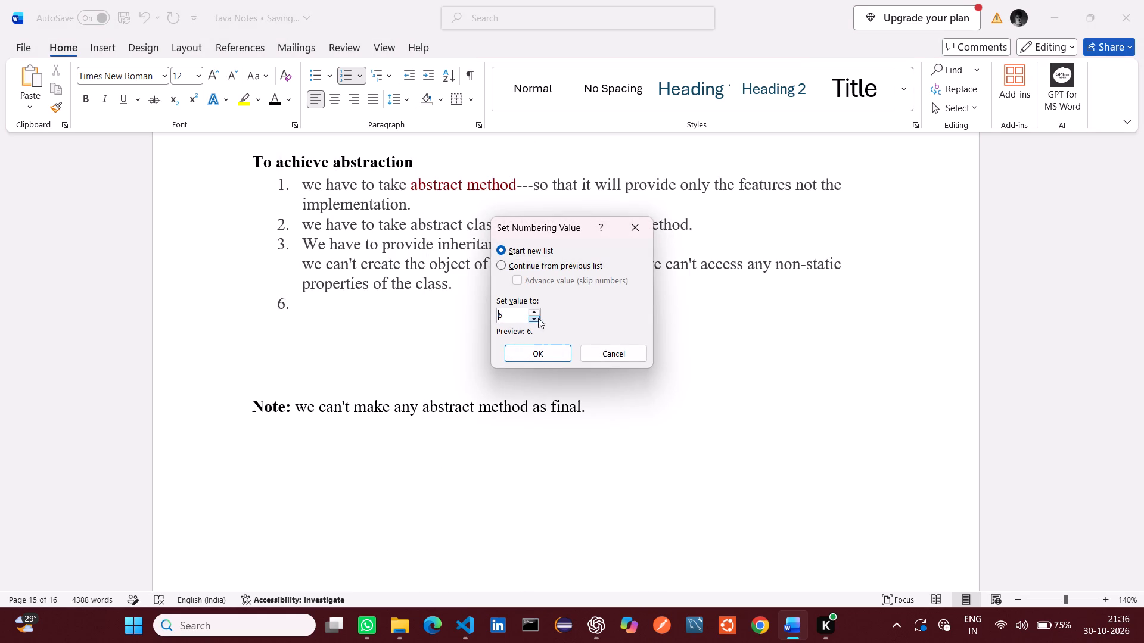
pyautogui.tripleClick(536, 316)
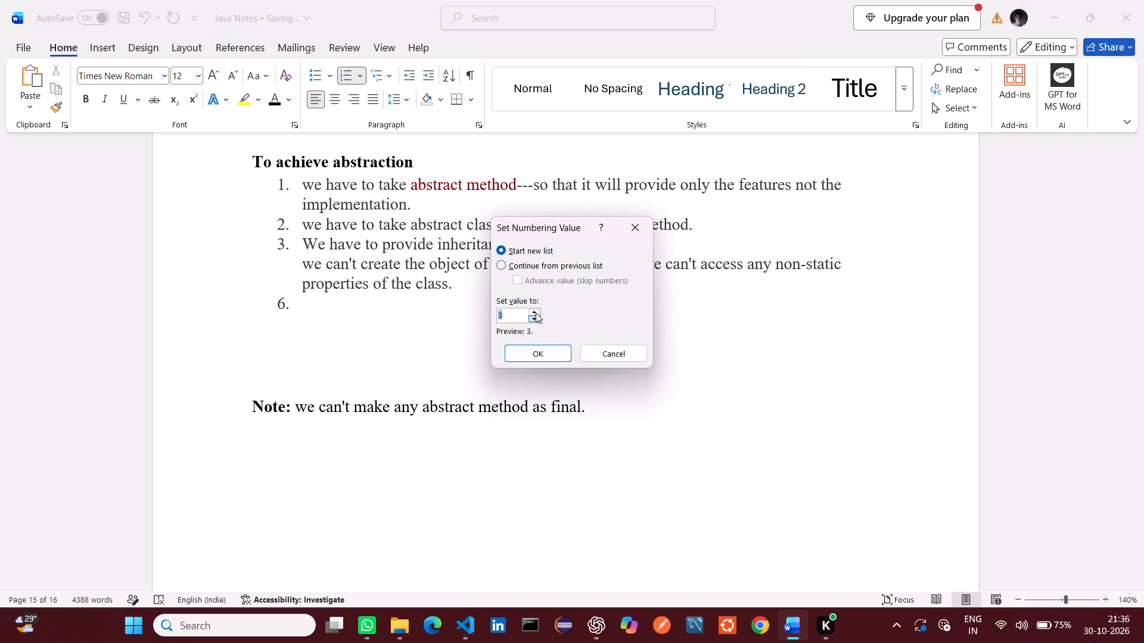
pyautogui.click(536, 313)
pyautogui.click(546, 362)
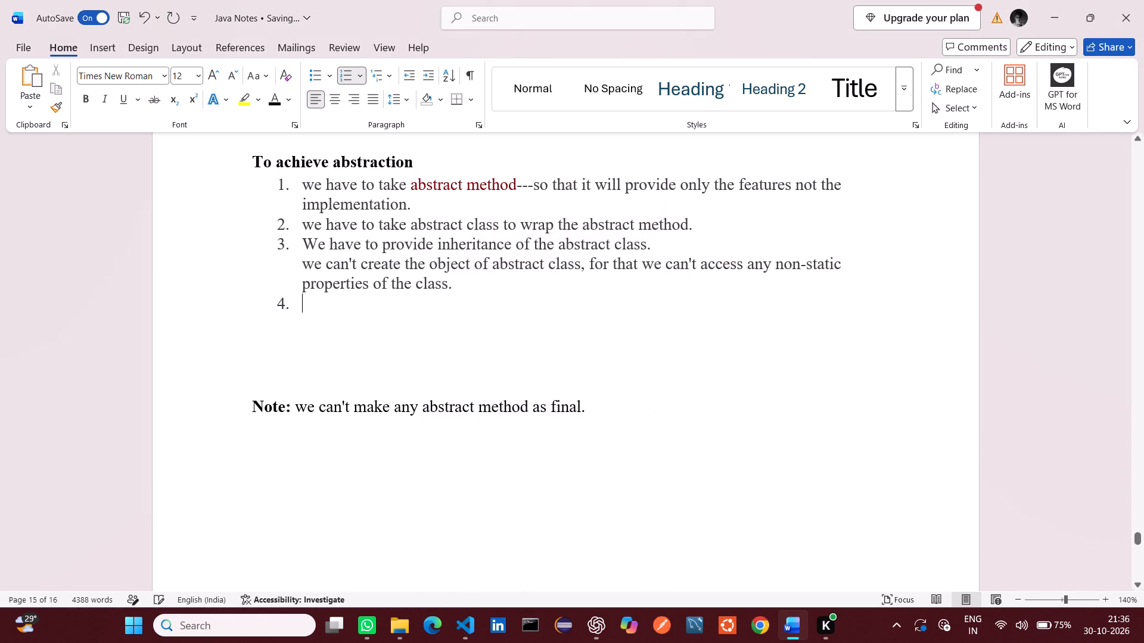
# Copy the "when we are performing inheritance of abstract class…" sentence from javaNotes_A47.md in Visual Studio Code into item 4 in Word.
pyautogui.hotkey('alt', 'Tab')
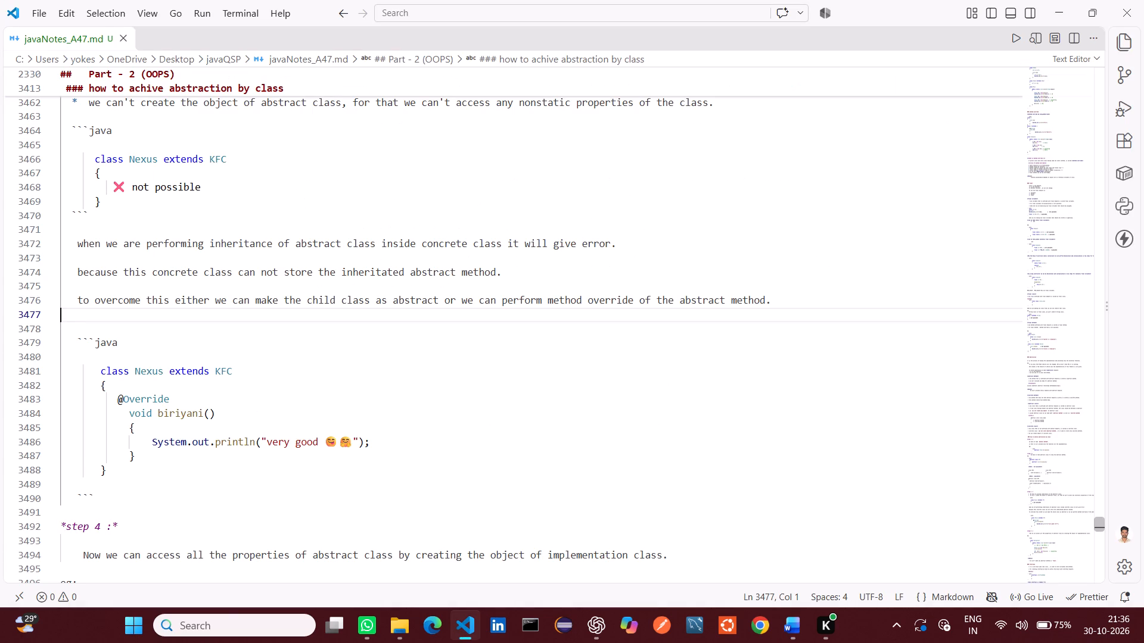
pyautogui.moveTo(80, 242); pyautogui.dragTo(512, 246)
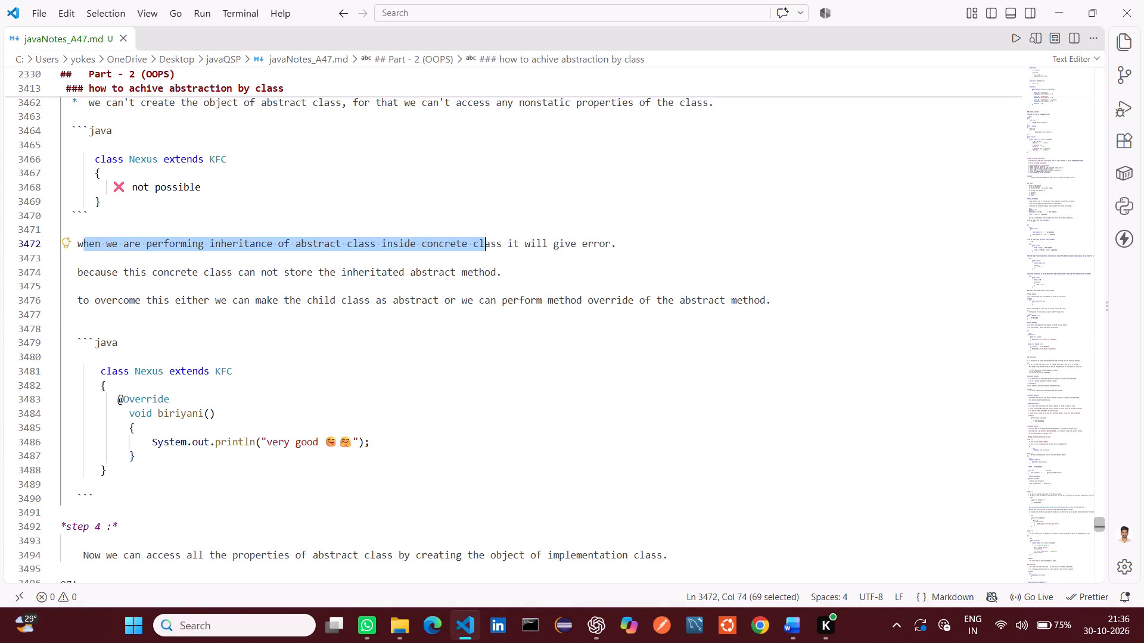
pyautogui.moveTo(512, 246); pyautogui.dragTo(618, 251)
pyautogui.click(618, 251)
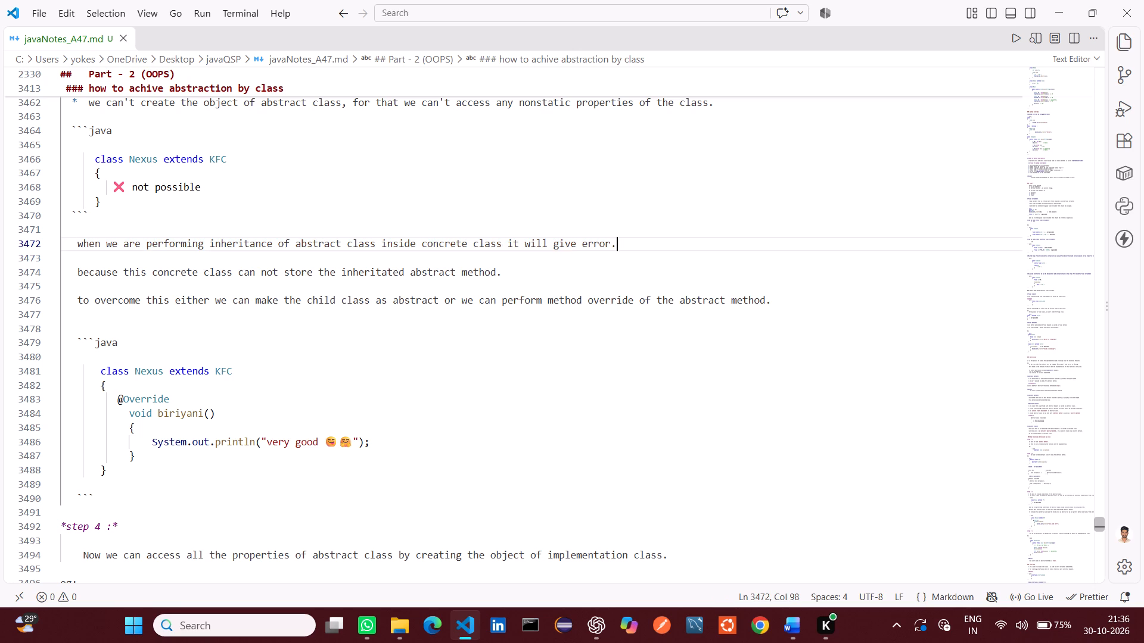
pyautogui.moveTo(617, 245); pyautogui.dragTo(99, 246)
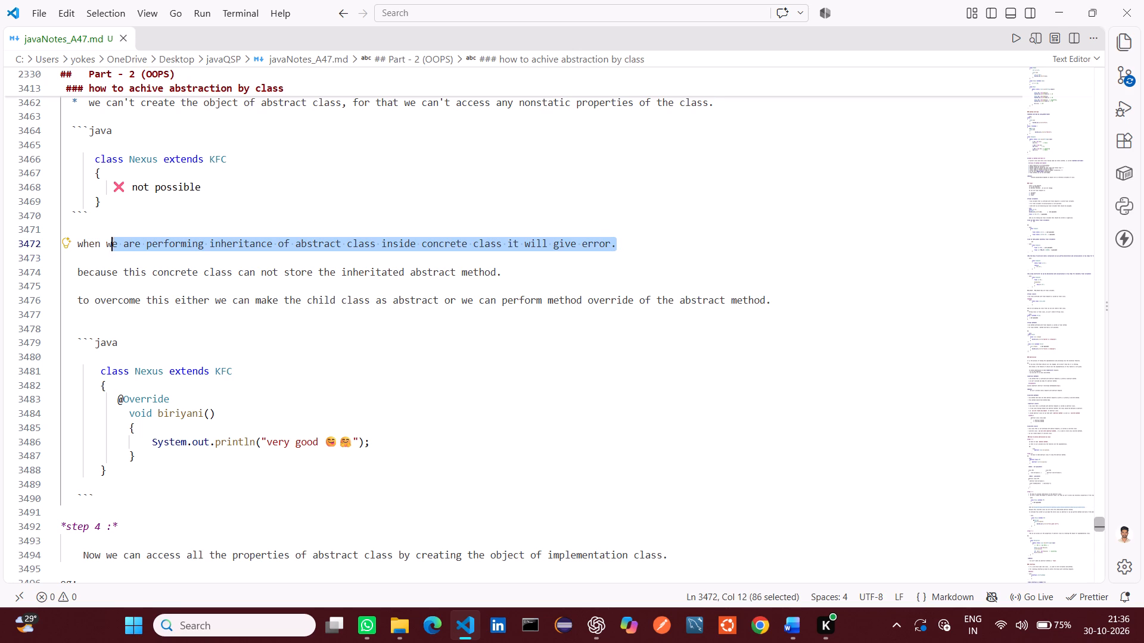
pyautogui.moveTo(99, 246); pyautogui.dragTo(75, 245)
pyautogui.hotkey('ctrl', 'c')
pyautogui.hotkey('alt', 'Tab')
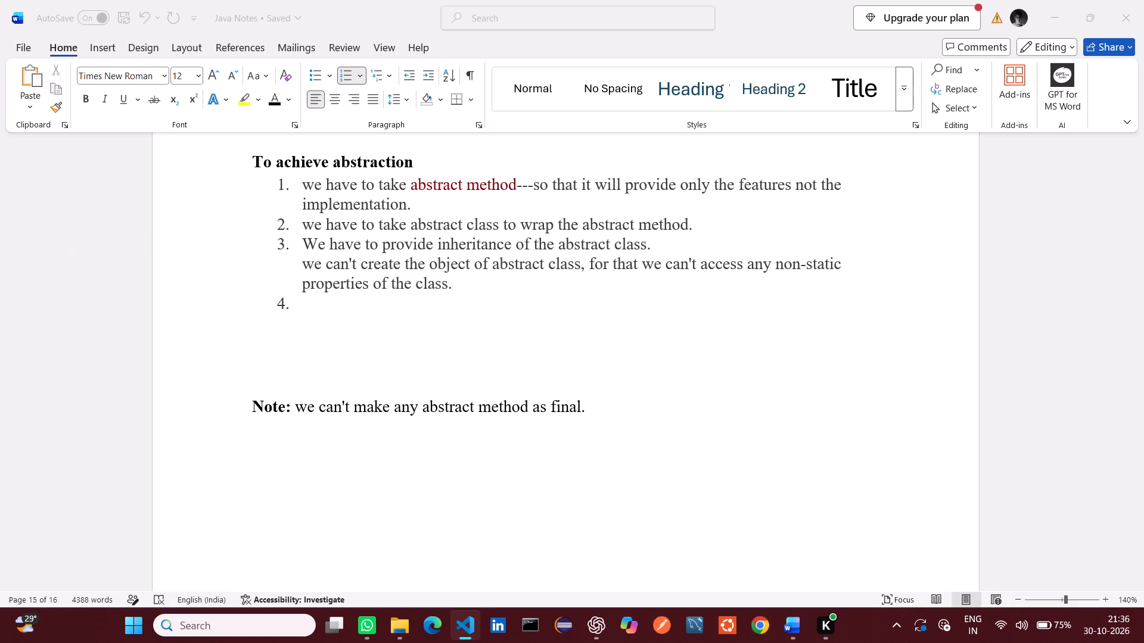
pyautogui.hotkey('ctrl', 'v')
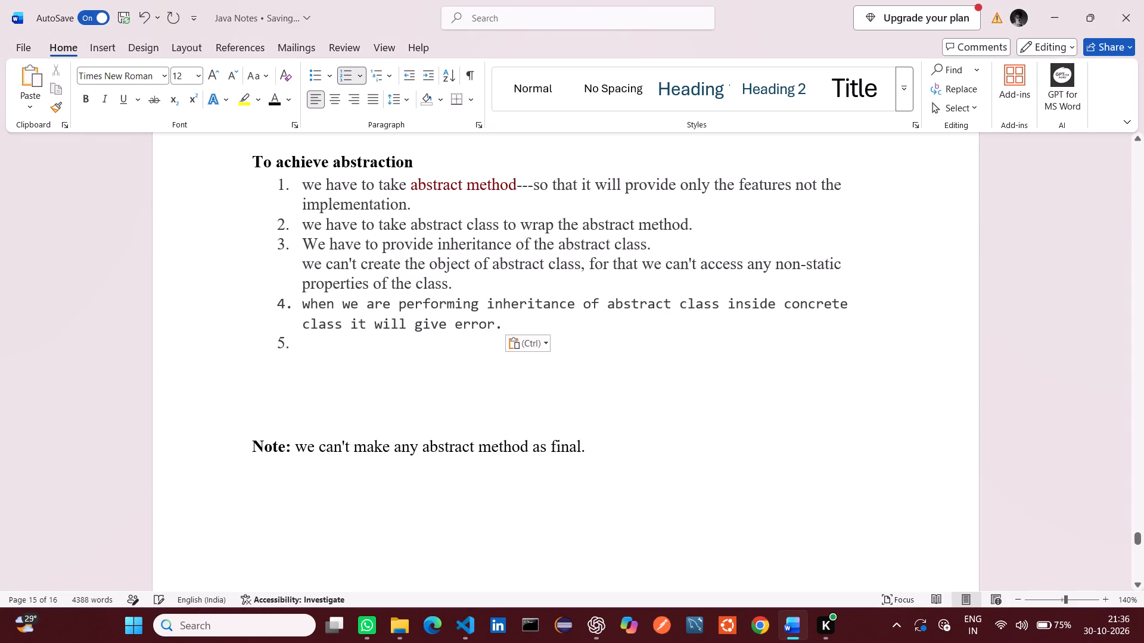
# Copy "because this concrete class can not store the inheritated abstract method." from Visual Studio Code into item 5 in Word.
pyautogui.hotkey('alt', 'Tab')
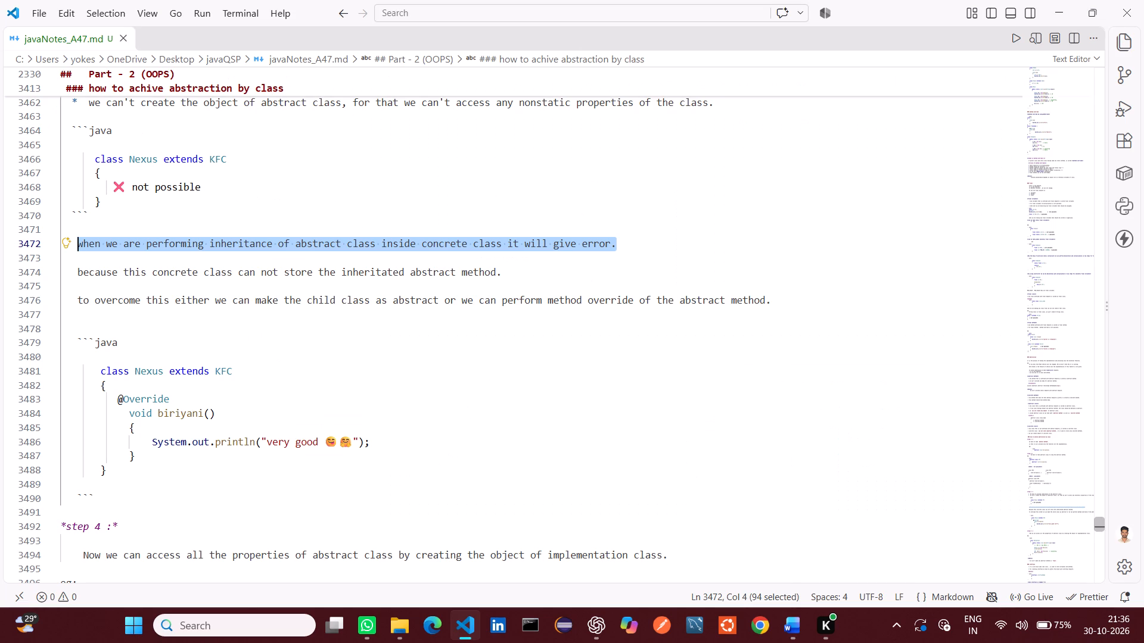
pyautogui.moveTo(77, 277); pyautogui.dragTo(464, 274)
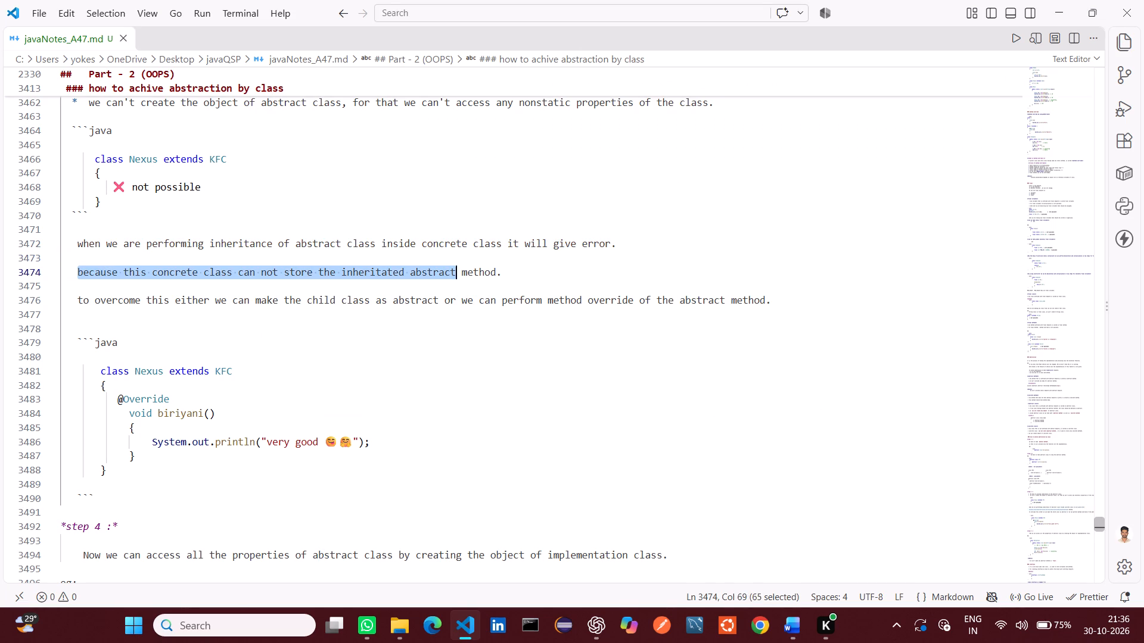
pyautogui.moveTo(464, 274); pyautogui.dragTo(499, 270)
pyautogui.hotkey('ctrl', 'c')
pyautogui.hotkey('alt', 'Tab')
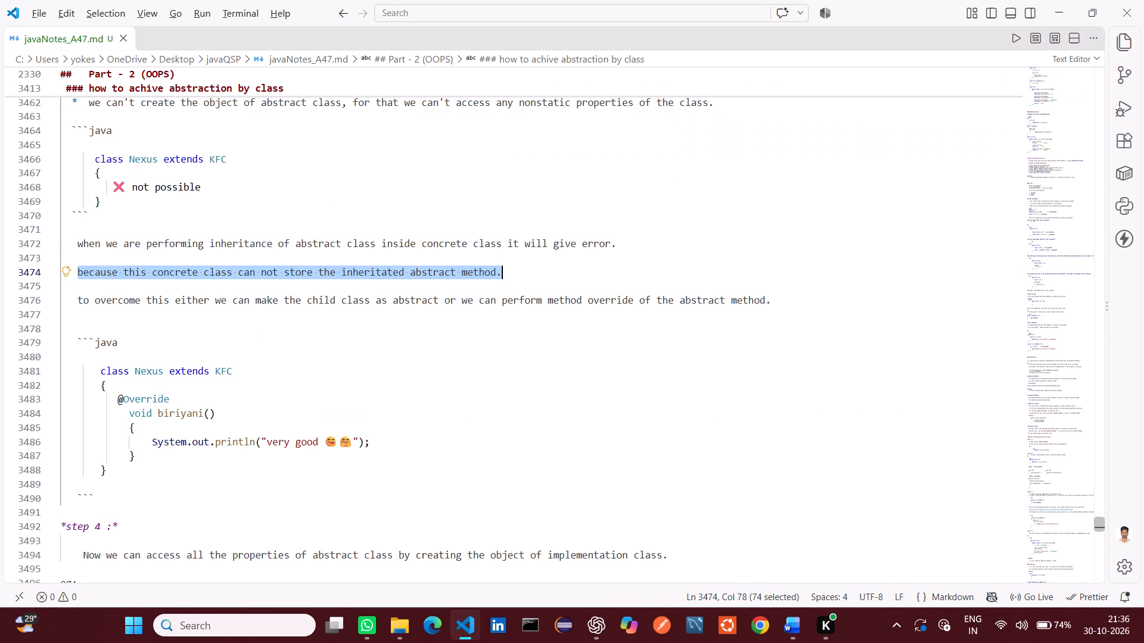
pyautogui.hotkey('ctrl', 'v')
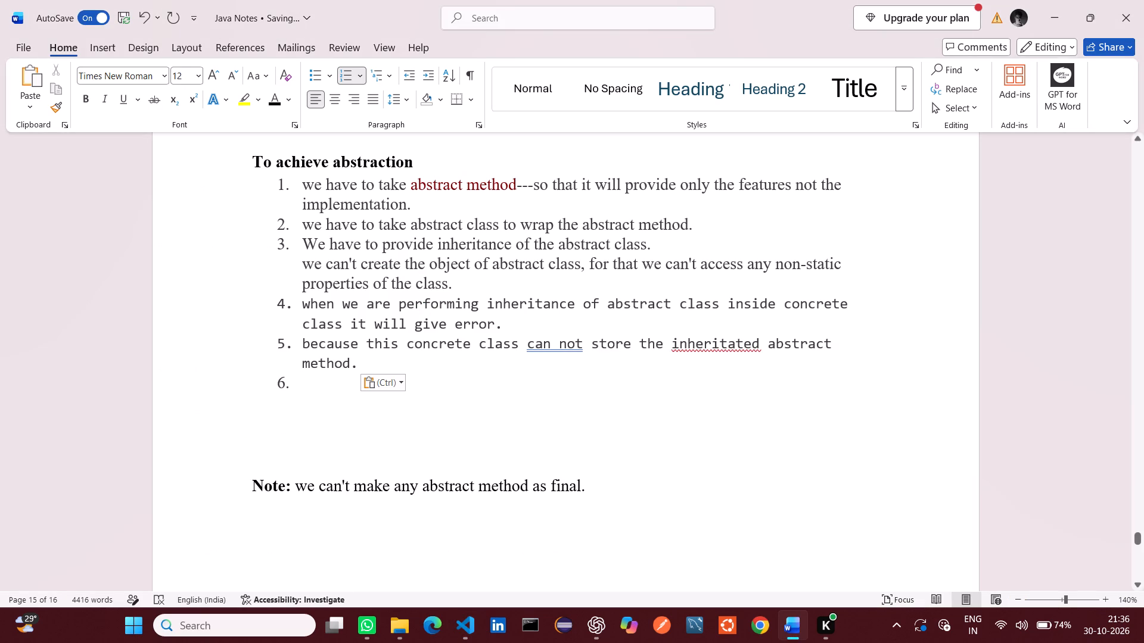
# Merge the "because this concrete class" sentence into item 4, replacing the period after "error" with a comma and space.
pyautogui.click(303, 344)
pyautogui.press('BackSpace')
pyautogui.press('BackSpace')
pyautogui.press('BackSpace')
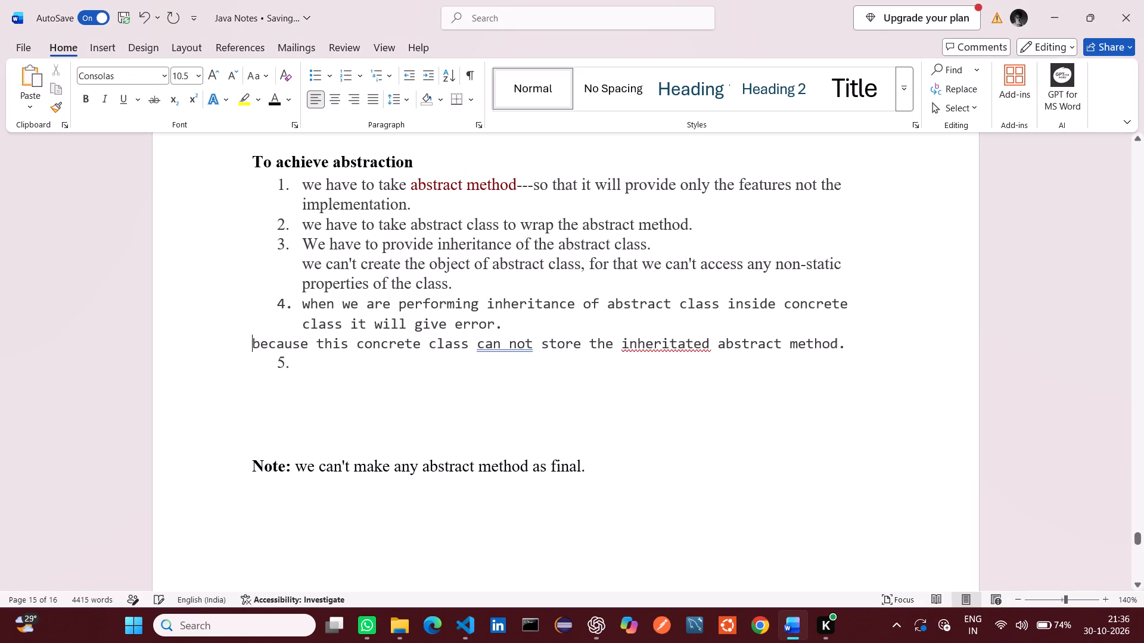
pyautogui.press('BackSpace')
pyautogui.press('BackSpace')
pyautogui.write(',')
pyautogui.press('space')
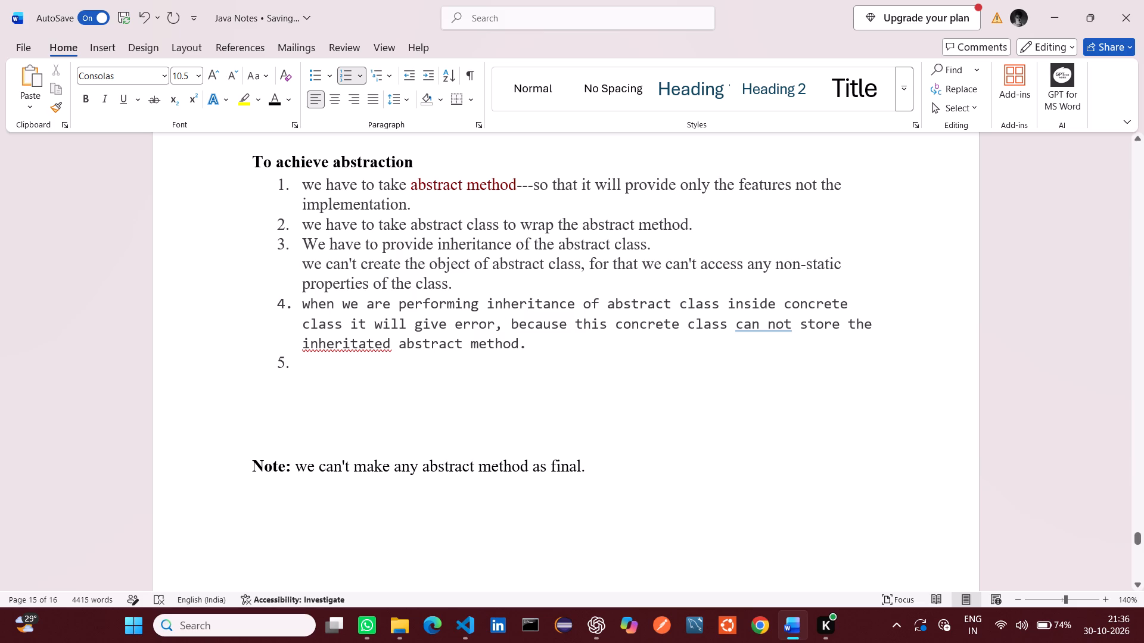
# Correct item 4's wording by joining "can not" into "cannot" and replacing "inheritated" with "inherited".
pyautogui.click(766, 326)
pyautogui.press('BackSpace')
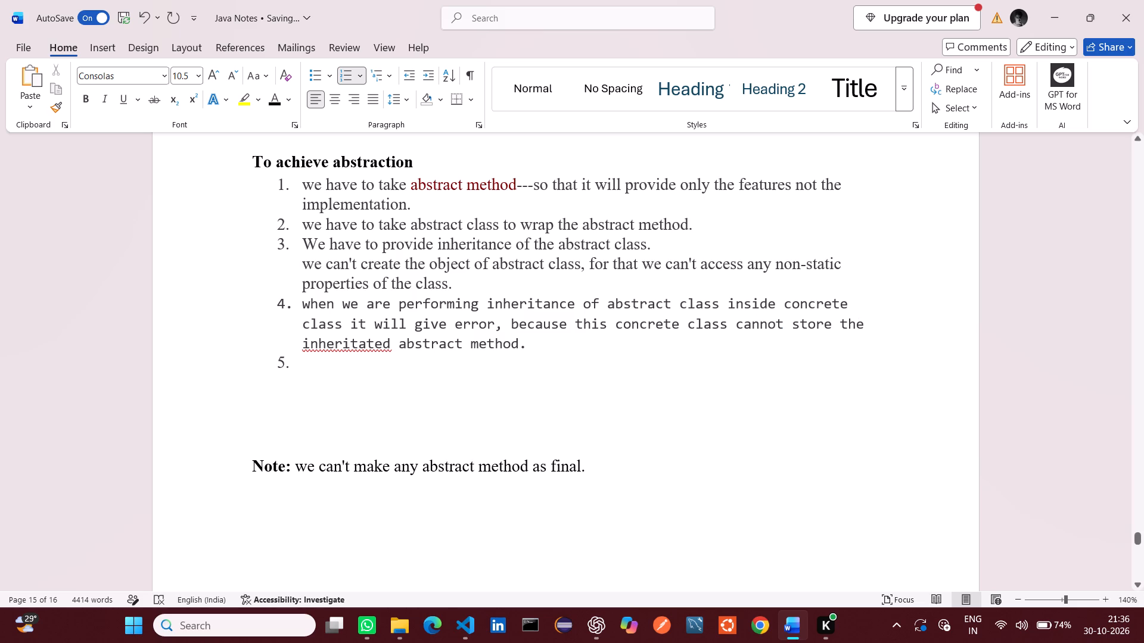
pyautogui.click(372, 344)
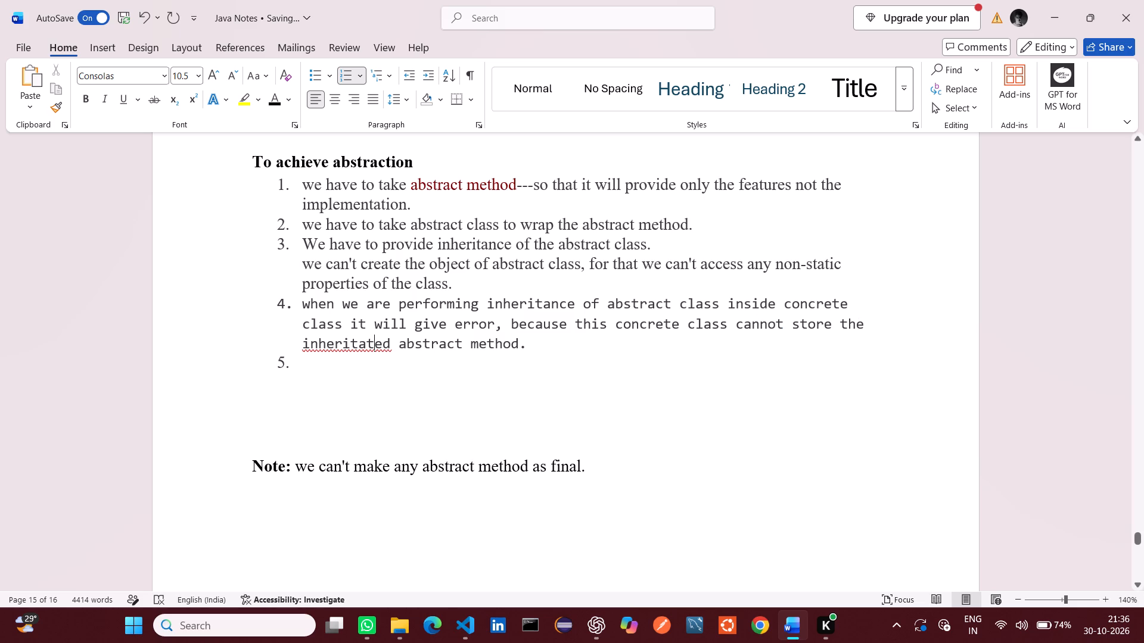
pyautogui.rightClick(365, 344)
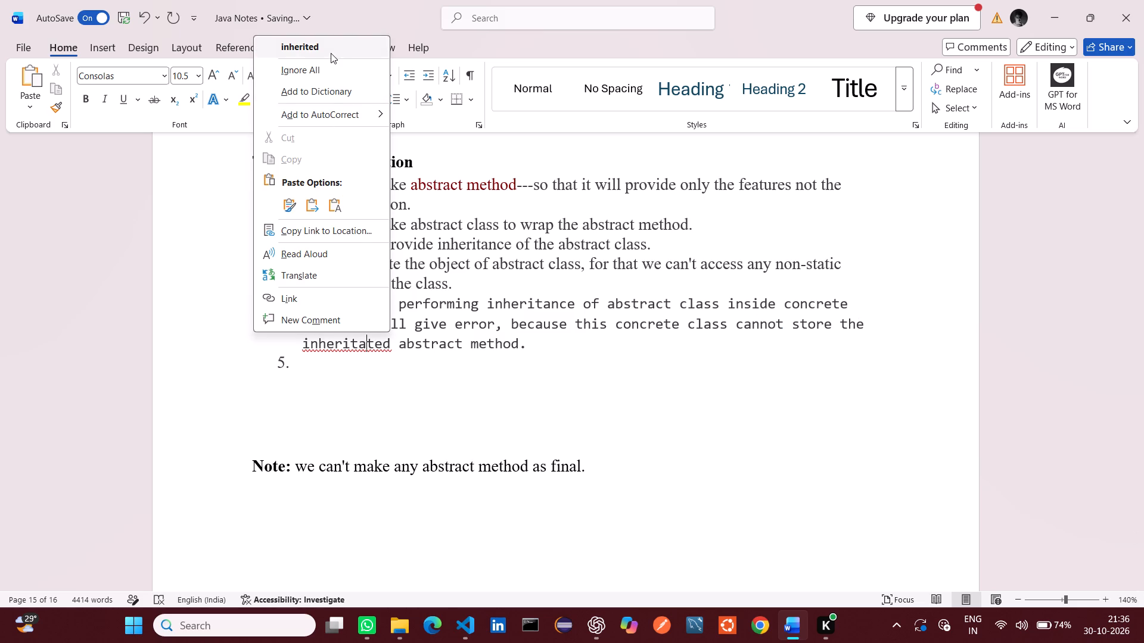
pyautogui.click(331, 51)
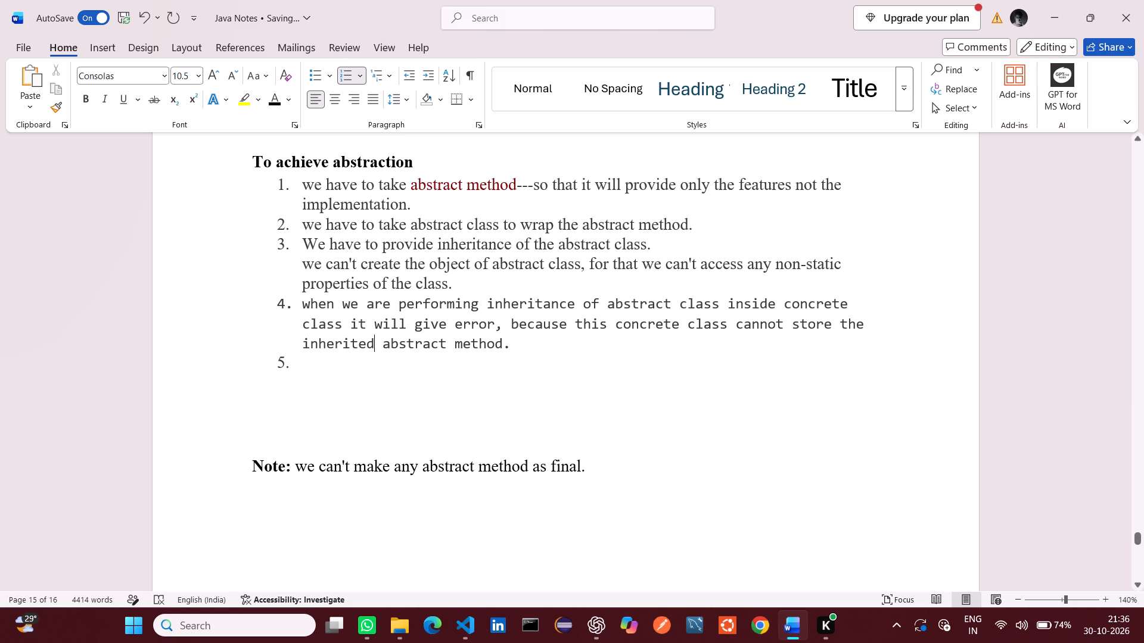
# Format the text of item 4 in Times New Roman, size 12, and place the cursor in empty item 5.
pyautogui.moveTo(511, 347); pyautogui.dragTo(299, 305)
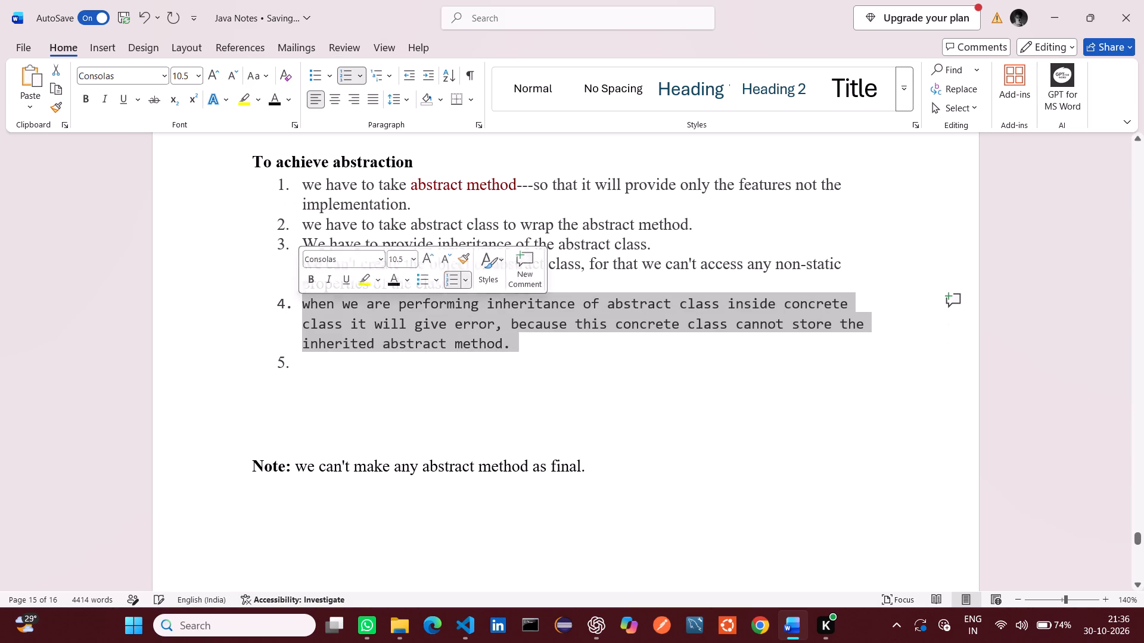
pyautogui.click(164, 80)
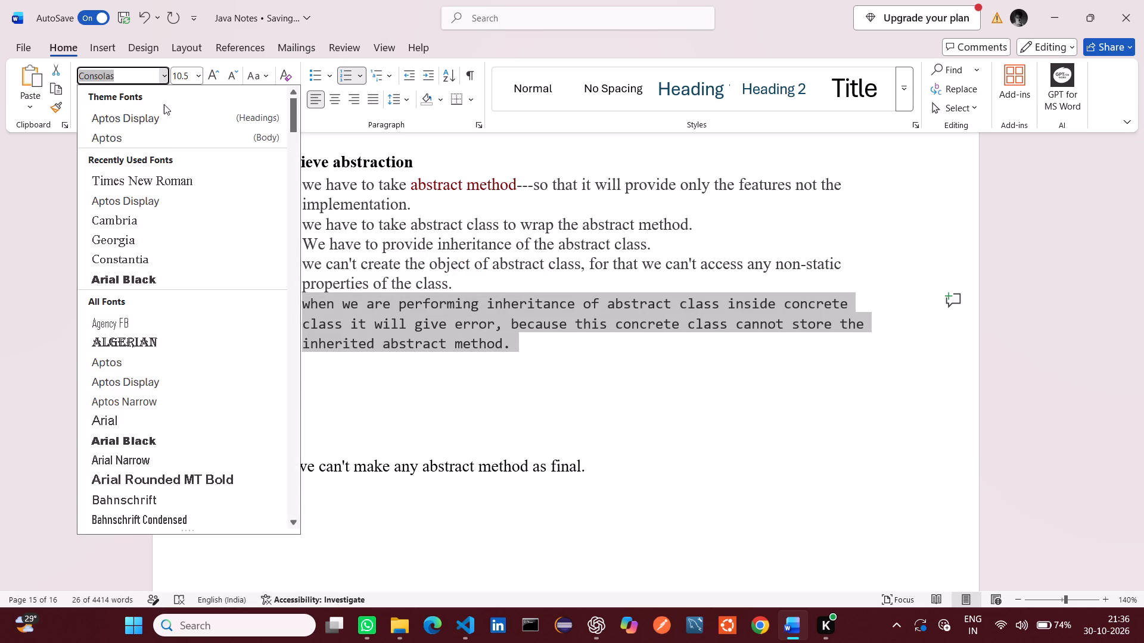
pyautogui.click(163, 183)
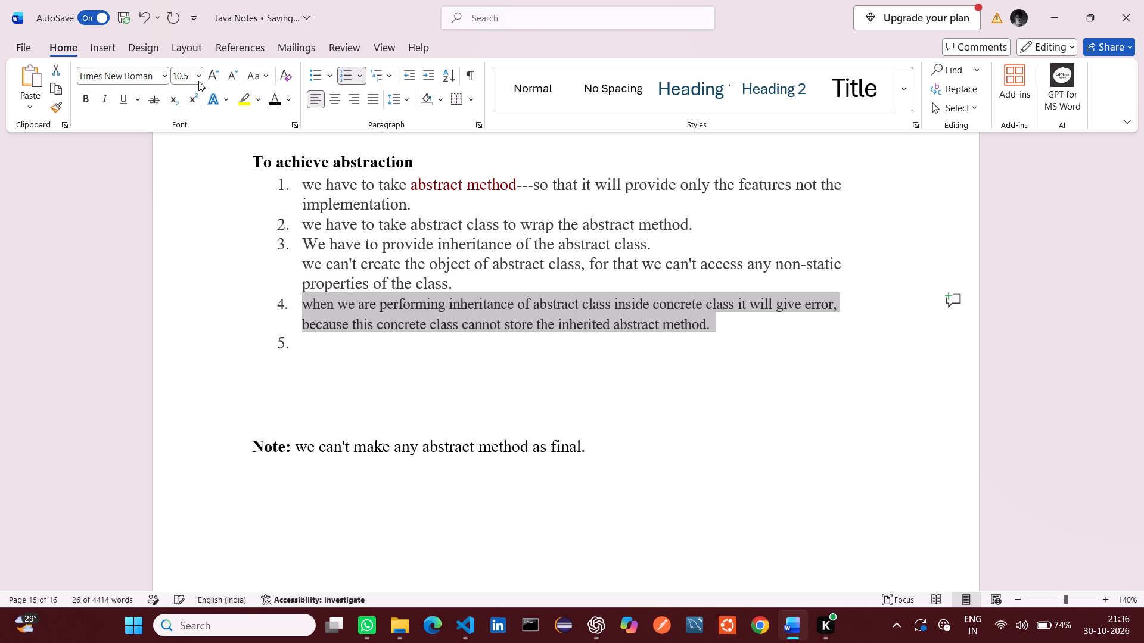
pyautogui.click(198, 81)
pyautogui.click(184, 164)
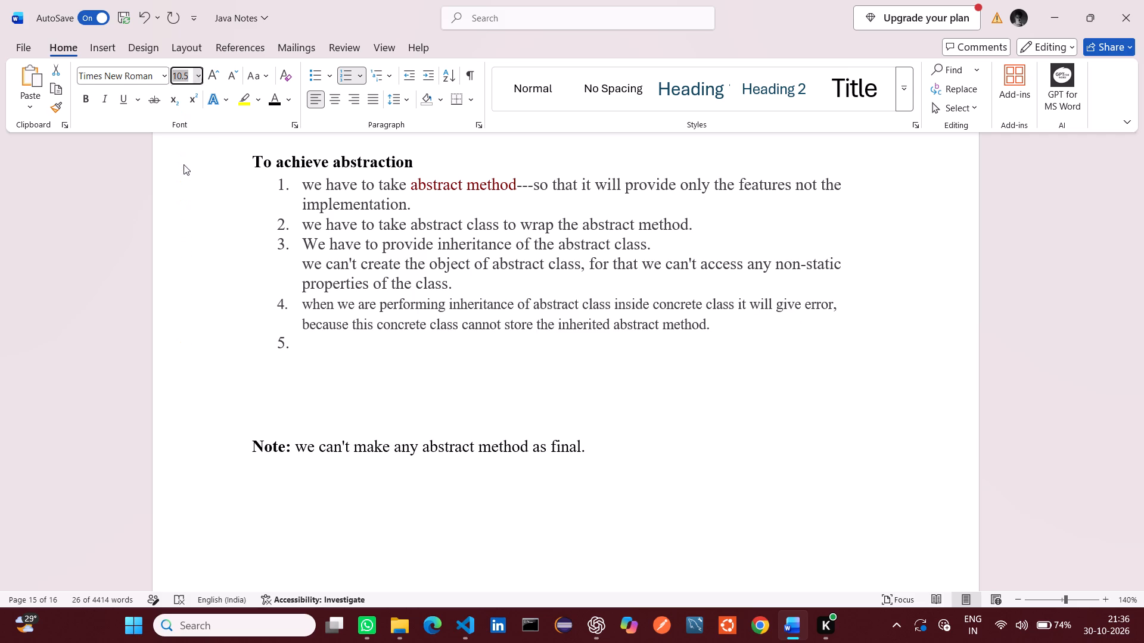
pyautogui.click(330, 334)
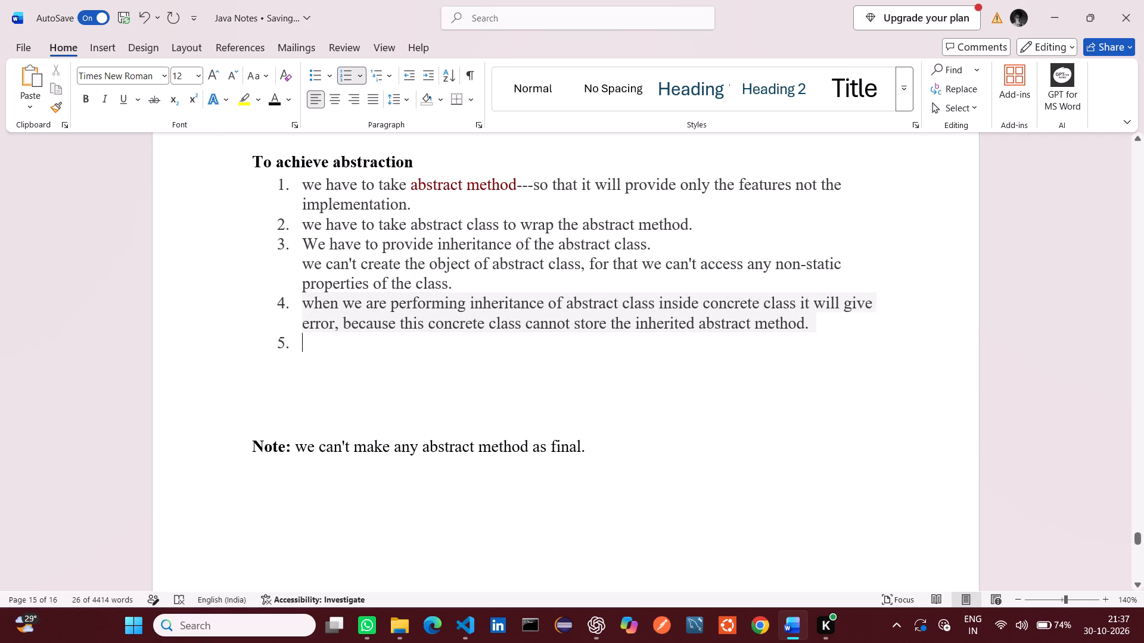
# Copy the "to overcome this either we can make the child class as abstract" sentence from Visual Studio Code into Word below item 4.
pyautogui.press('BackSpace')
pyautogui.hotkey('alt', 'Tab')
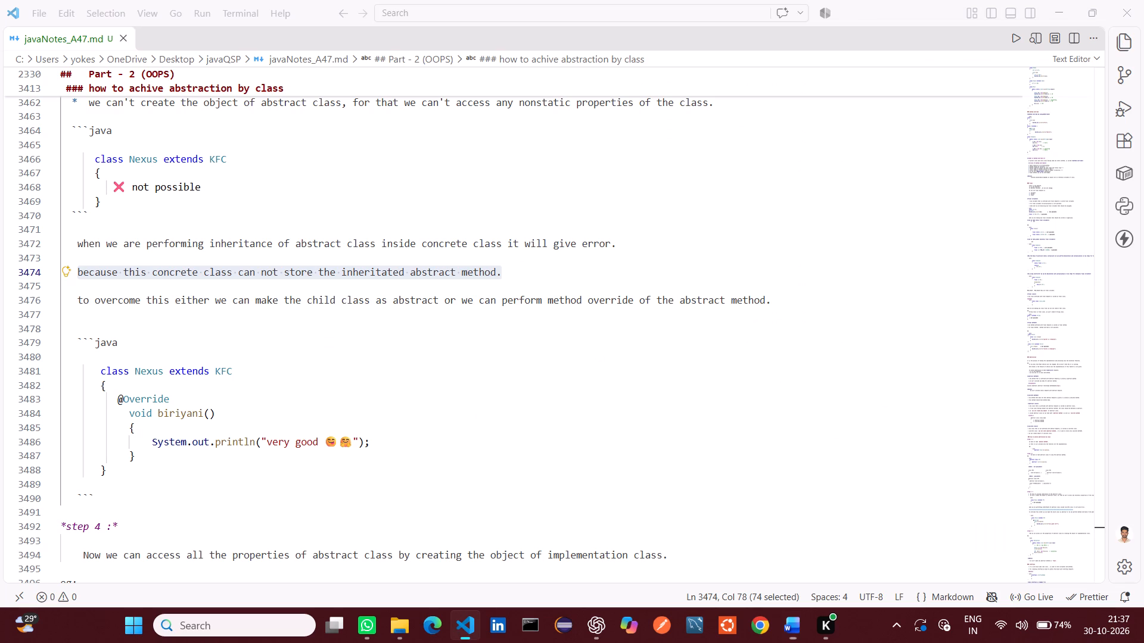
pyautogui.moveTo(78, 299); pyautogui.dragTo(524, 310)
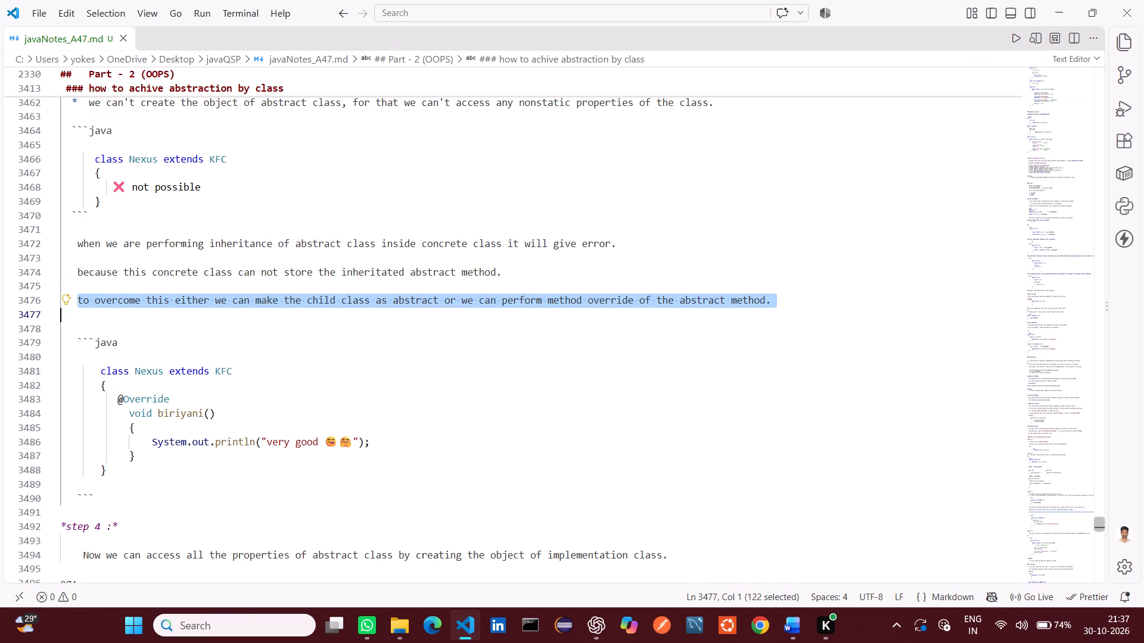
pyautogui.hotkey('ctrl', 'c')
pyautogui.hotkey('alt', 'Tab')
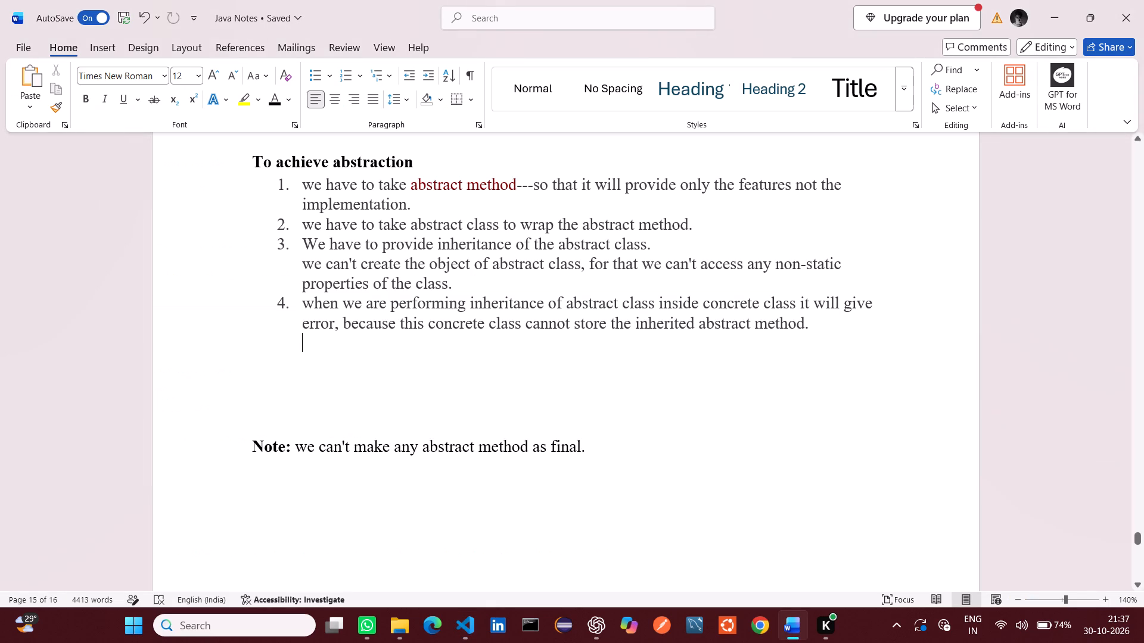
pyautogui.hotkey('ctrl', 'v')
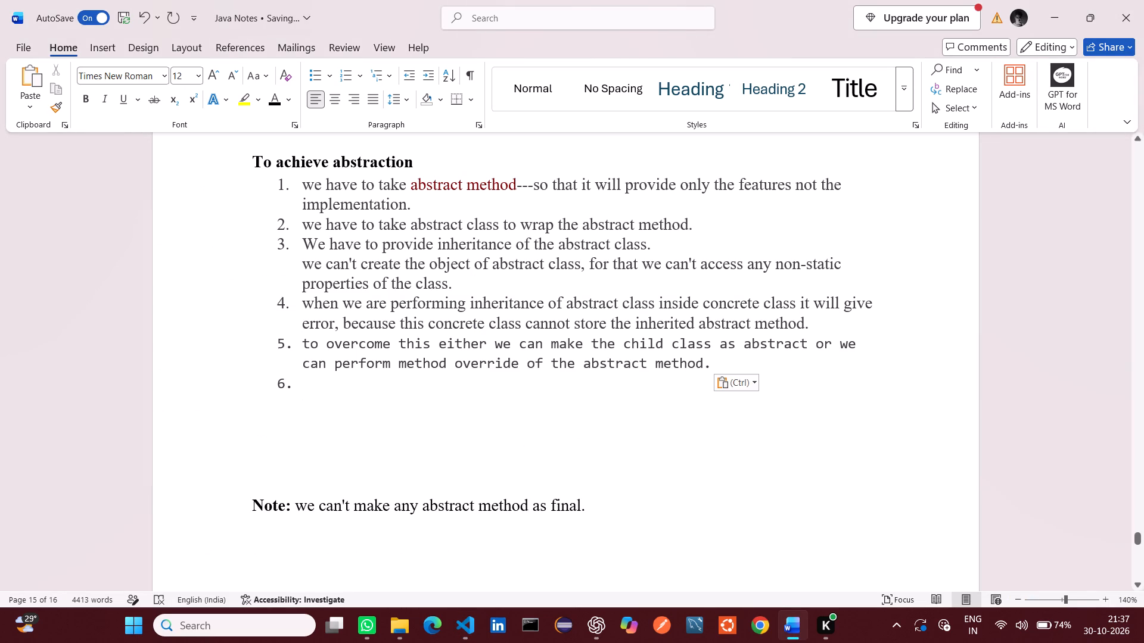
# Format the pasted "to overcome this" sentence in Times New Roman, size 12.
pyautogui.moveTo(303, 341); pyautogui.dragTo(685, 375)
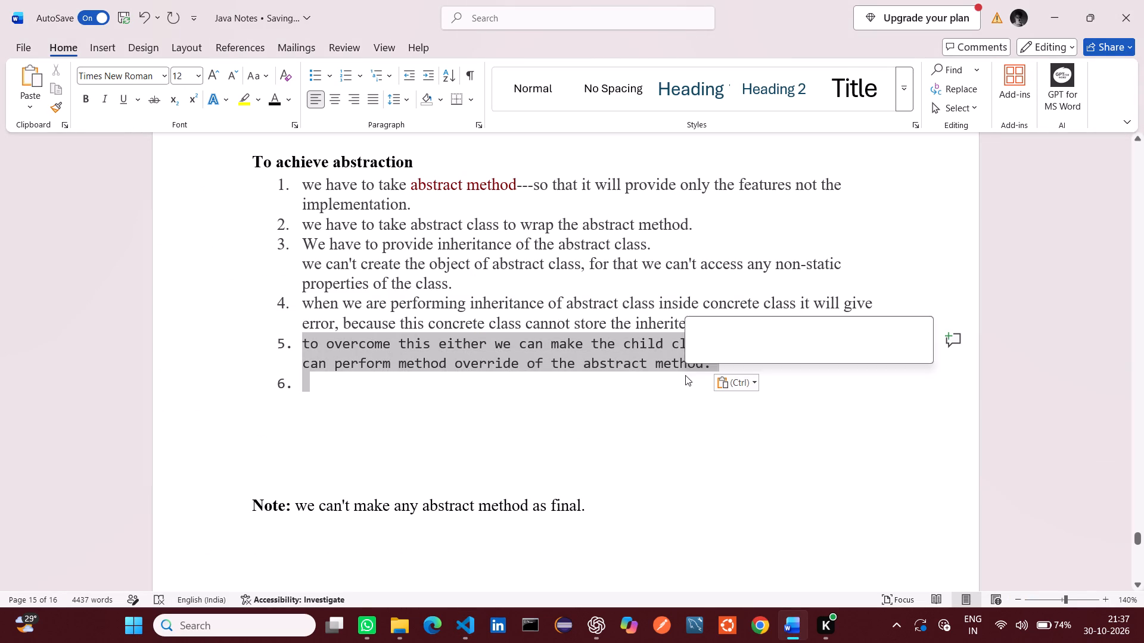
pyautogui.click(164, 78)
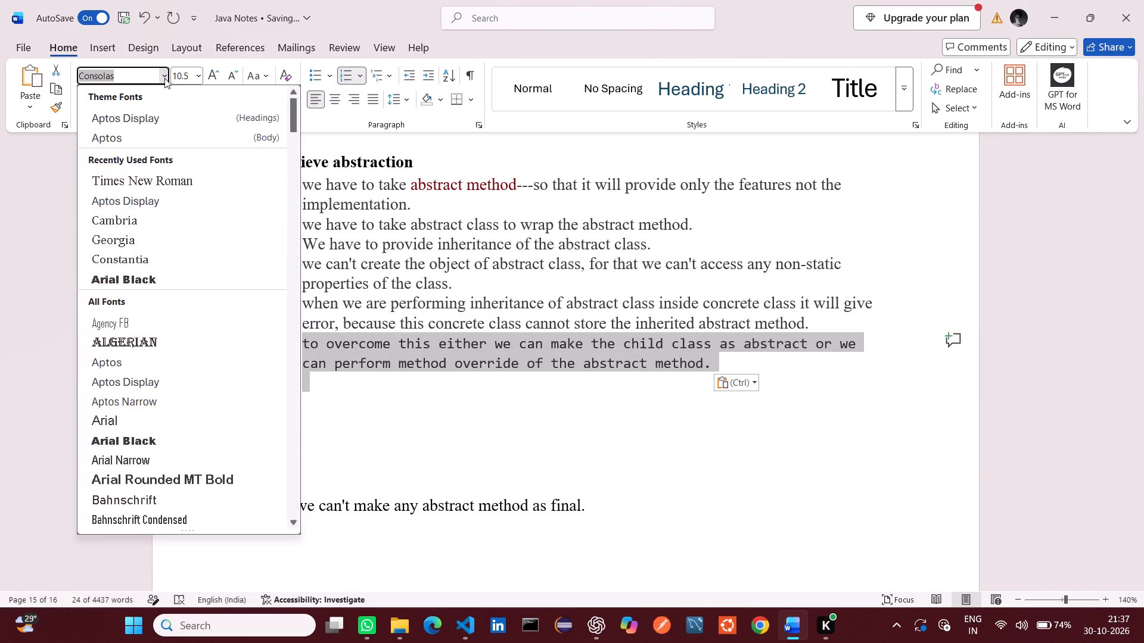
pyautogui.click(153, 176)
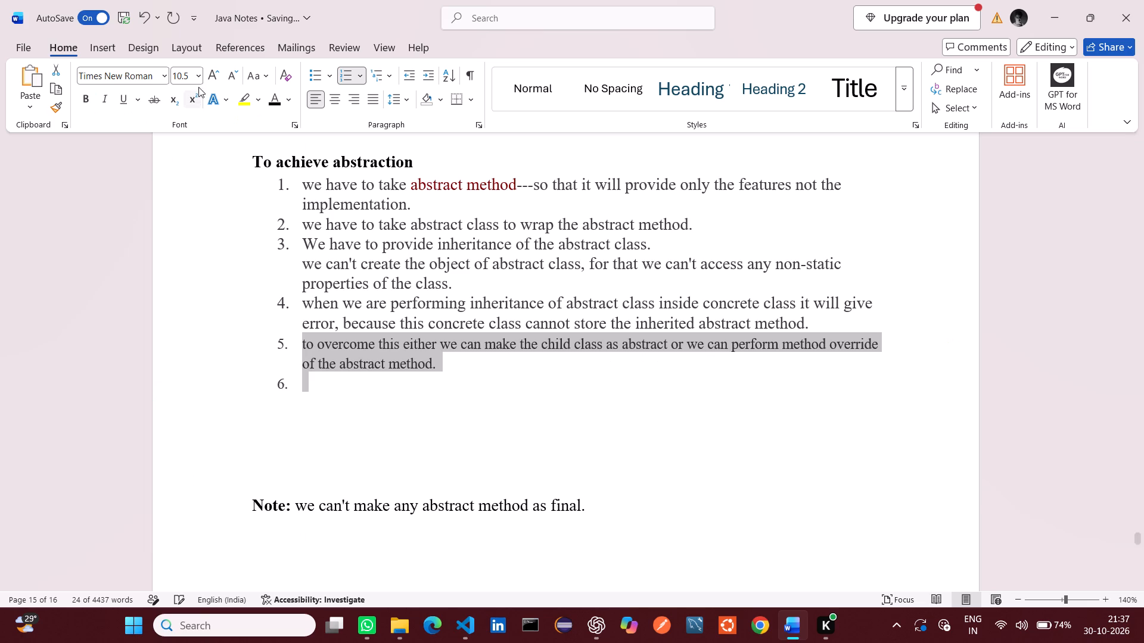
pyautogui.click(196, 70)
pyautogui.click(184, 169)
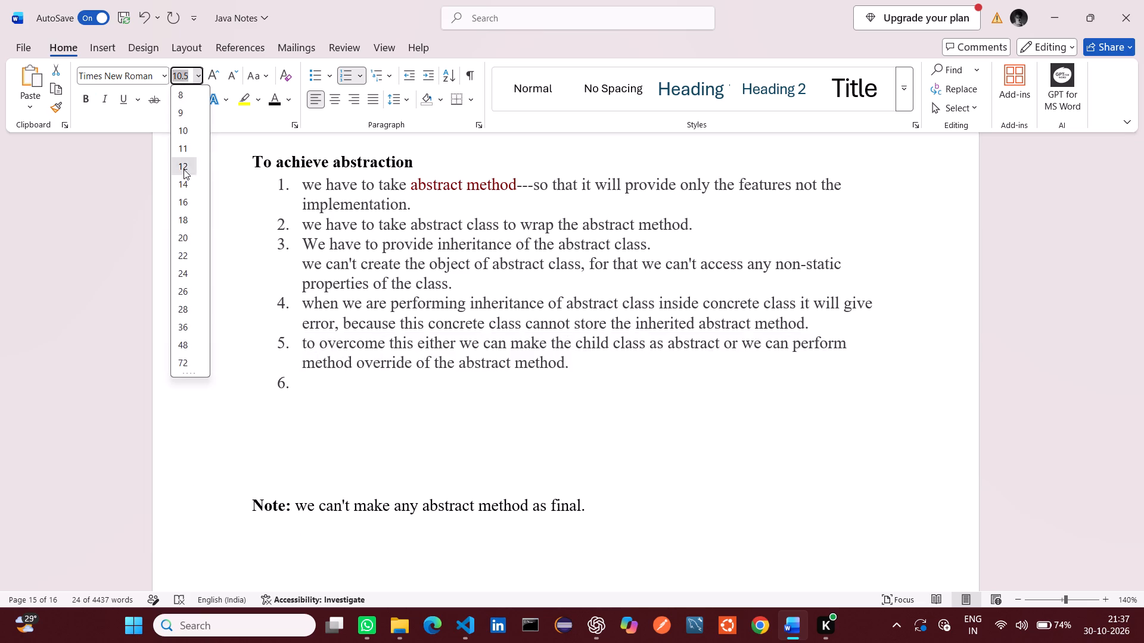
# Remove the list number from the "to overcome this" sentence so it continues item 4 on its own line.
pyautogui.click(297, 341)
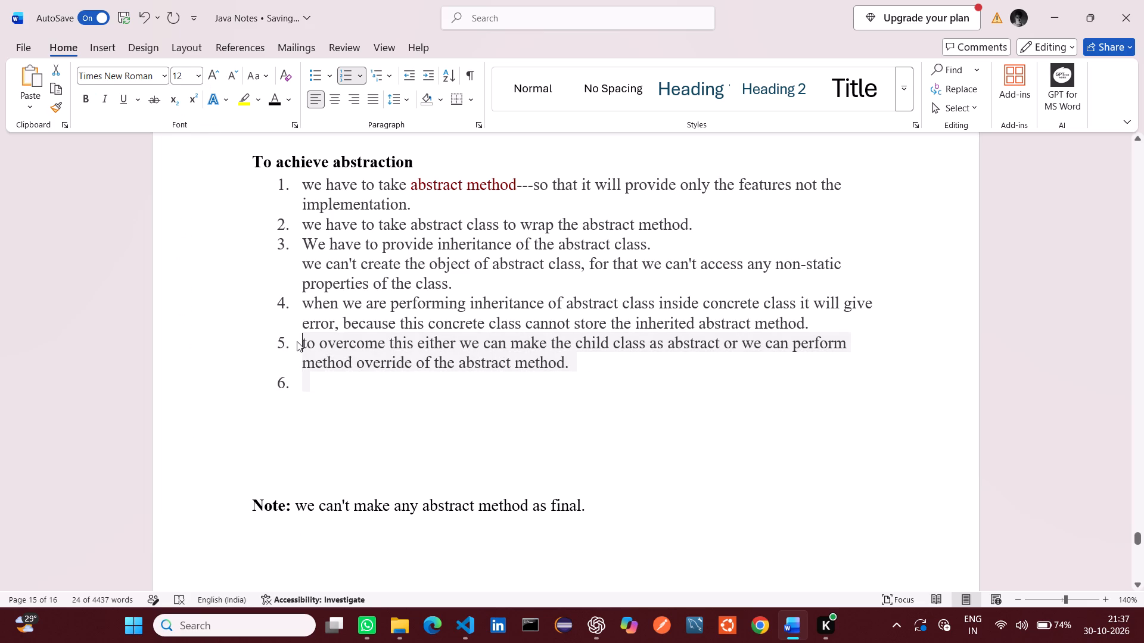
pyautogui.press('BackSpace')
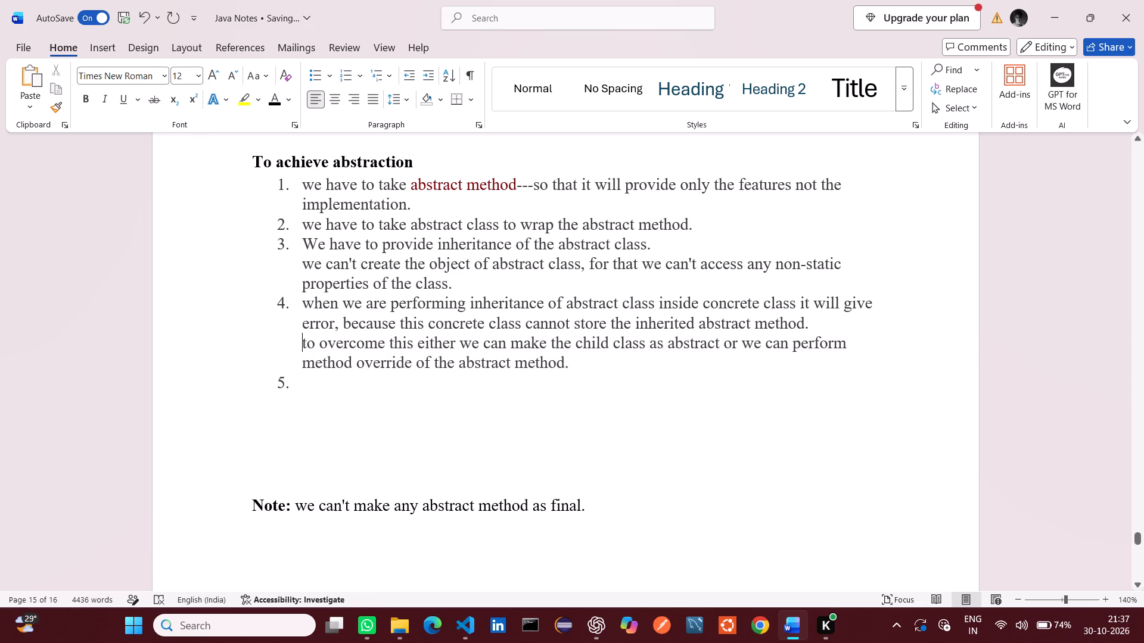
pyautogui.click(317, 390)
# Capitalize the first letters of "To overcome this" under item 4 and "We can't create the object" under item 3.
pyautogui.click(303, 342)
pyautogui.press('Right')
pyautogui.press('BackSpace')
pyautogui.hotkey('shift', 't')
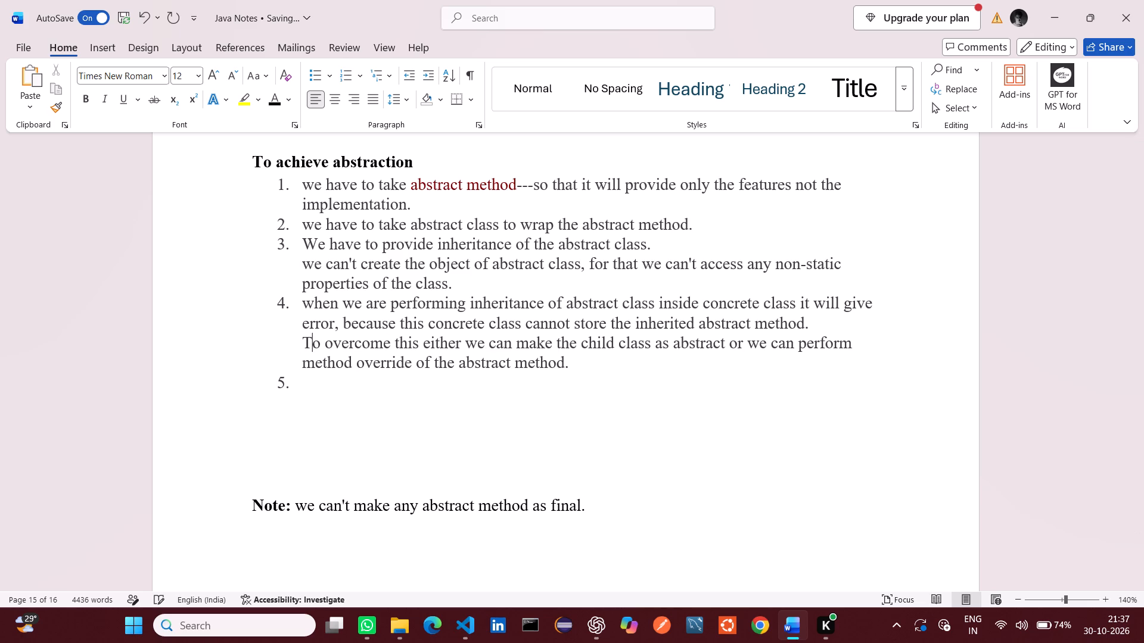
pyautogui.click(312, 271)
pyautogui.press('BackSpace')
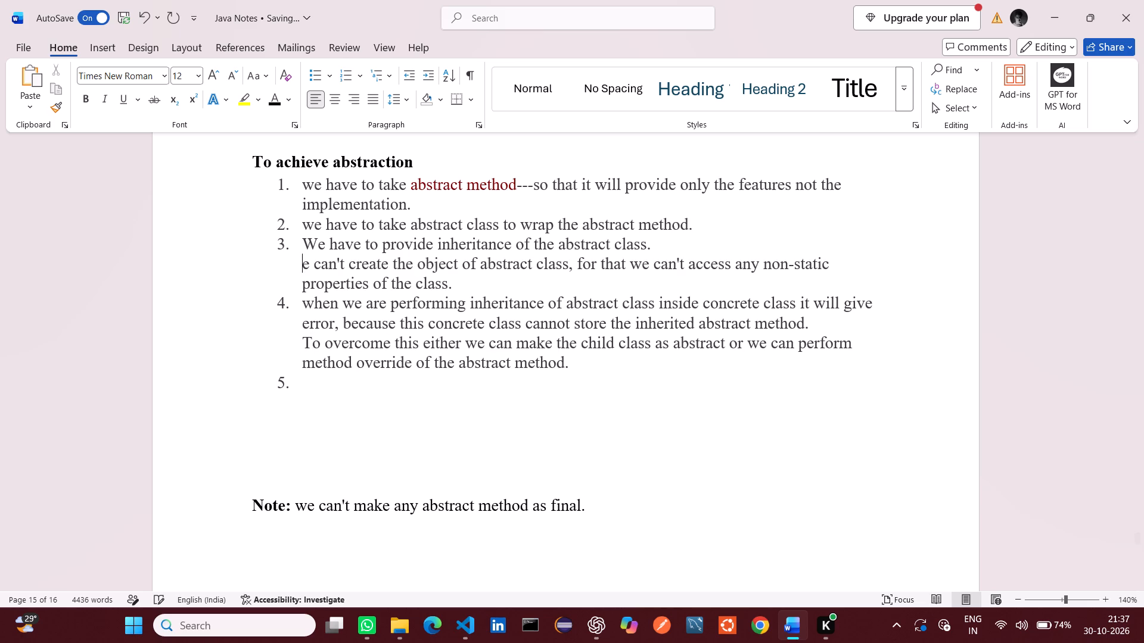
pyautogui.hotkey('shift', 'w')
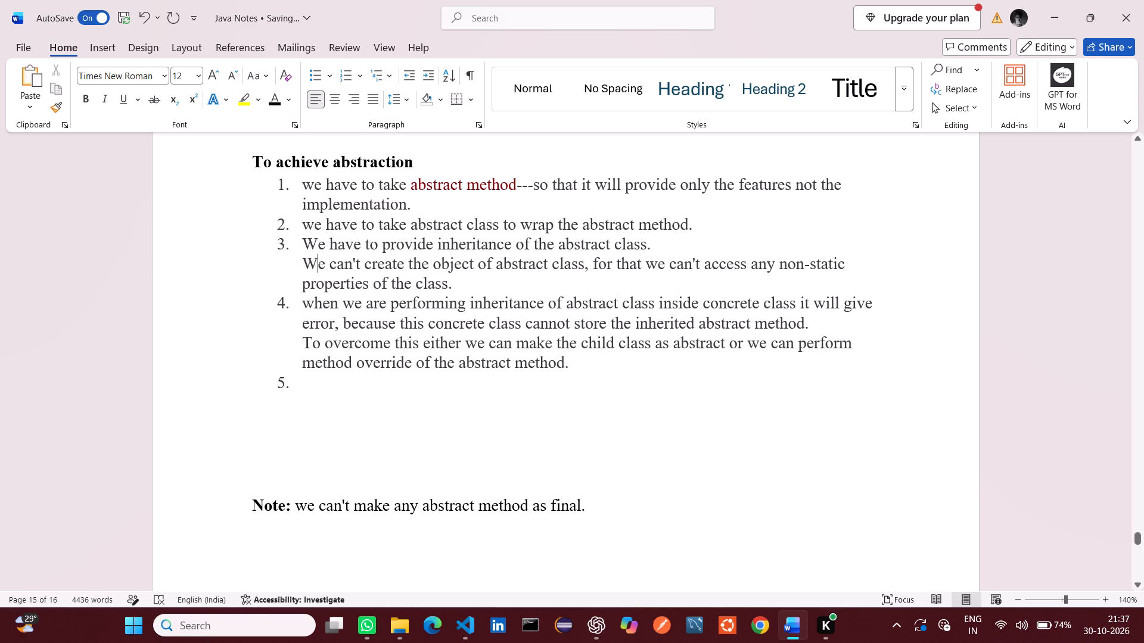
# Copy "Now we can access all the properties of abstract class by creating the object of implementation class." from Visual Studio Code into item 5 in Word.
pyautogui.click(372, 392)
pyautogui.hotkey('alt', 'Tab')
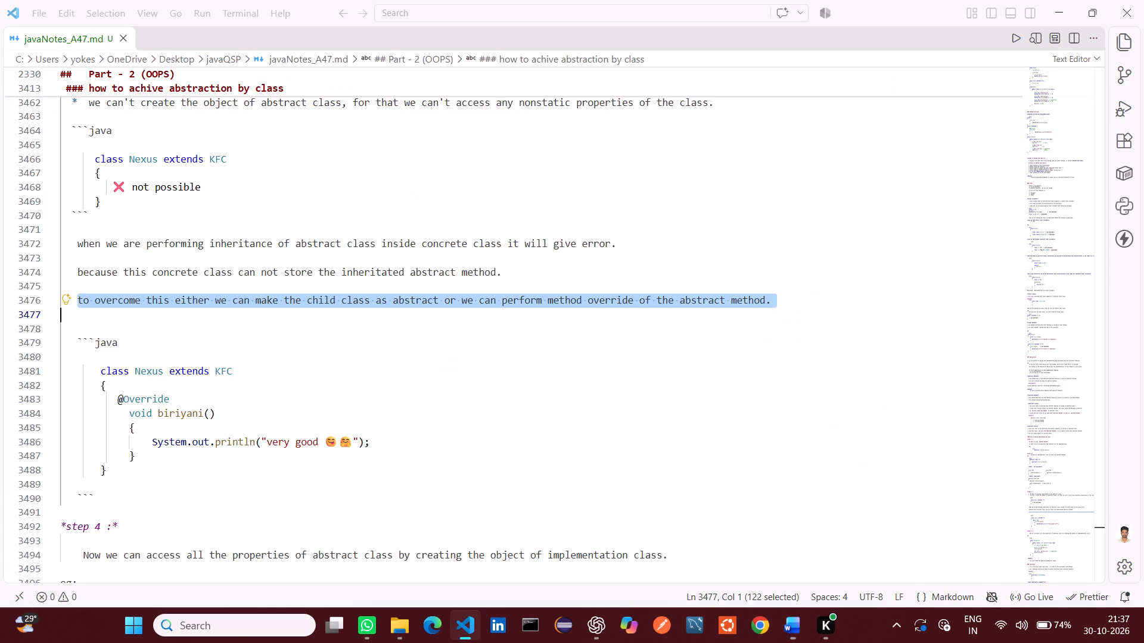
pyautogui.click(331, 380)
pyautogui.scroll(-3, 331, 380)
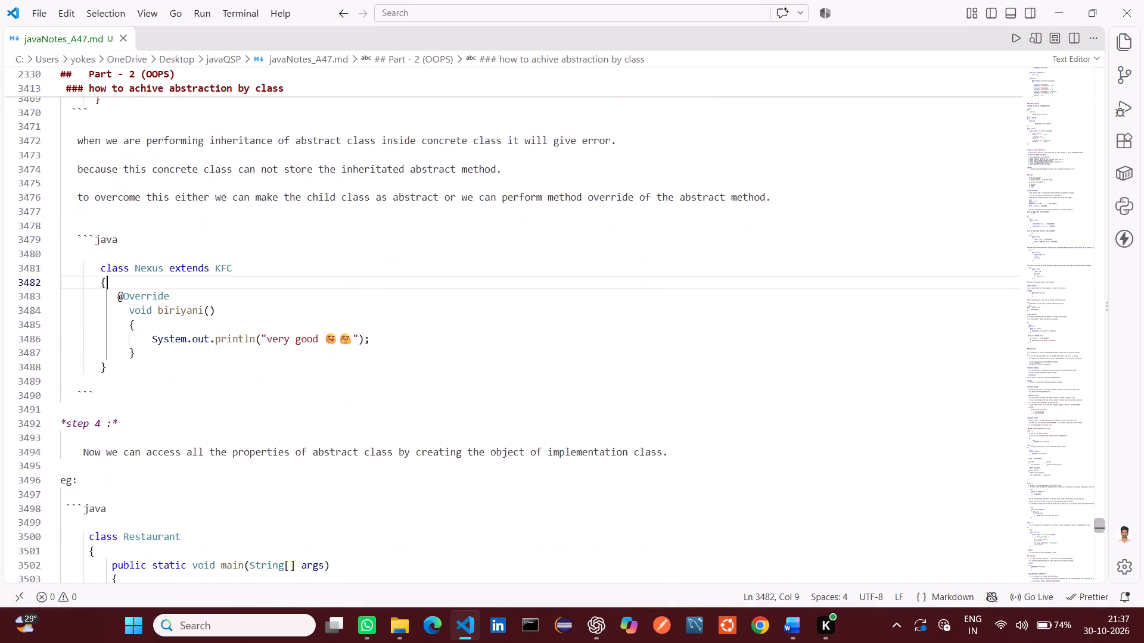
pyautogui.scroll(-1, 331, 380)
pyautogui.moveTo(85, 305); pyautogui.dragTo(452, 321)
pyautogui.hotkey('ctrl', 'c')
pyautogui.hotkey('alt', 'Tab')
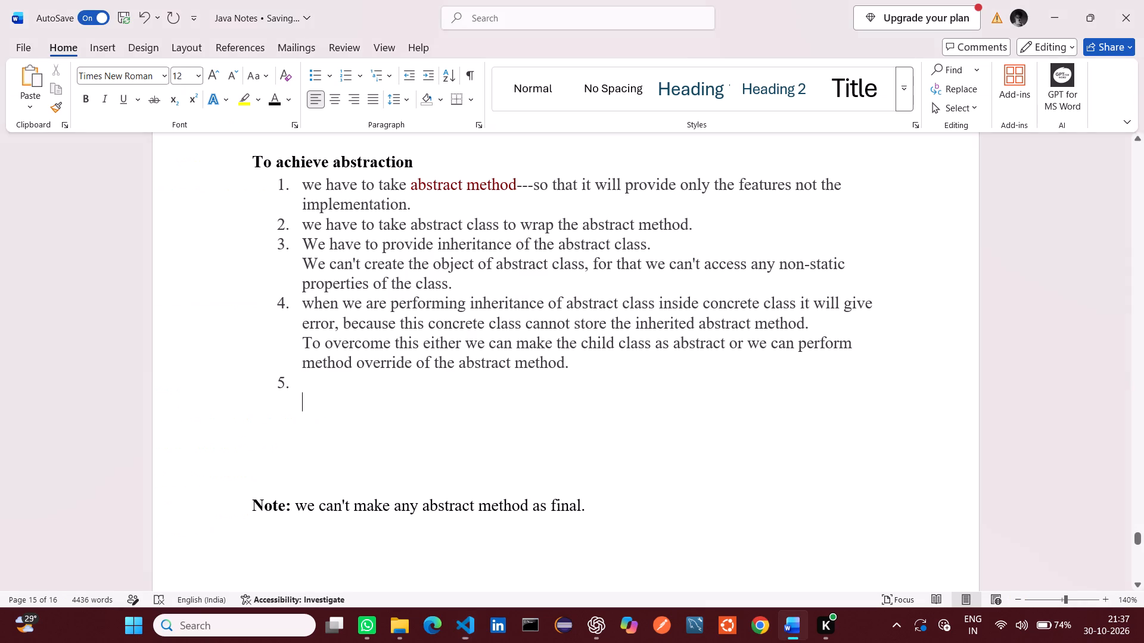
pyautogui.click(320, 379)
pyautogui.hotkey('ctrl', 'v')
# Format the text of item 5 in Times New Roman, size 12.
pyautogui.moveTo(300, 380); pyautogui.dragTo(539, 409)
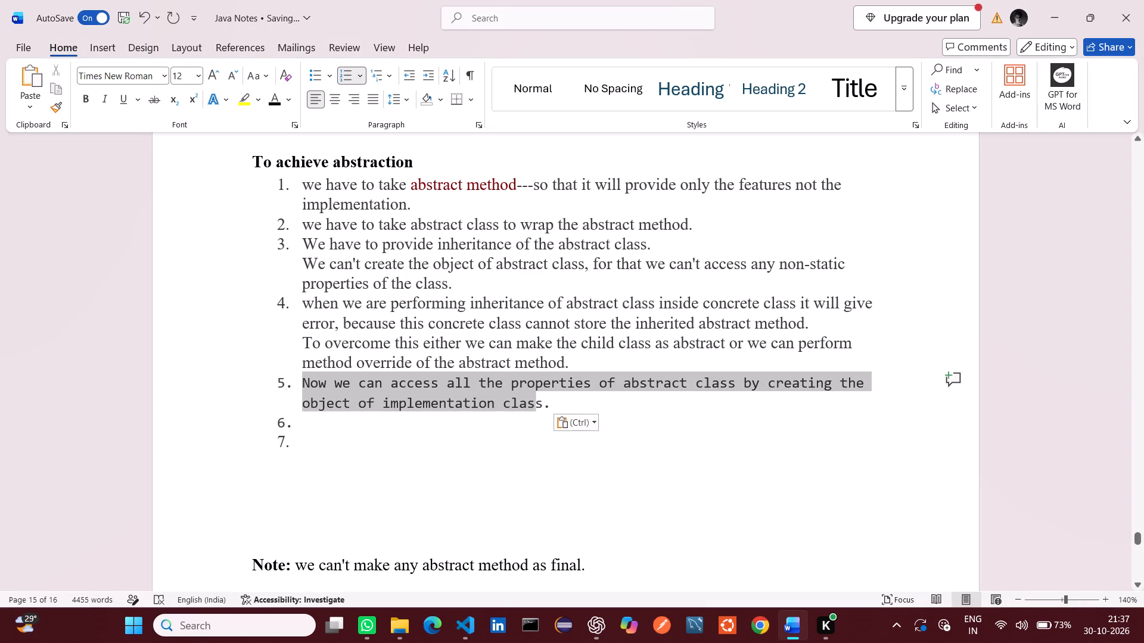
pyautogui.moveTo(539, 409); pyautogui.dragTo(552, 409)
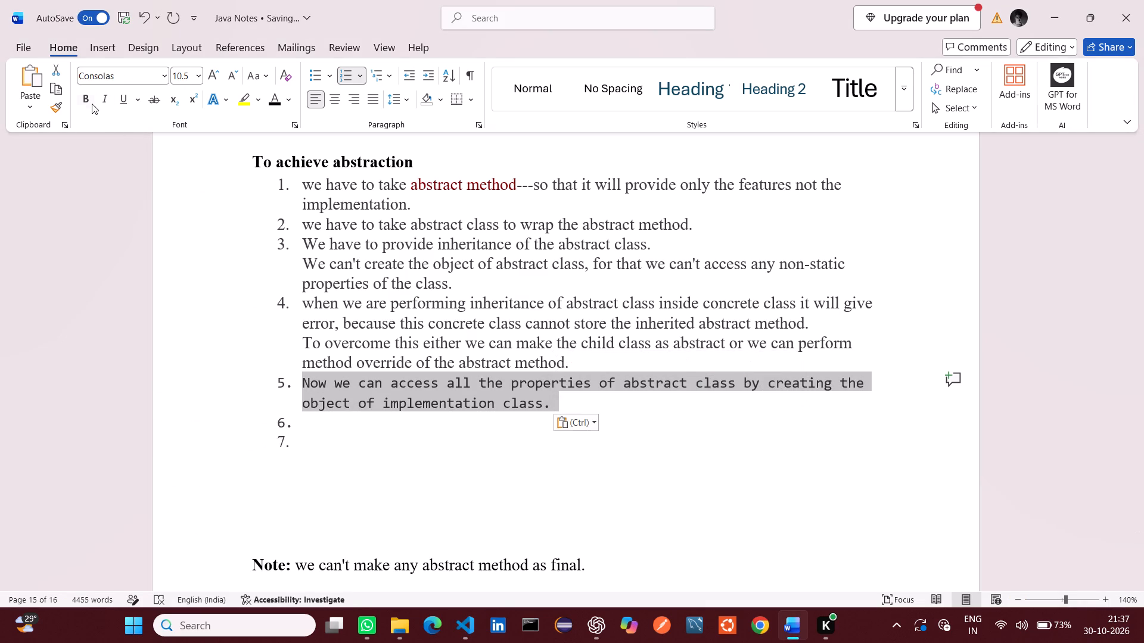
pyautogui.click(167, 73)
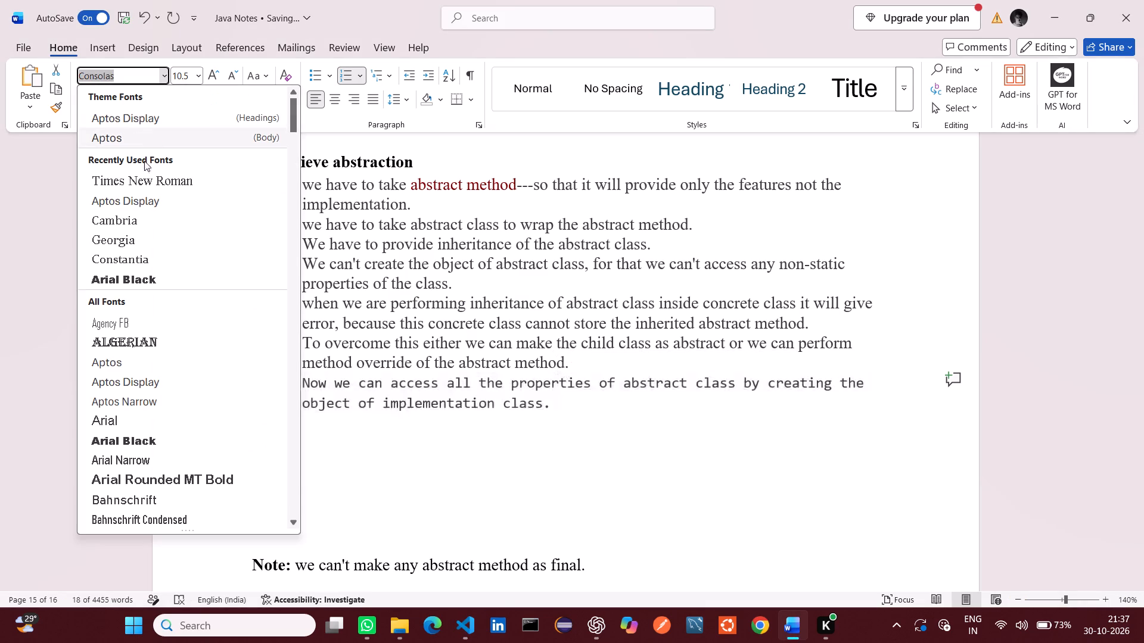
pyautogui.click(142, 180)
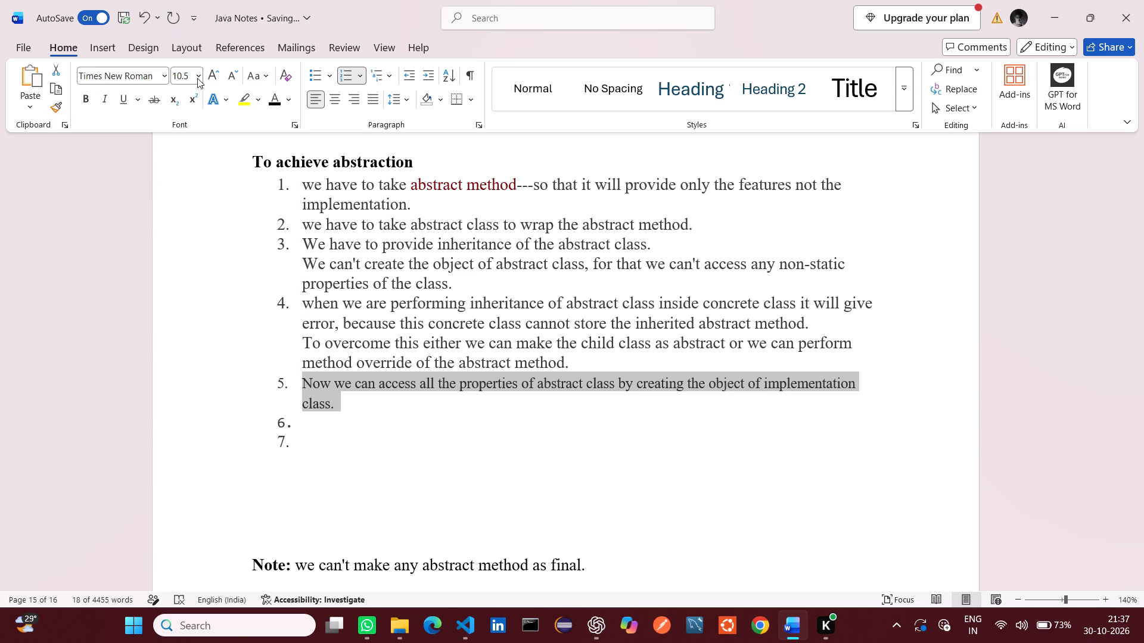
pyautogui.click(197, 75)
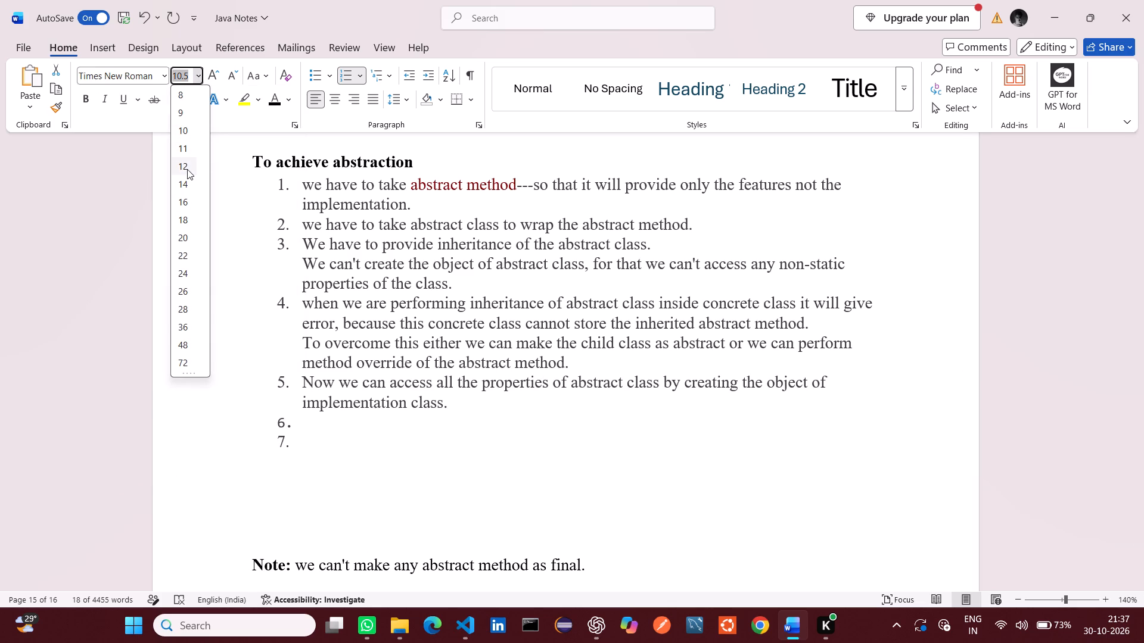
pyautogui.click(187, 169)
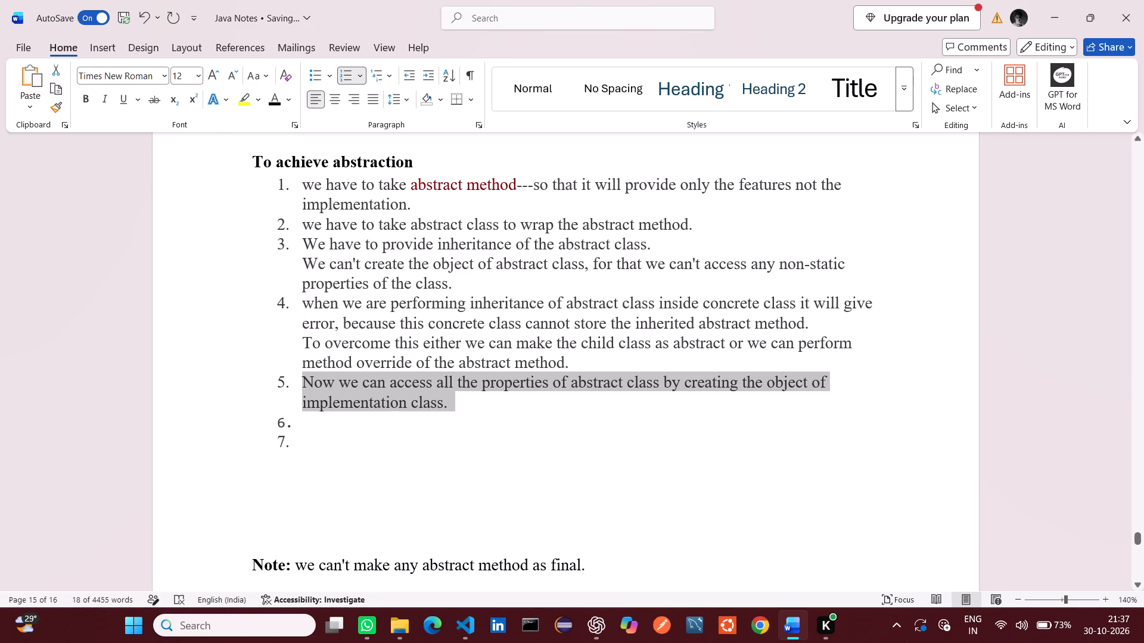
# Delete the empty numbered items 6 and 7 after item 5.
pyautogui.click(309, 423)
pyautogui.press('BackSpace')
pyautogui.press('Down')
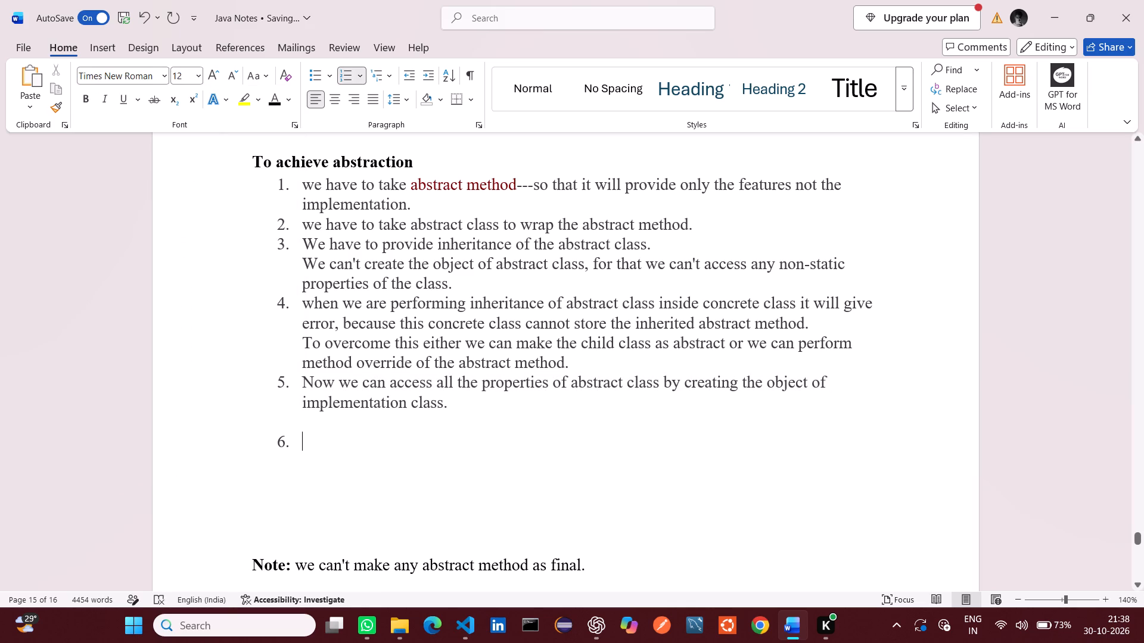
pyautogui.press('BackSpace')
pyautogui.press('BackSpace')
pyautogui.press('BackSpace')
pyautogui.press('BackSpace')
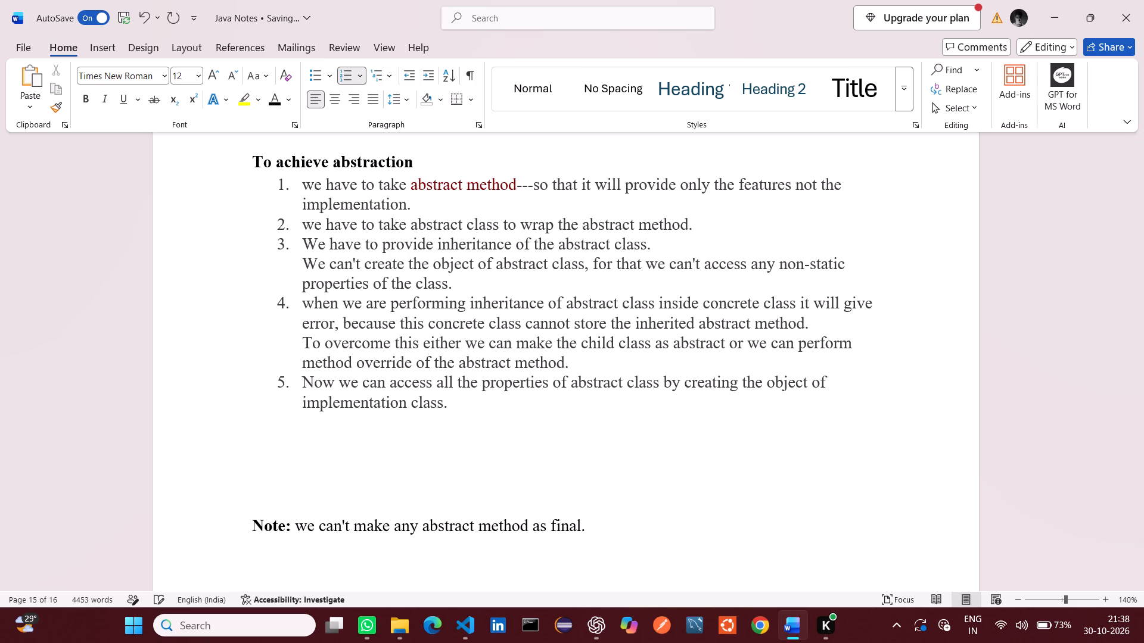
# Check what follows step 4 in the markdown notes, and delete the blank lines between item 5 and the Note in Word.
pyautogui.hotkey('alt', 'Tab')
pyautogui.click(359, 377)
pyautogui.scroll(-1, 359, 377)
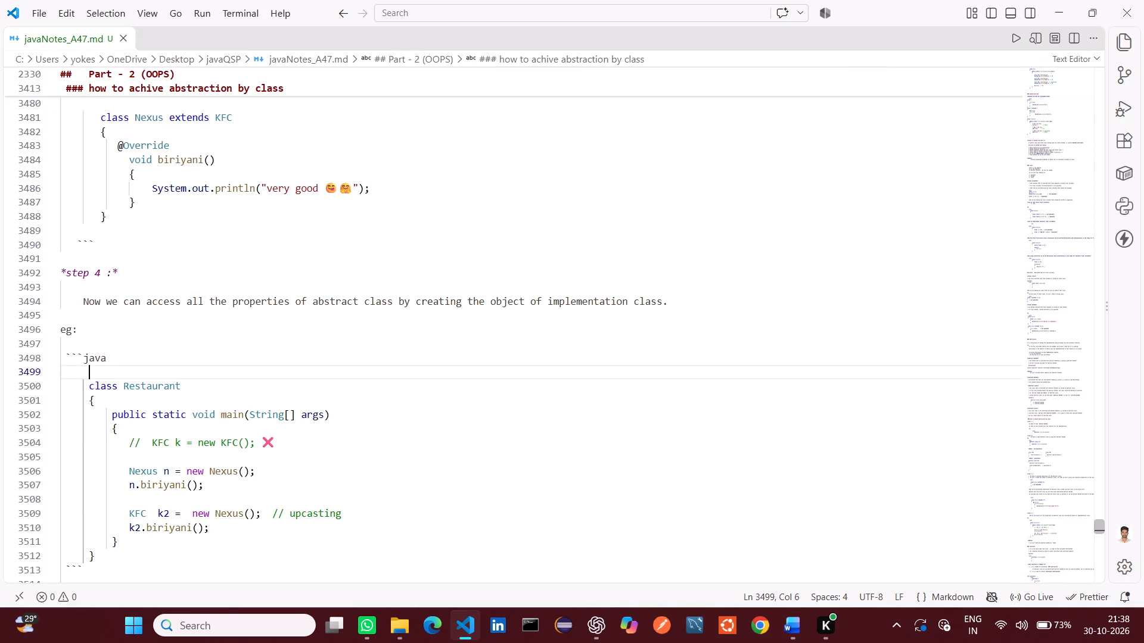
pyautogui.scroll(-5, 359, 377)
pyautogui.hotkey('alt', 'Tab')
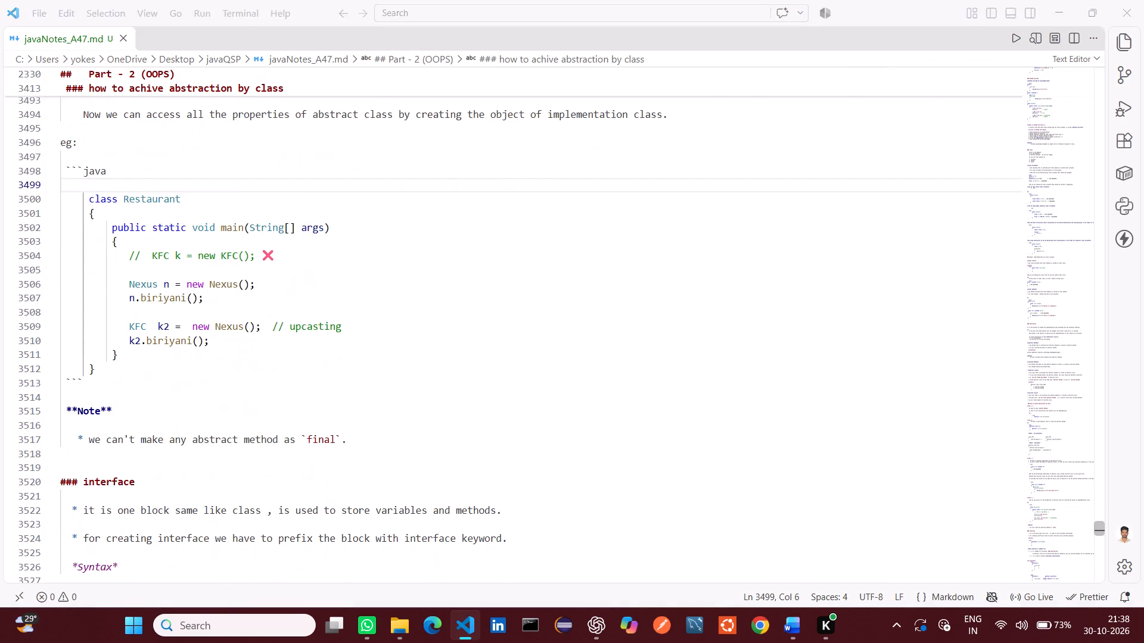
pyautogui.click(265, 509)
pyautogui.press('BackSpace')
pyautogui.press('BackSpace')
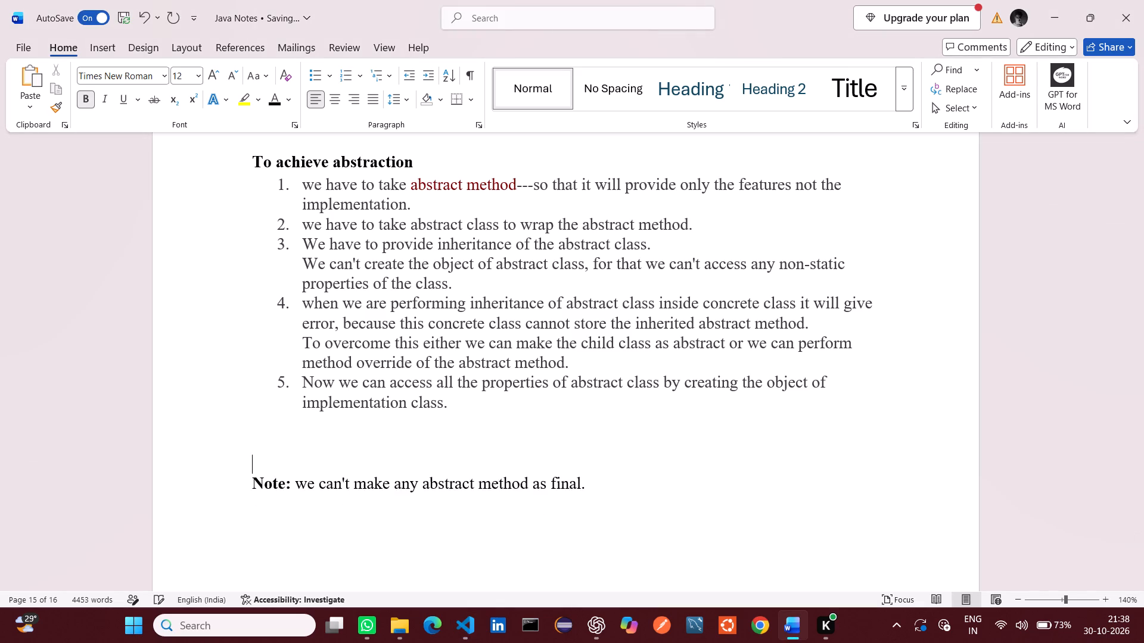
pyautogui.press('BackSpace')
pyautogui.press('BackSpace')
pyautogui.press('BackSpace')
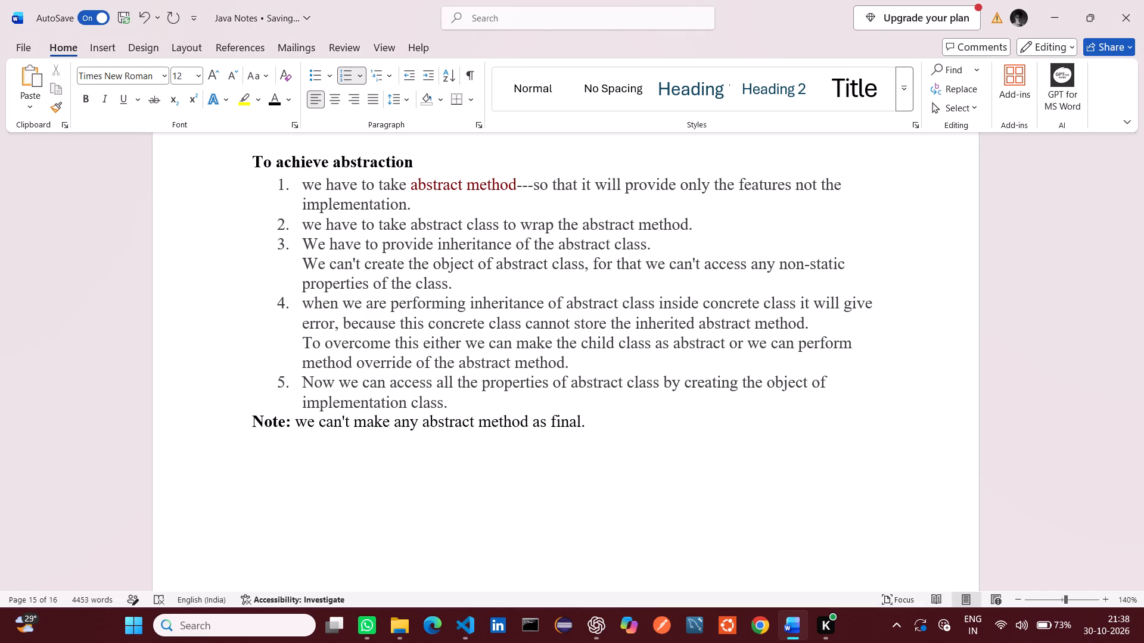
# Capitalize the opening "We" of items 1 and 2 in the "To achieve abstraction" list.
pyautogui.scroll(-1, 561, 399)
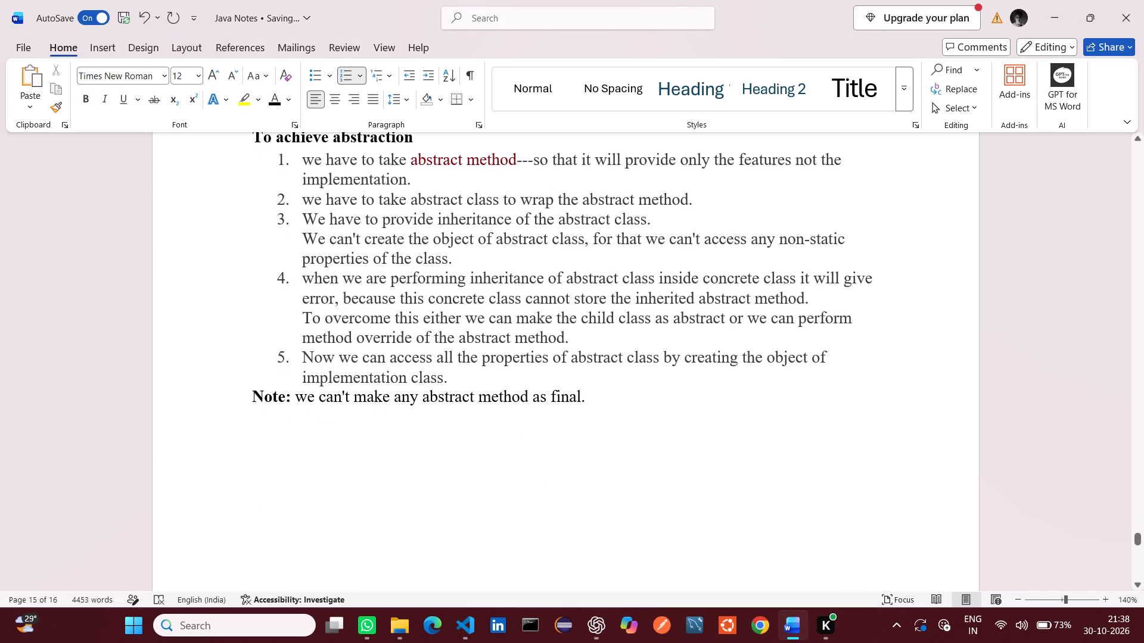
pyautogui.click(313, 163)
pyautogui.press('BackSpace')
pyautogui.hotkey('shift', 'w')
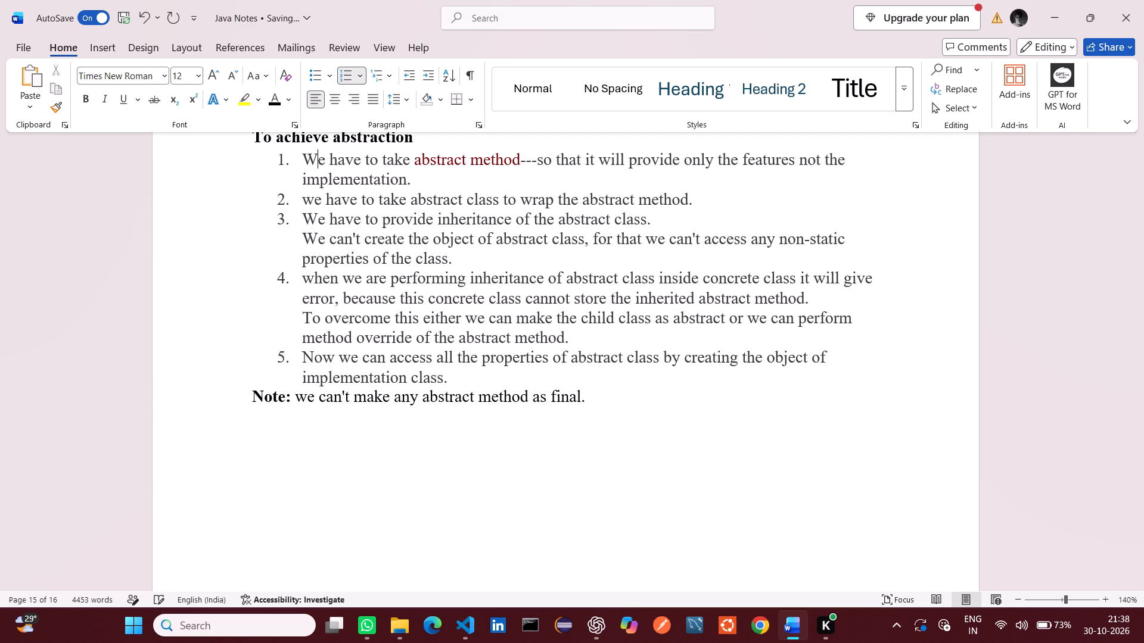
pyautogui.press('Down')
pyautogui.press('Down')
pyautogui.press('Down')
pyautogui.press('Up')
pyautogui.press('BackSpace')
pyautogui.hotkey('shift', 'w')
pyautogui.press('Right')
# Read through the markdown notes after the abstraction-by-class example, covering the interface section up to achieving abstraction by interface.
pyautogui.hotkey('alt', 'Tab')
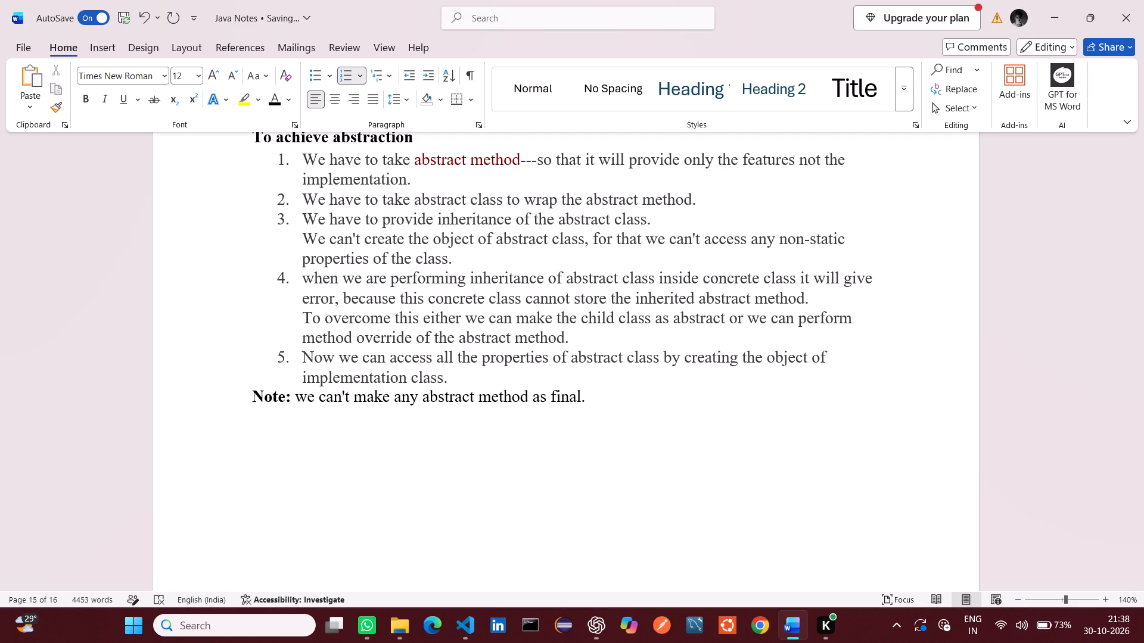
pyautogui.click(383, 295)
pyautogui.scroll(-3, 383, 295)
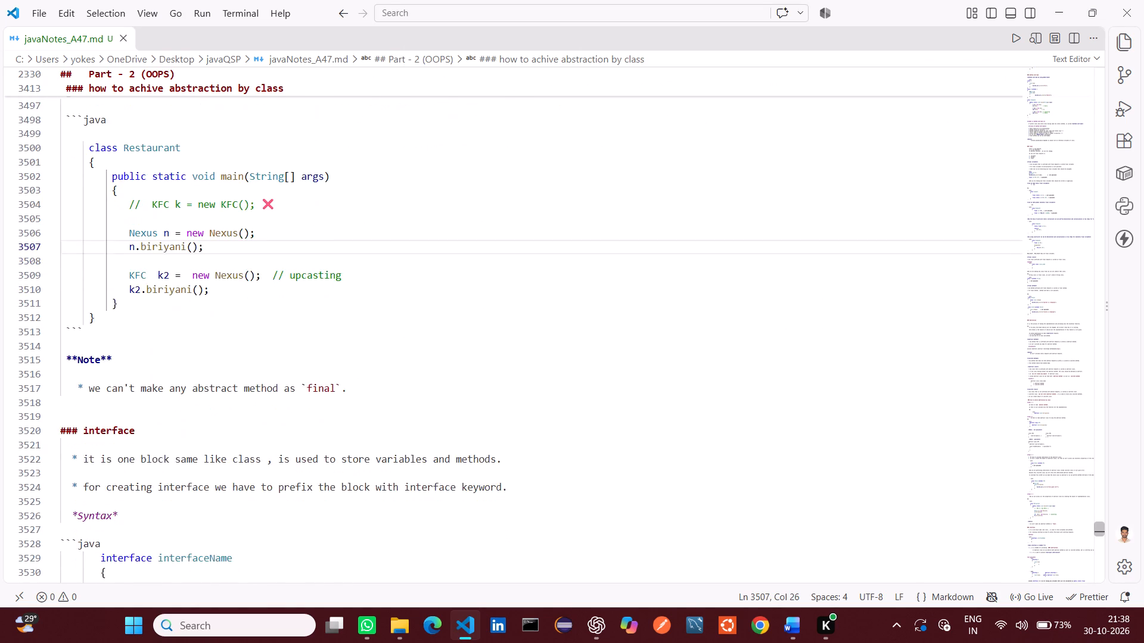
pyautogui.scroll(-3, 383, 295)
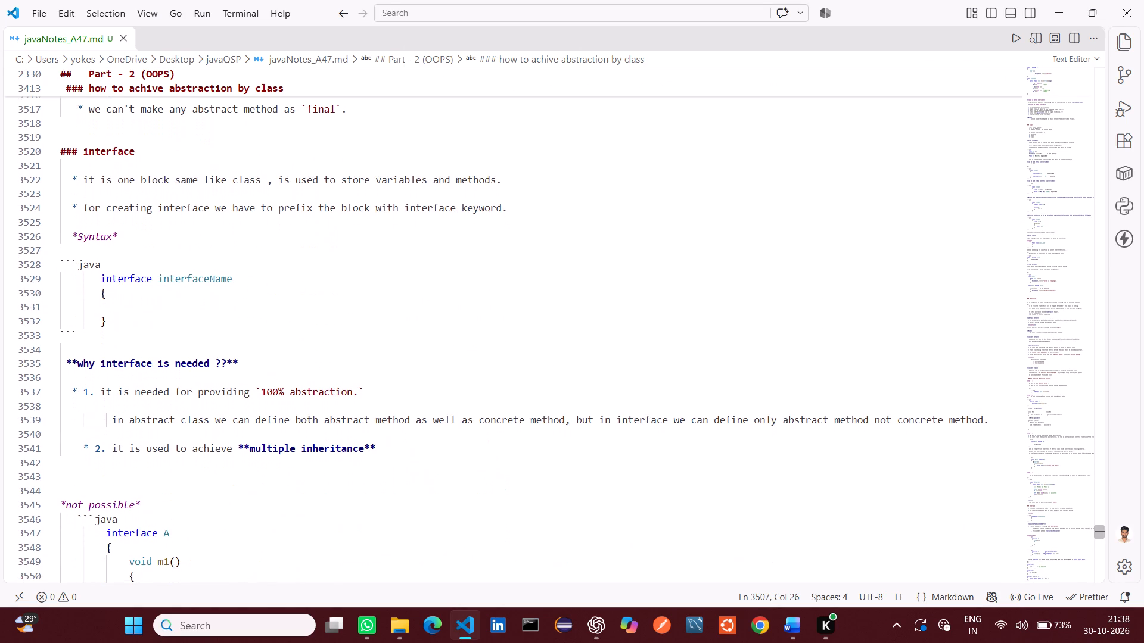
pyautogui.scroll(-2, 383, 295)
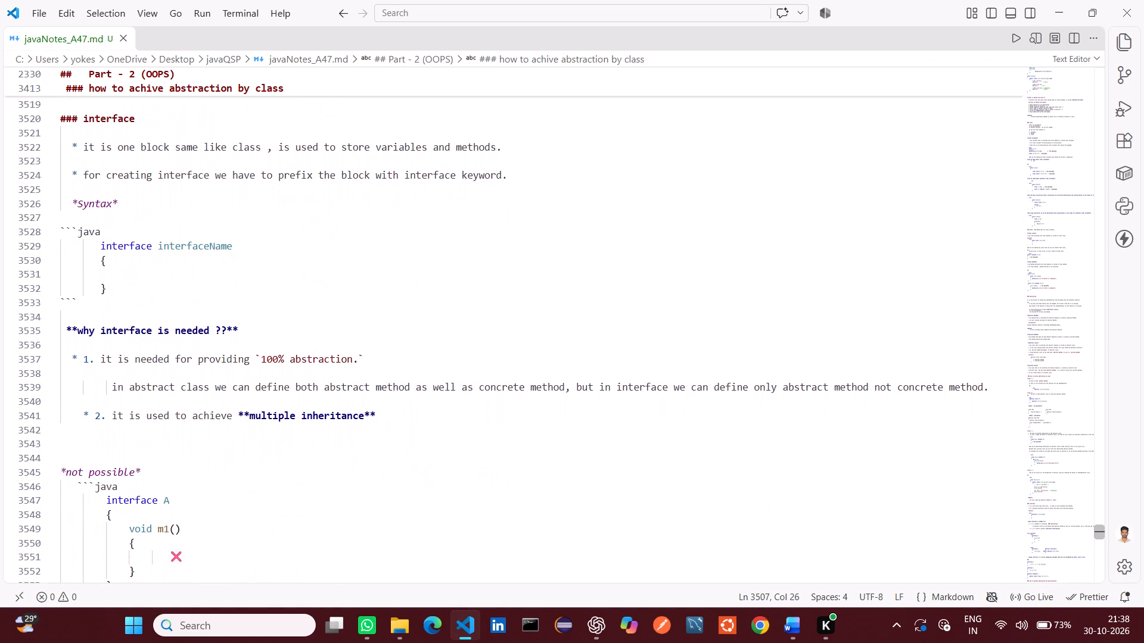
pyautogui.scroll(-5, 383, 295)
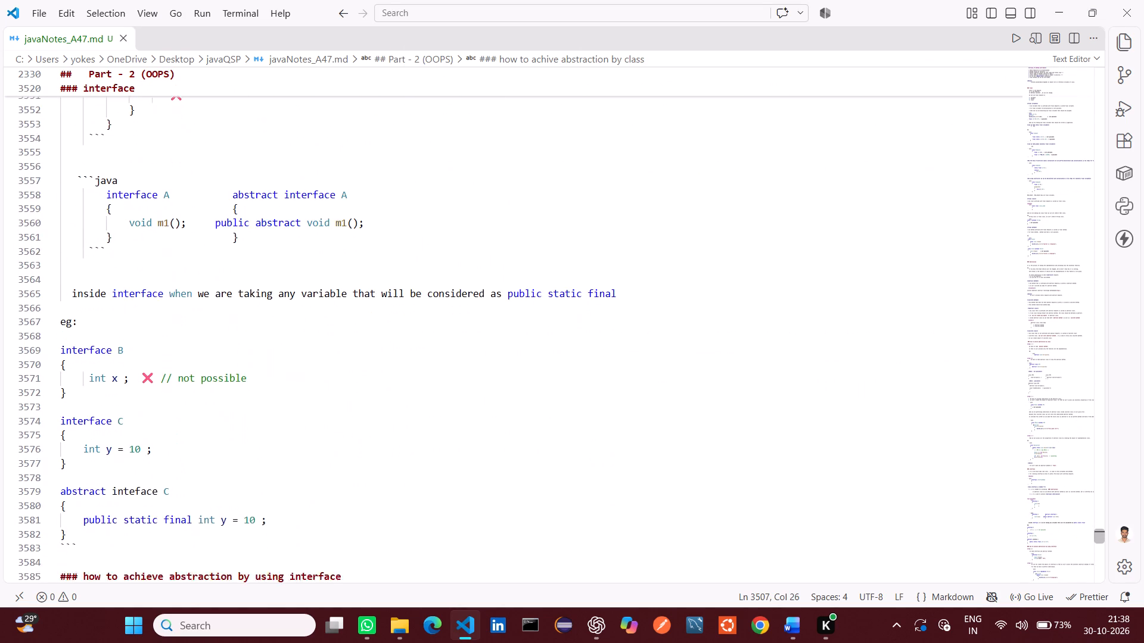
pyautogui.scroll(-2, 383, 295)
pyautogui.scroll(1, 383, 295)
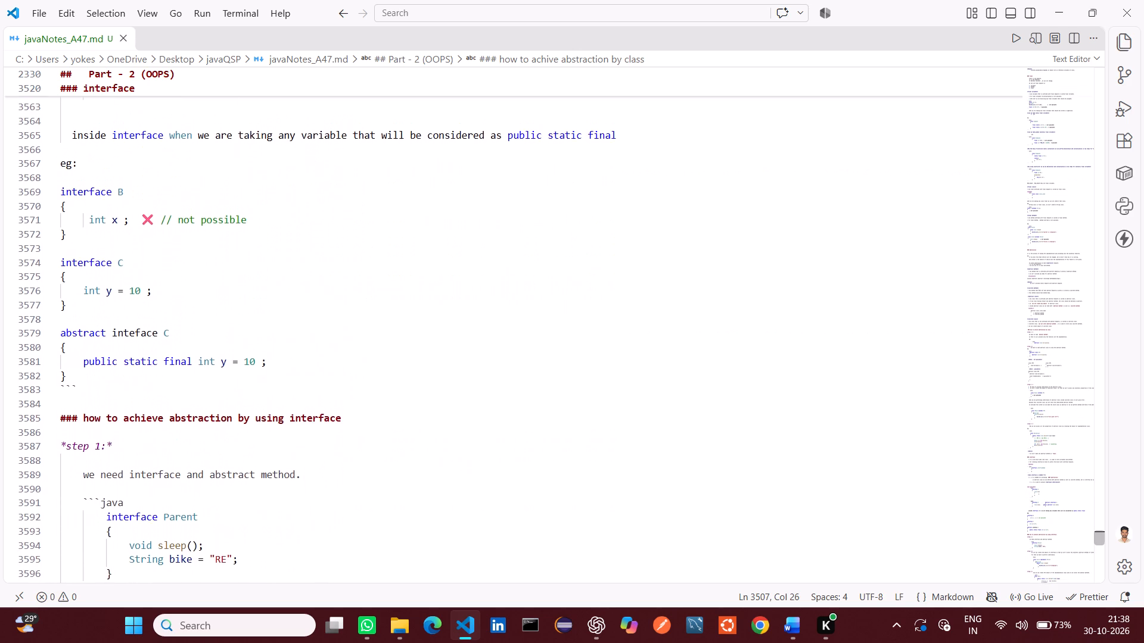
pyautogui.scroll(3, 383, 295)
# Copy the dashed separator line above the Abstraction heading to directly below the final Note, without a blank line between.
pyautogui.hotkey('alt', 'Tab')
pyautogui.scroll(1, 416, 376)
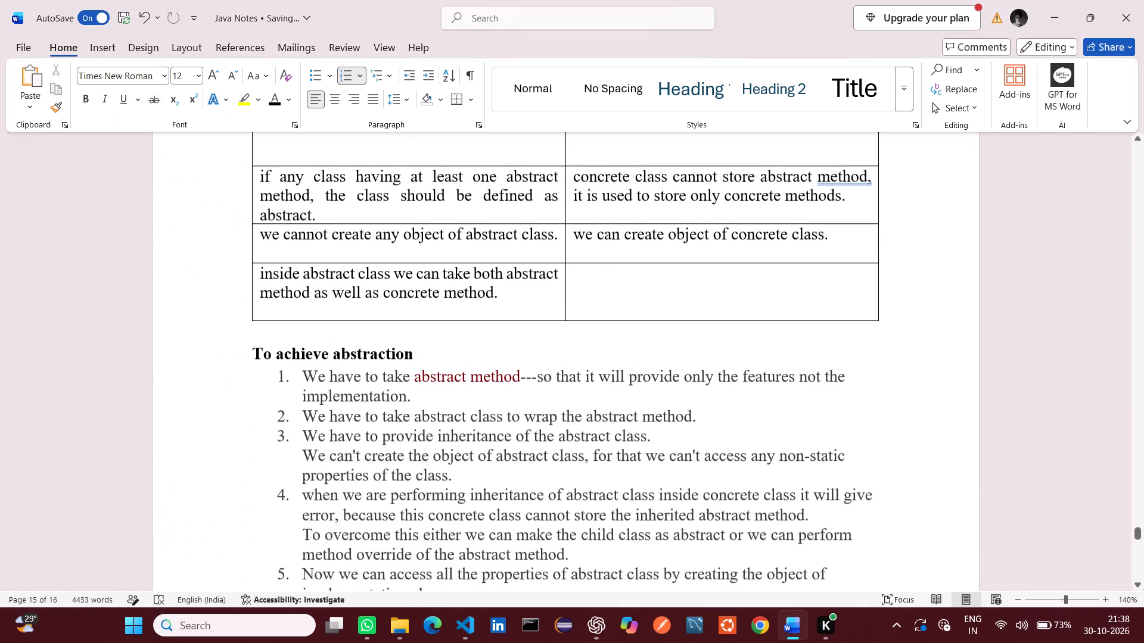
pyautogui.scroll(3, 416, 376)
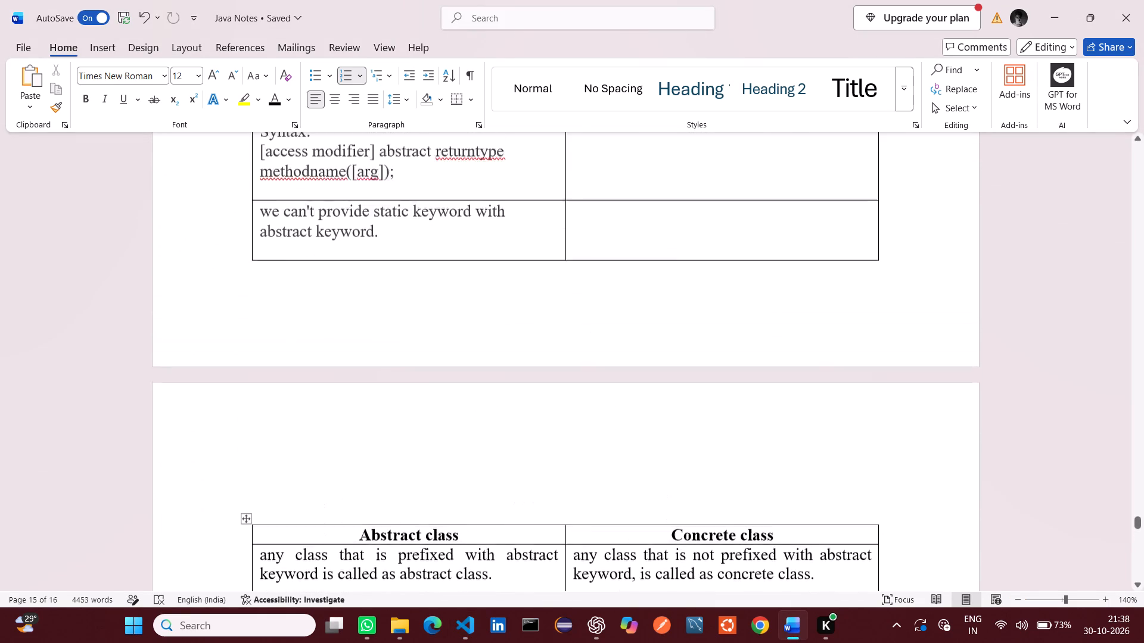
pyautogui.scroll(3, 416, 376)
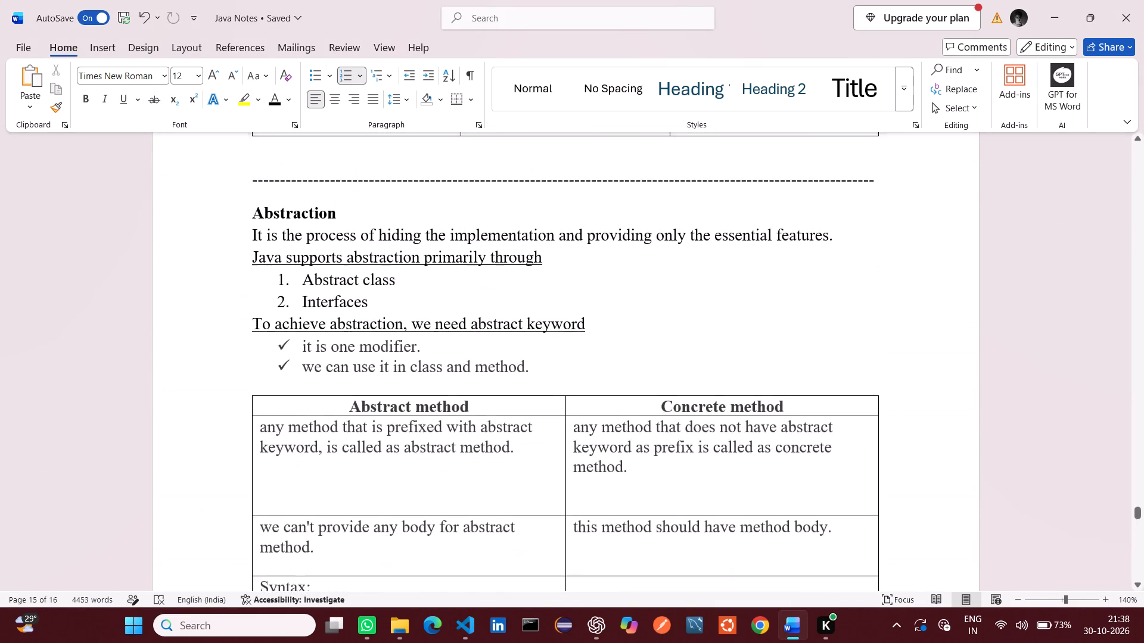
pyautogui.scroll(1, 416, 376)
pyautogui.doubleClick(406, 230)
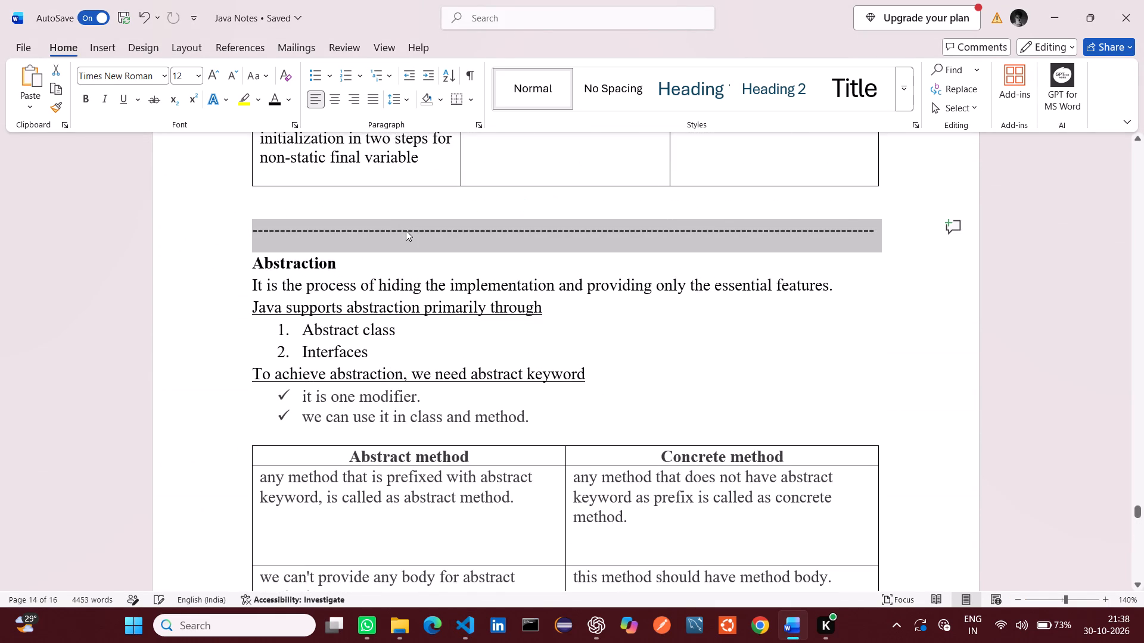
pyautogui.hotkey('ctrl', 'c')
pyautogui.click(499, 352)
pyautogui.scroll(-11, 499, 352)
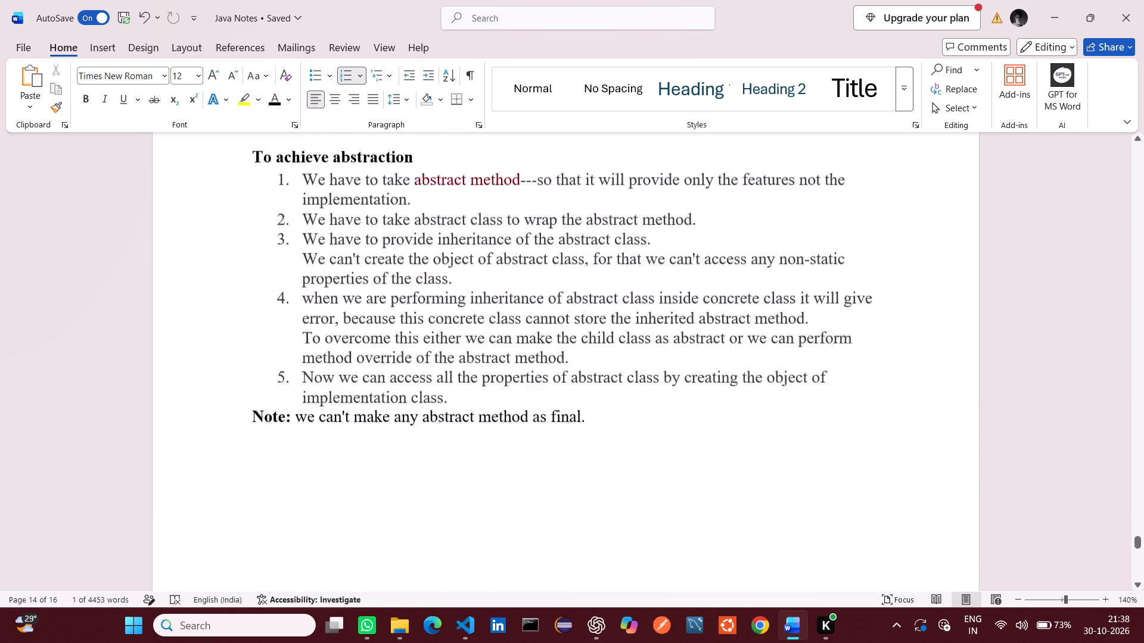
pyautogui.click(590, 436)
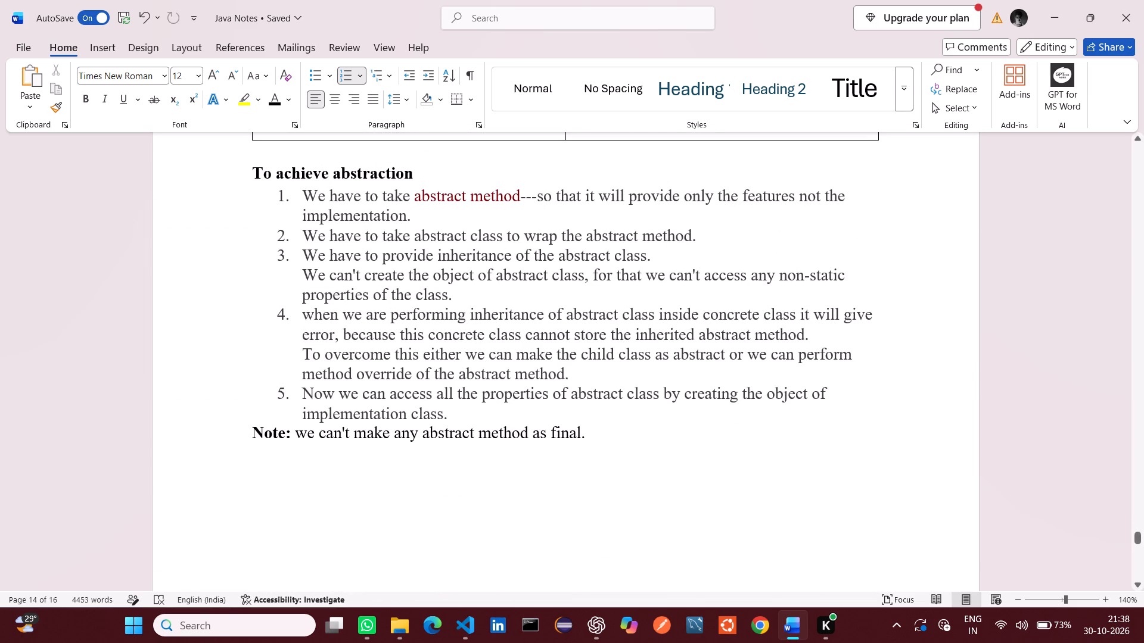
pyautogui.press('Return')
pyautogui.press('Return')
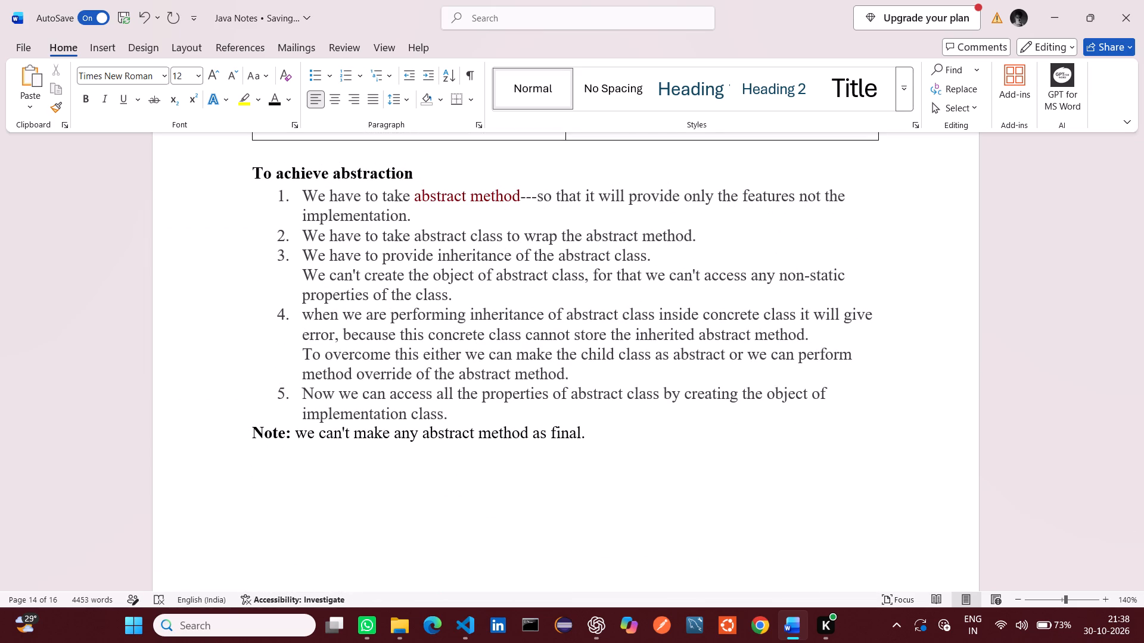
pyautogui.hotkey('ctrl', 'v')
pyautogui.press('Up')
pyautogui.press('BackSpace')
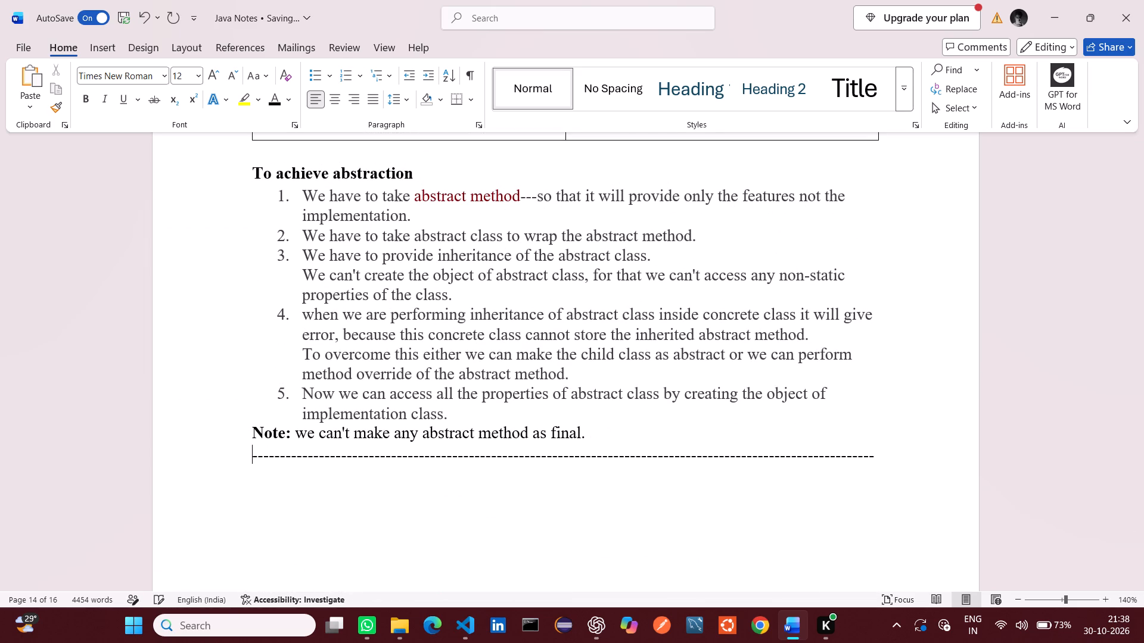
# Remove the extra blank lines under the new separator and start a fresh line, undoing the separator's automatic conversion to a border.
pyautogui.click(563, 477)
pyautogui.click(446, 504)
pyautogui.press('BackSpace')
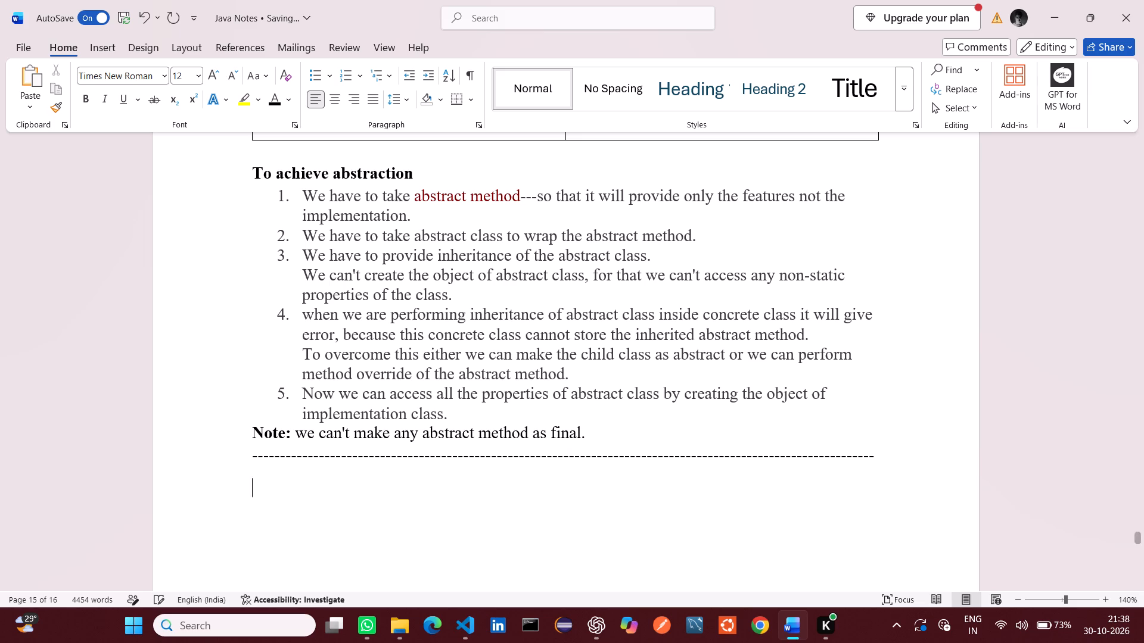
pyautogui.press('BackSpace')
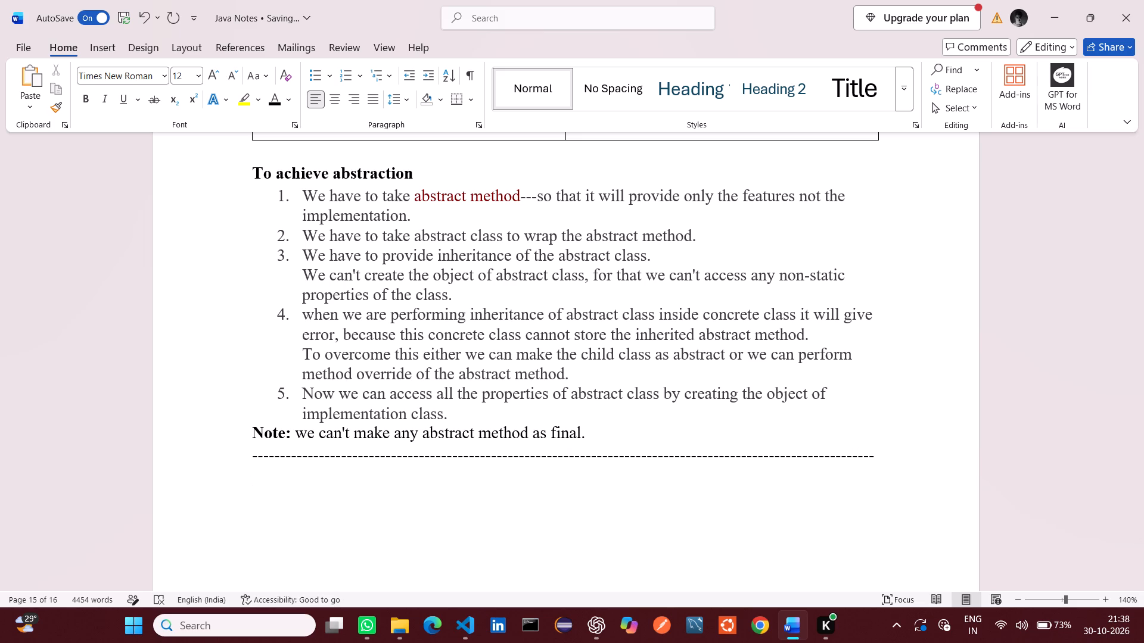
pyautogui.press('-')
pyautogui.press('BackSpace')
pyautogui.press('Return')
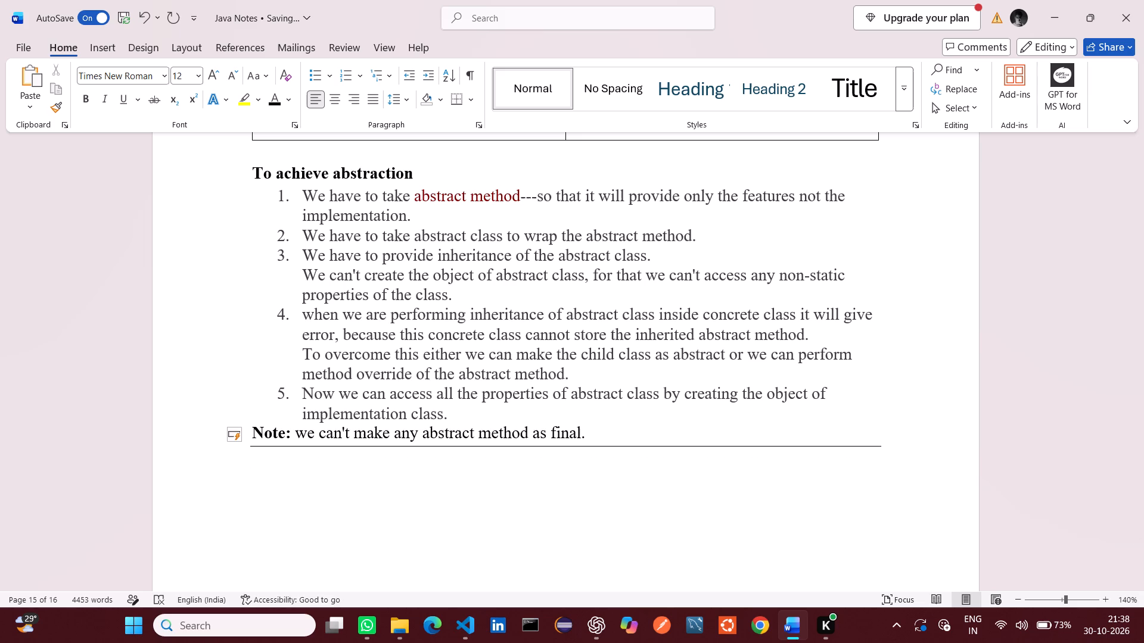
pyautogui.hotkey('ctrl', 'z')
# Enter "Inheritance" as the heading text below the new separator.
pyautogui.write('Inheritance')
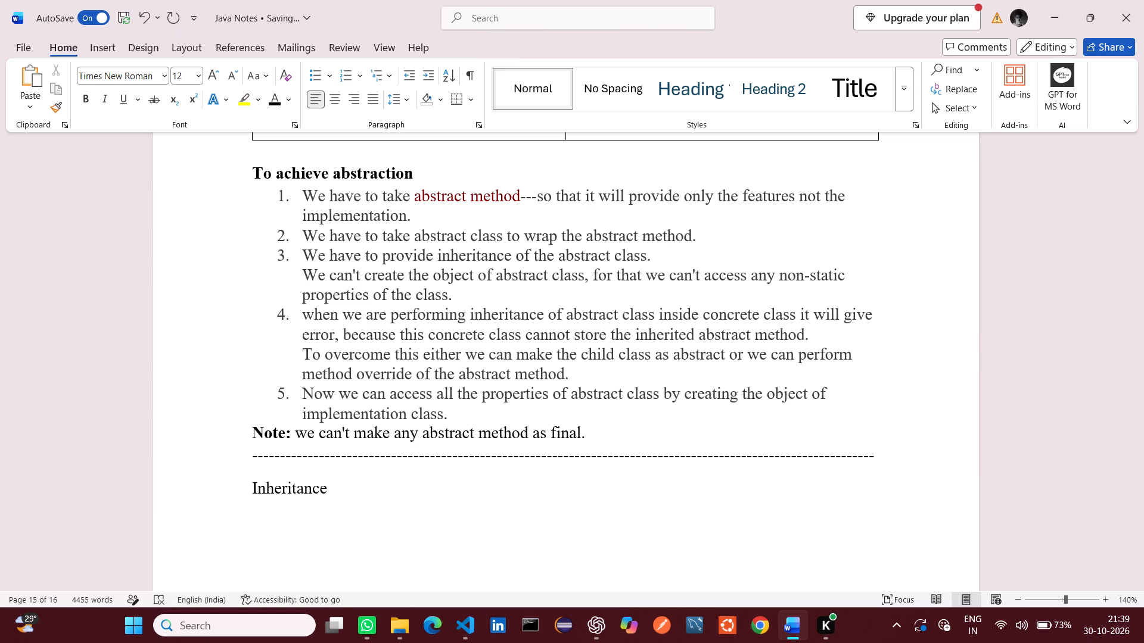
# Check the next topic in the markdown notes and change the new heading in Word to "Interface".
pyautogui.hotkey('alt', 'Tab')
pyautogui.scroll(2, 359, 385)
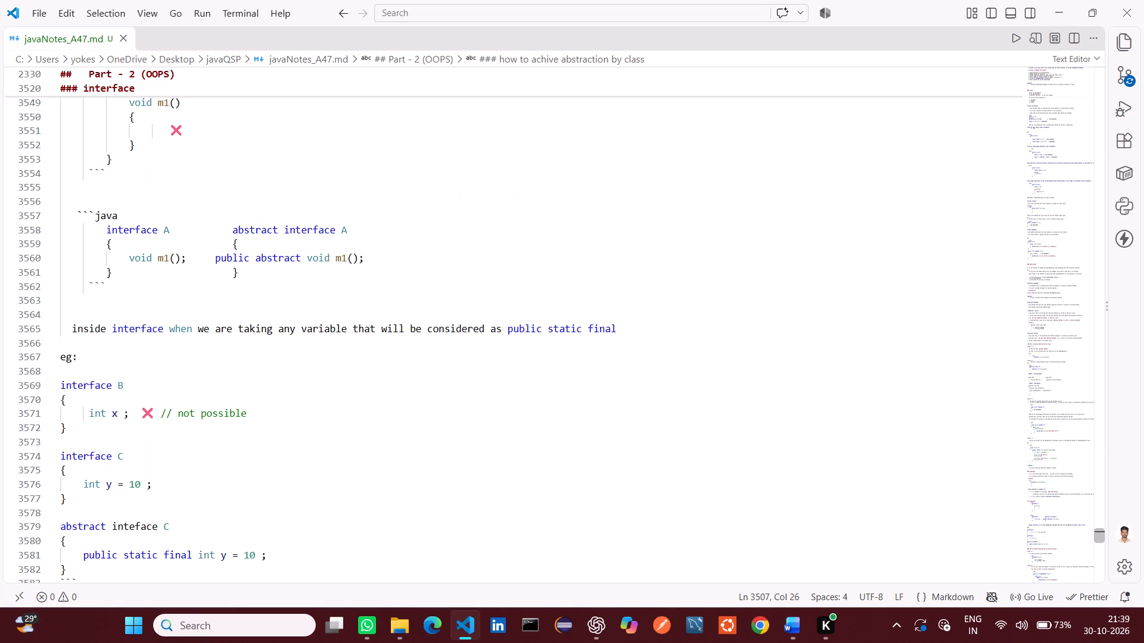
pyautogui.scroll(6, 359, 385)
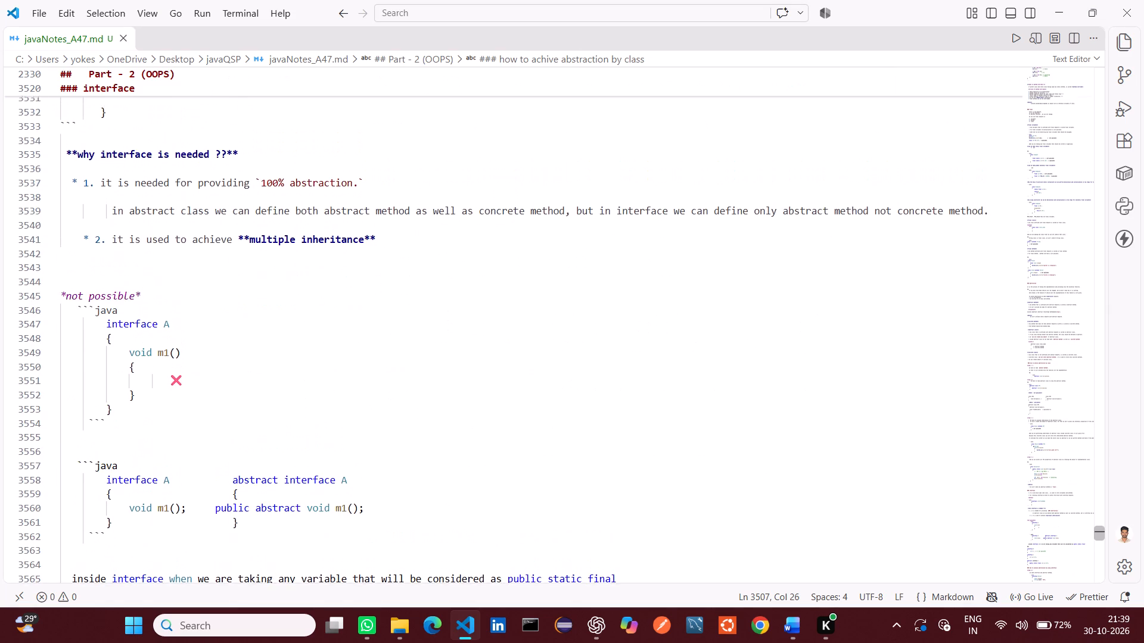
pyautogui.scroll(2, 359, 385)
pyautogui.hotkey('alt', 'Tab')
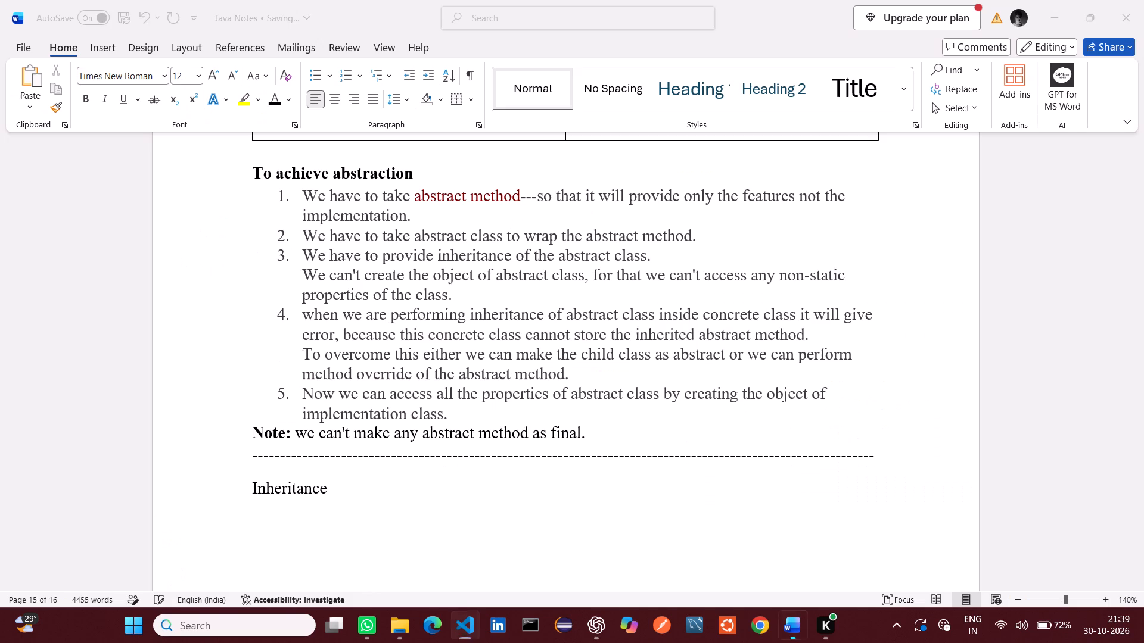
pyautogui.press('BackSpace')
pyautogui.press('BackSpace')
pyautogui.press('BackSpace')
pyautogui.press('BackSpace')
pyautogui.press('BackSpace')
pyautogui.press('BackSpace')
pyautogui.press('BackSpace')
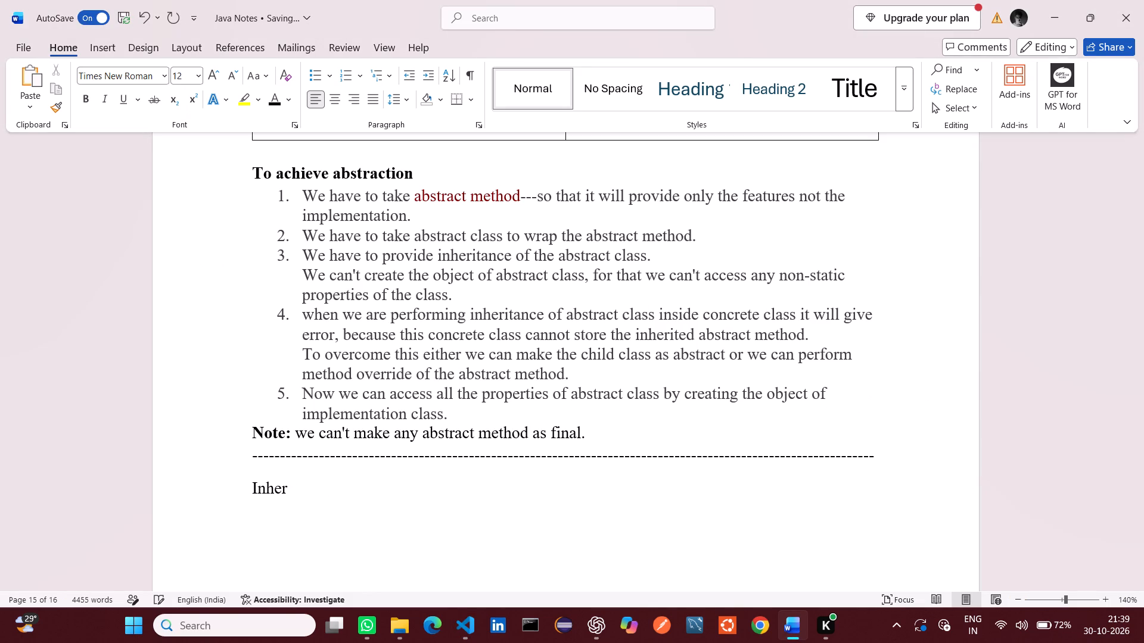
pyautogui.press('BackSpace')
pyautogui.press('BackSpace')
pyautogui.press('BackSpace')
pyautogui.write('terface')
pyautogui.press('space')
# Copy the two introductory interface points from the markdown notes and paste them below the Interface heading in Word.
pyautogui.hotkey('alt', 'Tab')
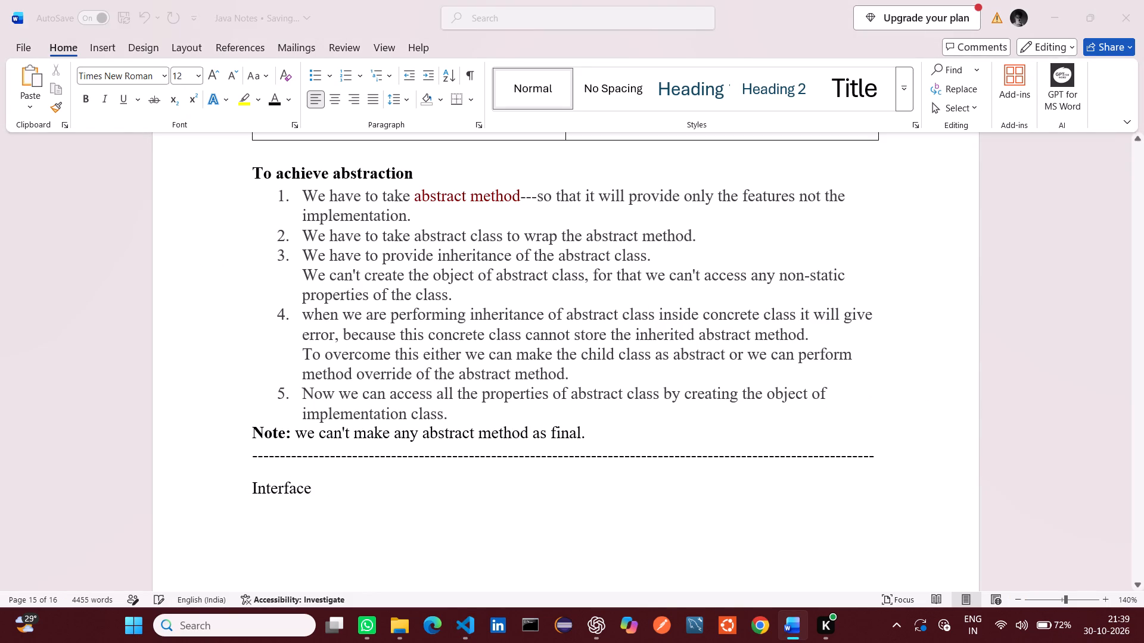
pyautogui.moveTo(82, 164); pyautogui.dragTo(548, 189)
pyautogui.hotkey('ctrl', 'c')
pyautogui.hotkey('alt', 'Tab')
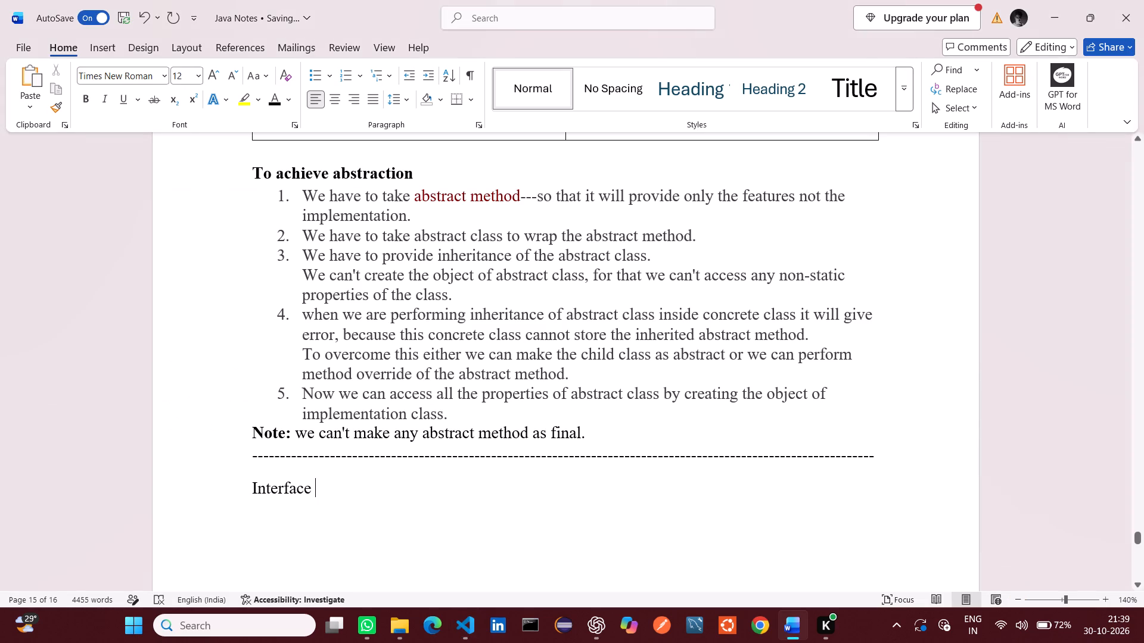
pyautogui.press('Return')
pyautogui.hotkey('ctrl', 'v')
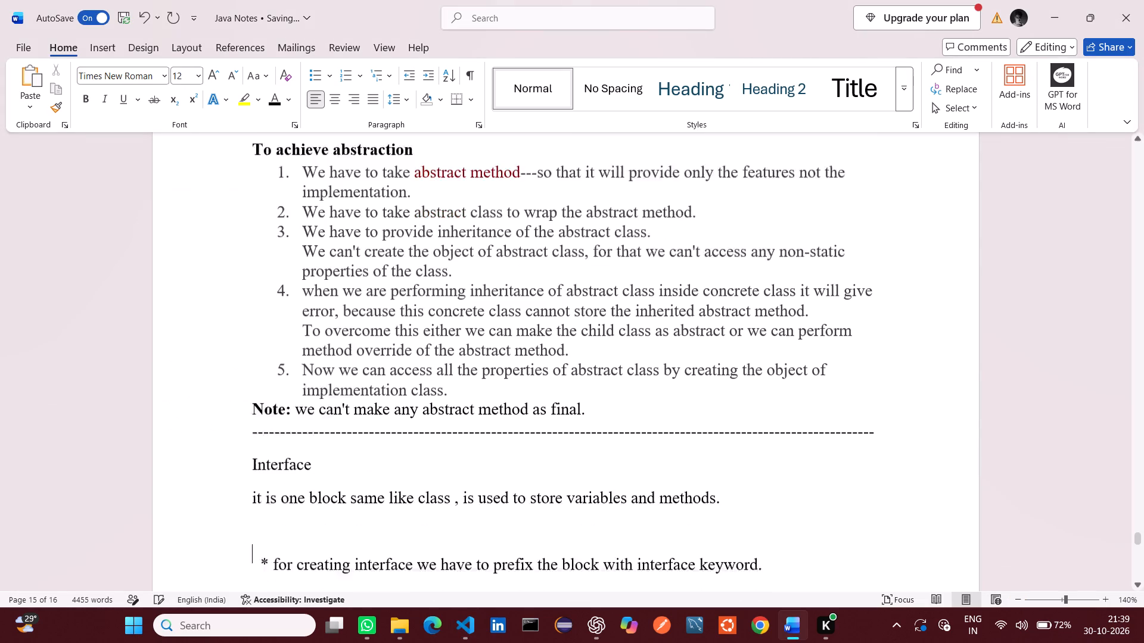
pyautogui.scroll(-1, 376, 489)
# Delete the asterisk and blank line before the sentence "for creating interface we have to prefix the block".
pyautogui.click(273, 466)
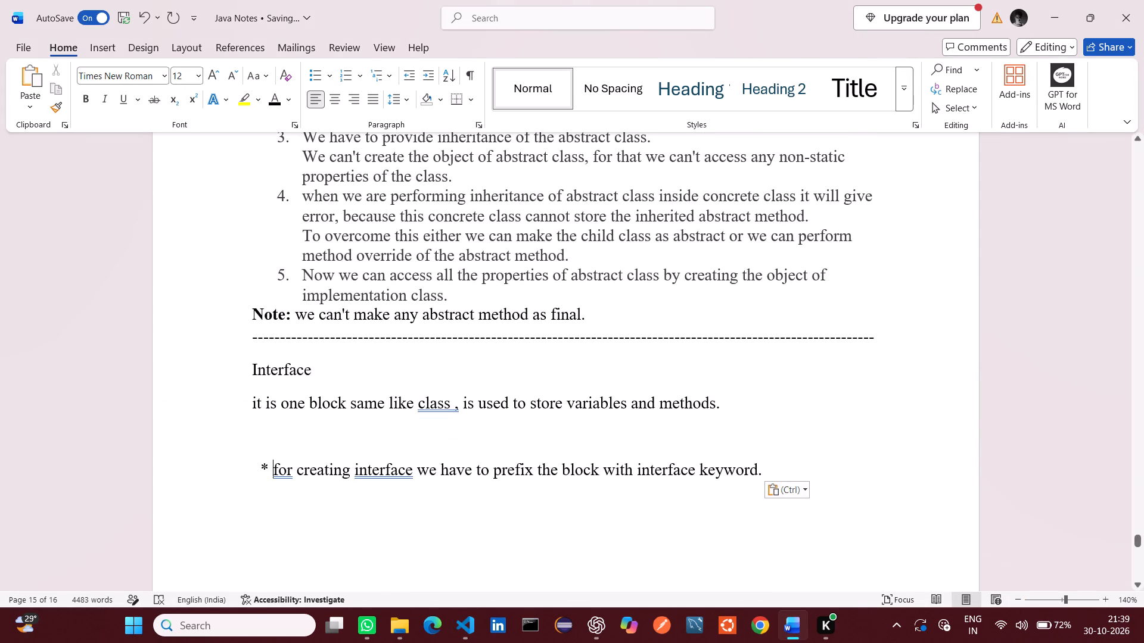
pyautogui.press('BackSpace')
pyautogui.press('BackSpace')
pyautogui.press('BackSpace')
pyautogui.press('BackSpace')
pyautogui.press('BackSpace')
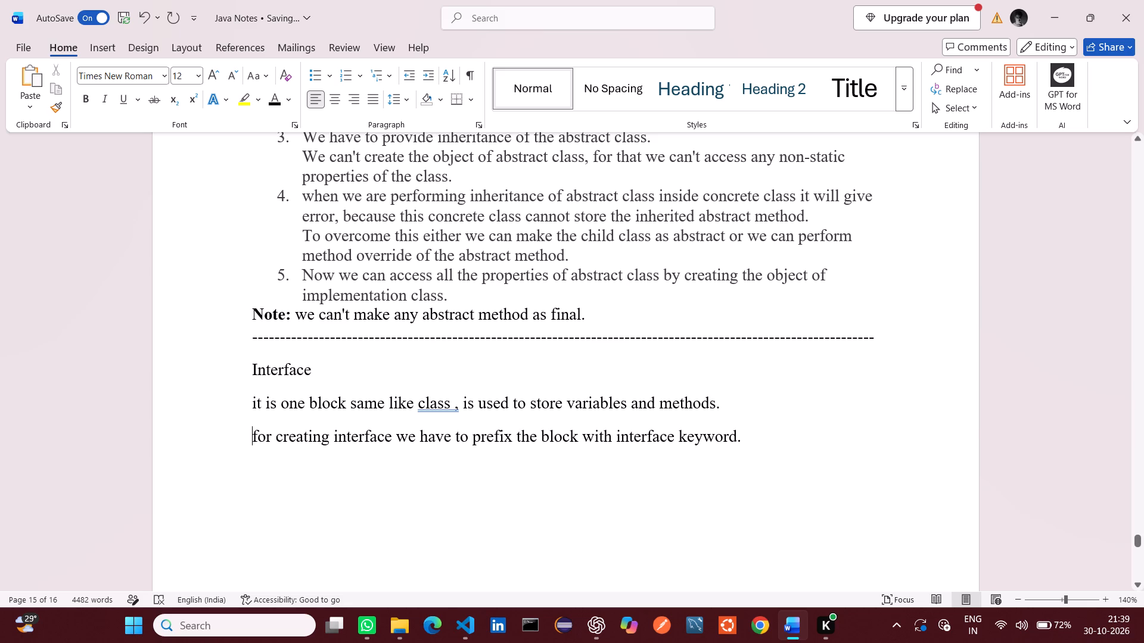
# Format the two sentences under Interface as a check-mark bulleted list.
pyautogui.moveTo(251, 406); pyautogui.dragTo(293, 427)
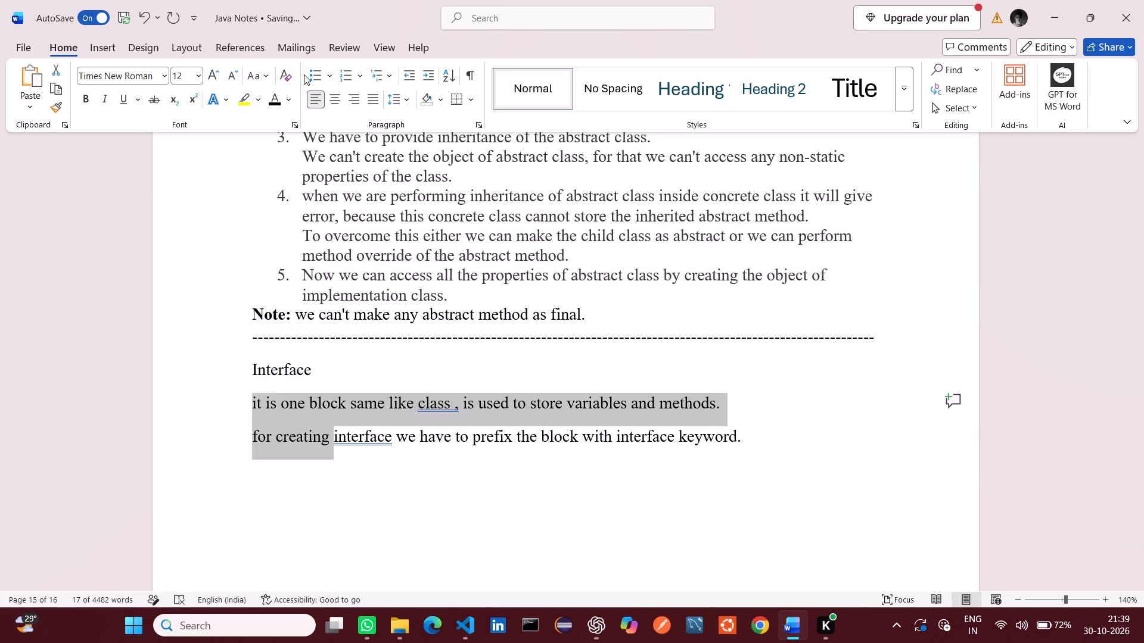
pyautogui.click(328, 76)
pyautogui.click(327, 129)
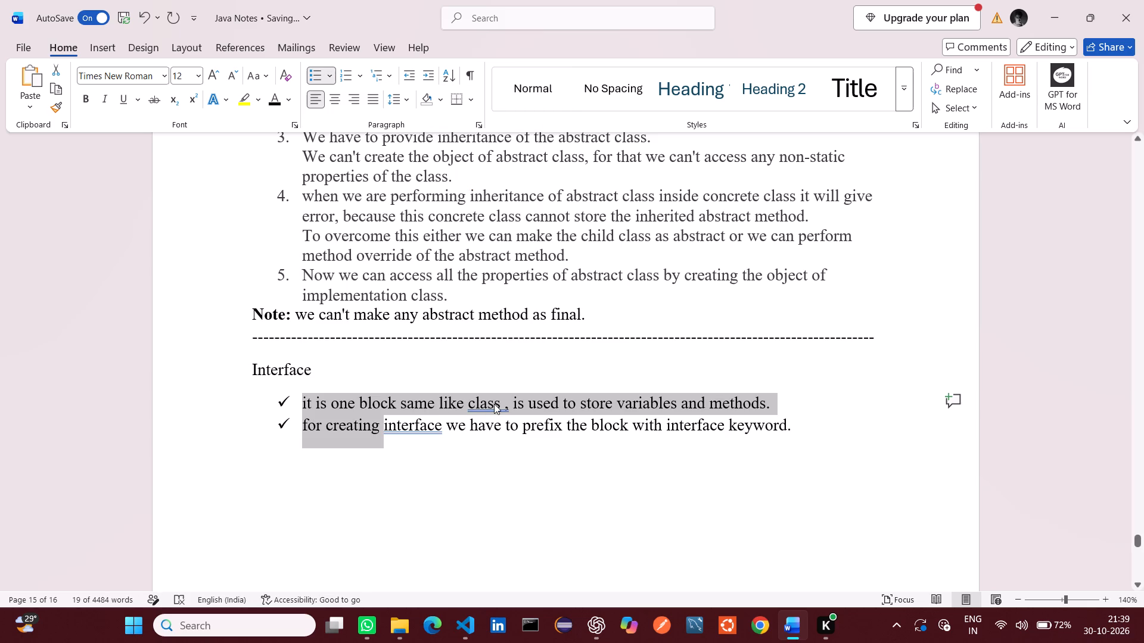
# Remove the space before the comma after "class" and apply the suggested comma after "interface" in the second bullet.
pyautogui.click(494, 404)
pyautogui.click(504, 404)
pyautogui.press('BackSpace')
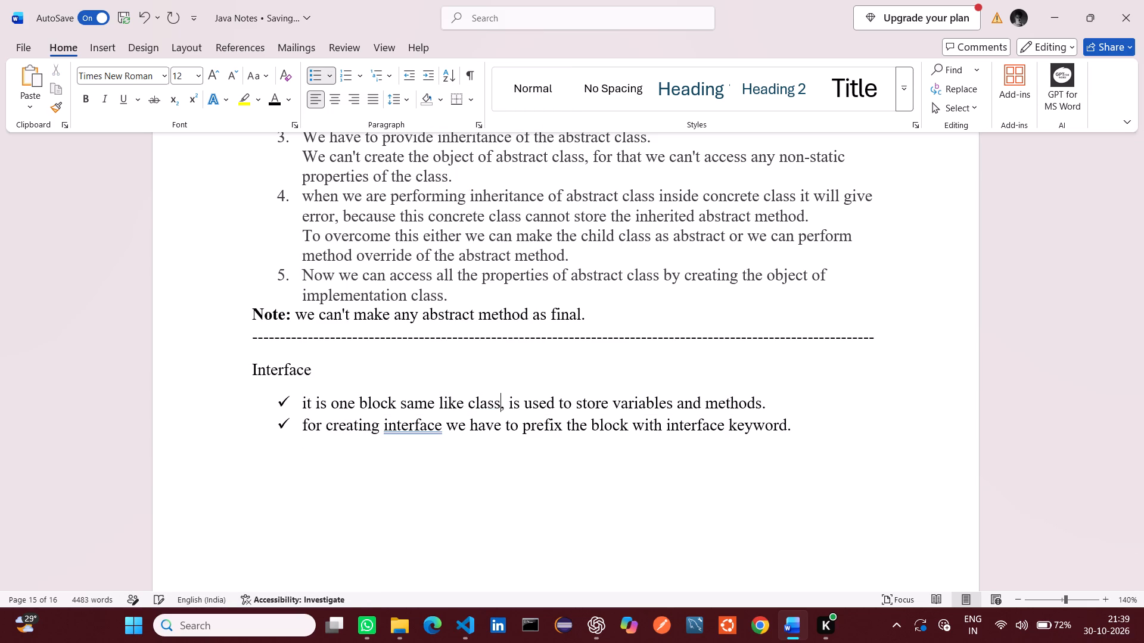
pyautogui.rightClick(421, 429)
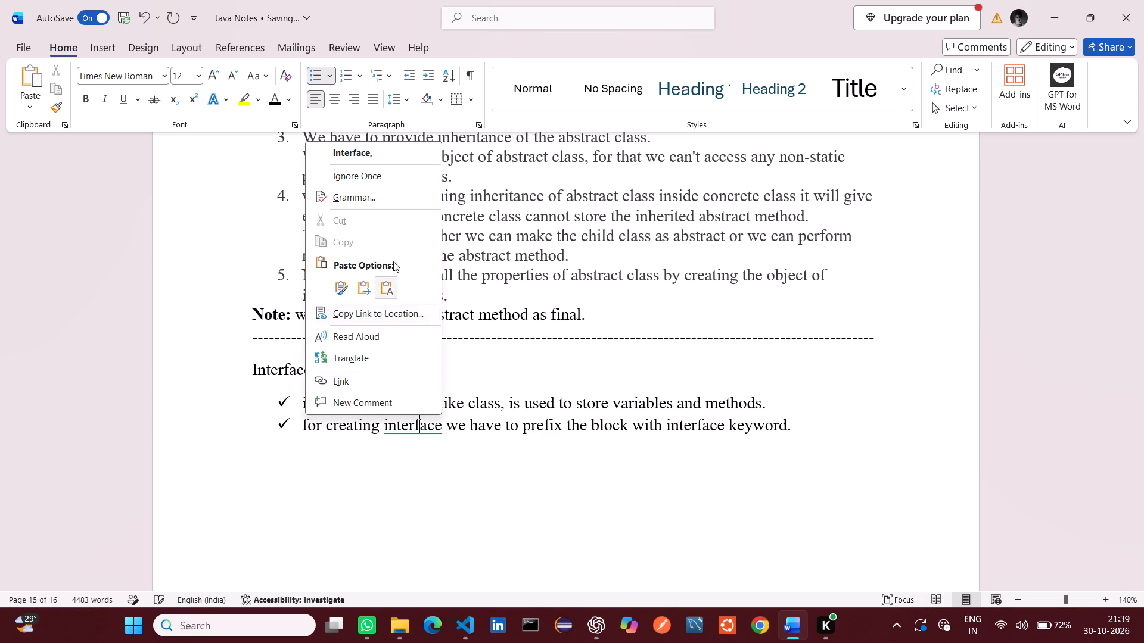
pyautogui.click(374, 155)
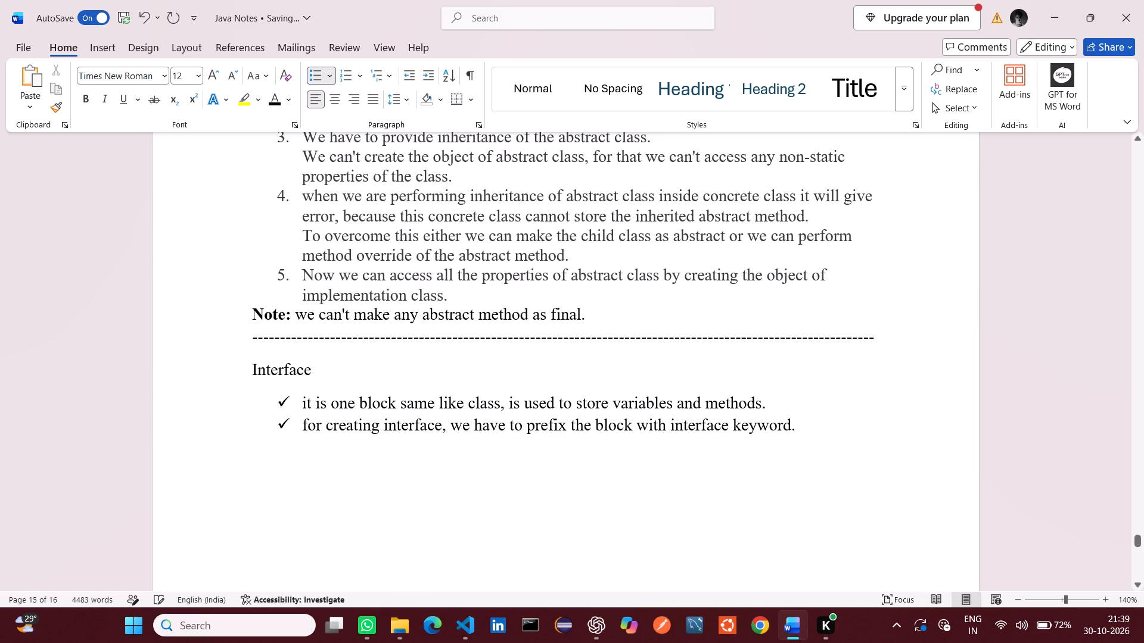
# Review the interface section of the markdown notes in Visual Studio Code, from the syntax block to the "not possible" example.
pyautogui.hotkey('alt', 'Tab')
pyautogui.click(408, 333)
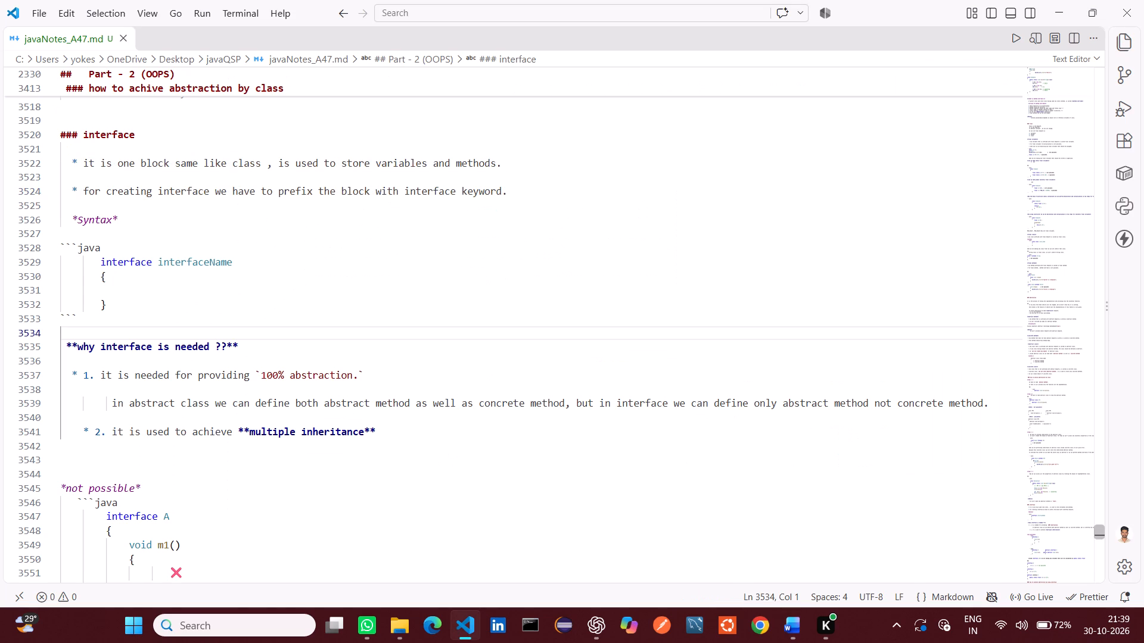
pyautogui.scroll(-4, 408, 333)
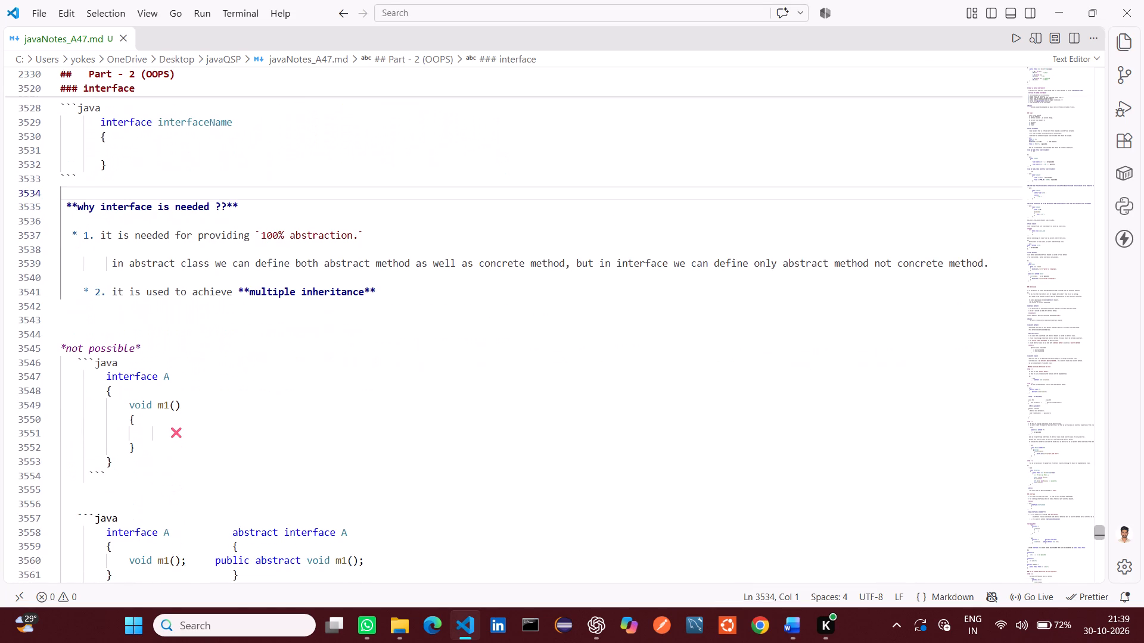
pyautogui.scroll(2, 408, 333)
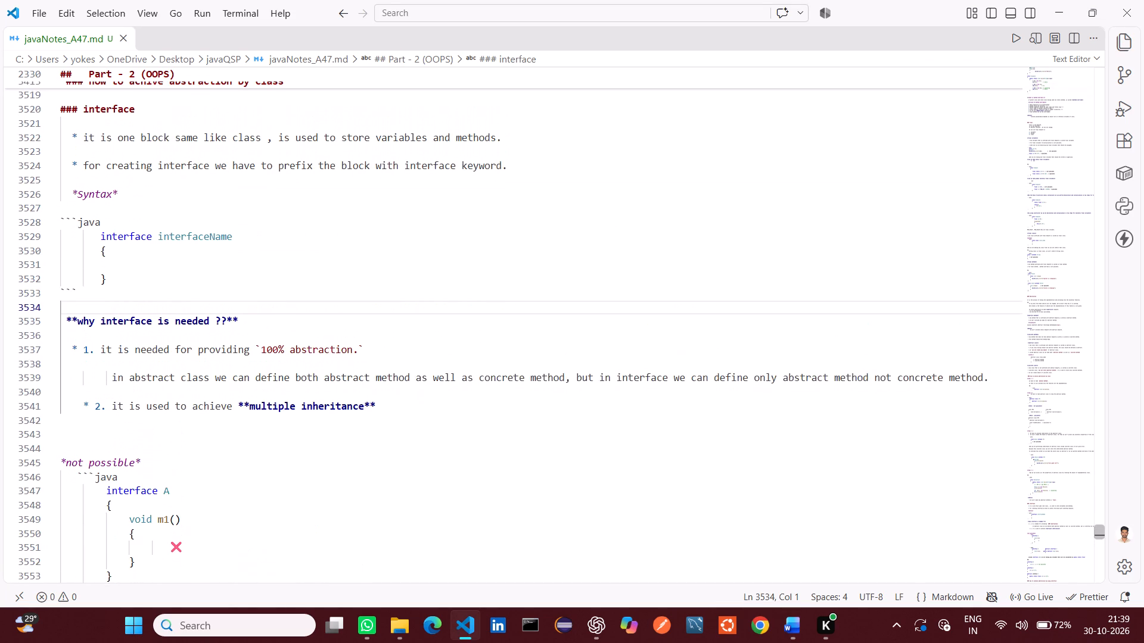
pyautogui.scroll(2, 408, 333)
pyautogui.scroll(-3, 408, 333)
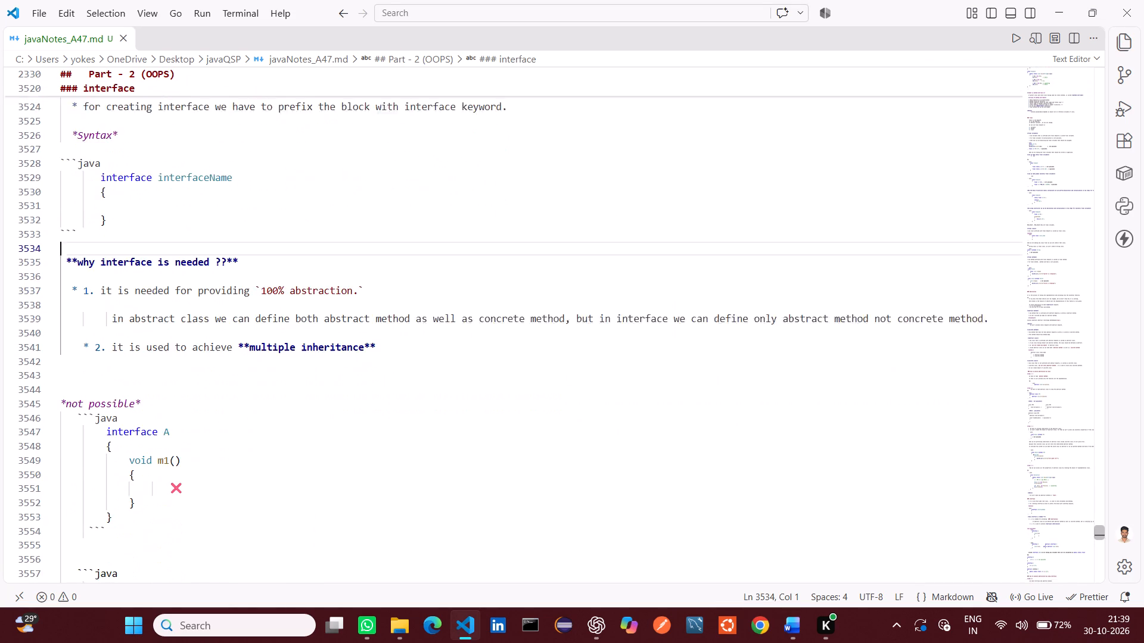
pyautogui.scroll(-1, 408, 333)
pyautogui.hotkey('alt', 'Tab')
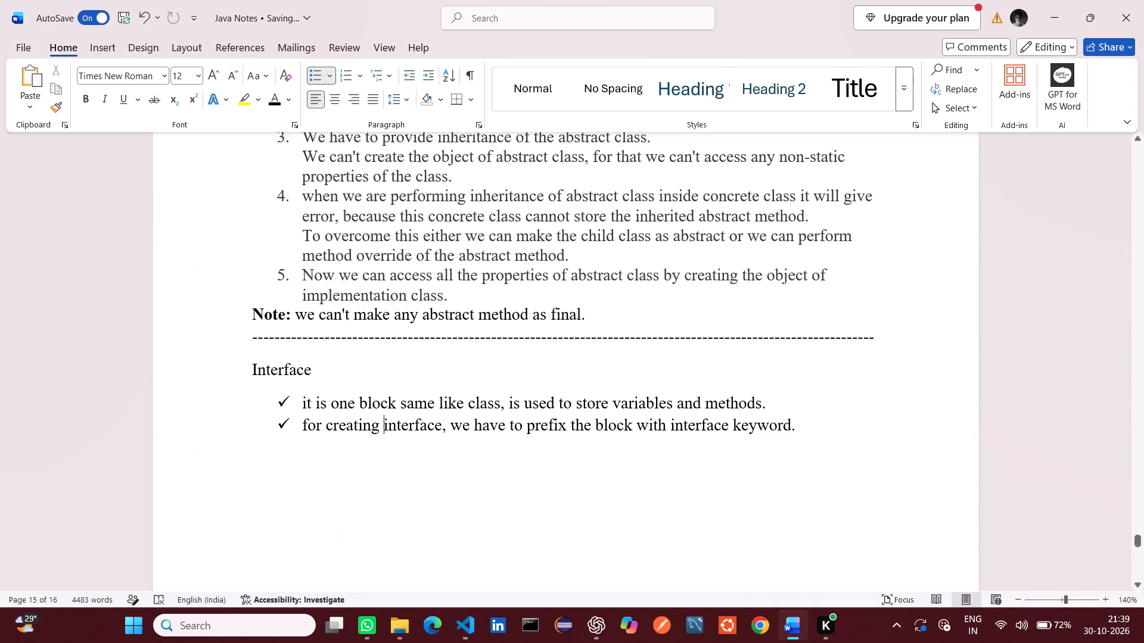
# Make the Interface heading bold in the Word document.
pyautogui.click(276, 450)
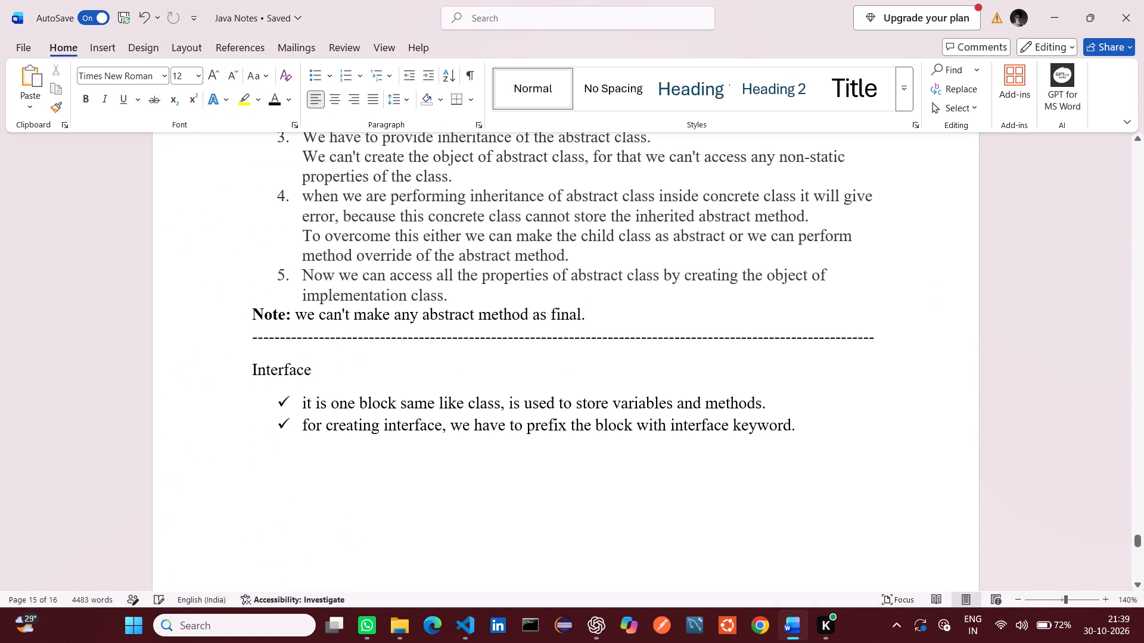
pyautogui.doubleClick(287, 366)
pyautogui.click(82, 99)
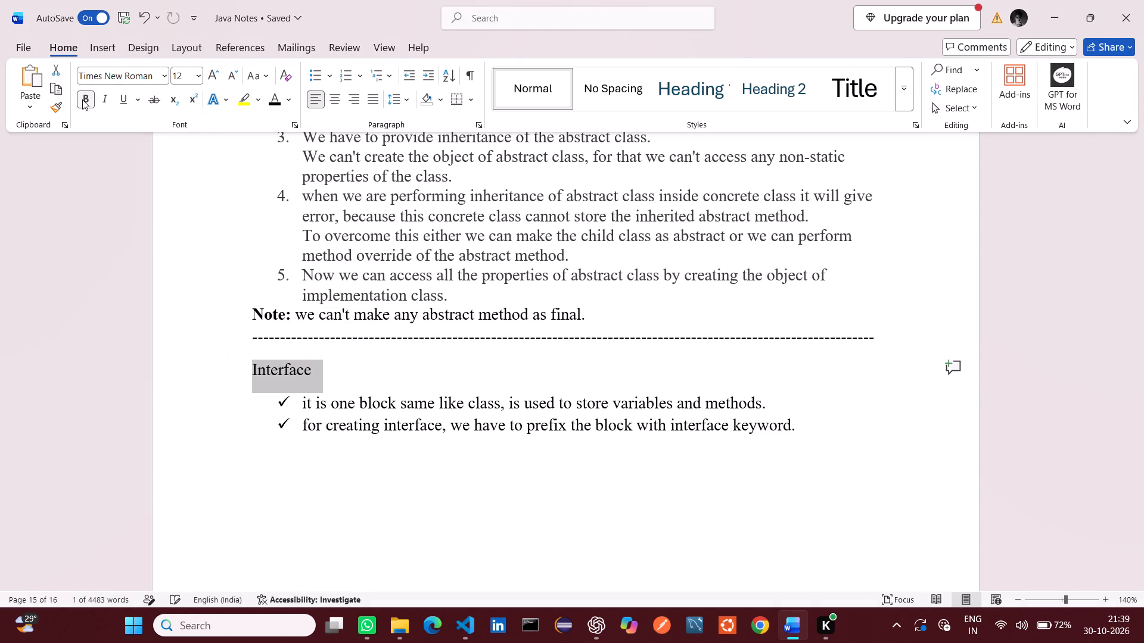
# Add the line "Why interface is needed?" below the check-mark bullets under Interface.
pyautogui.click(284, 457)
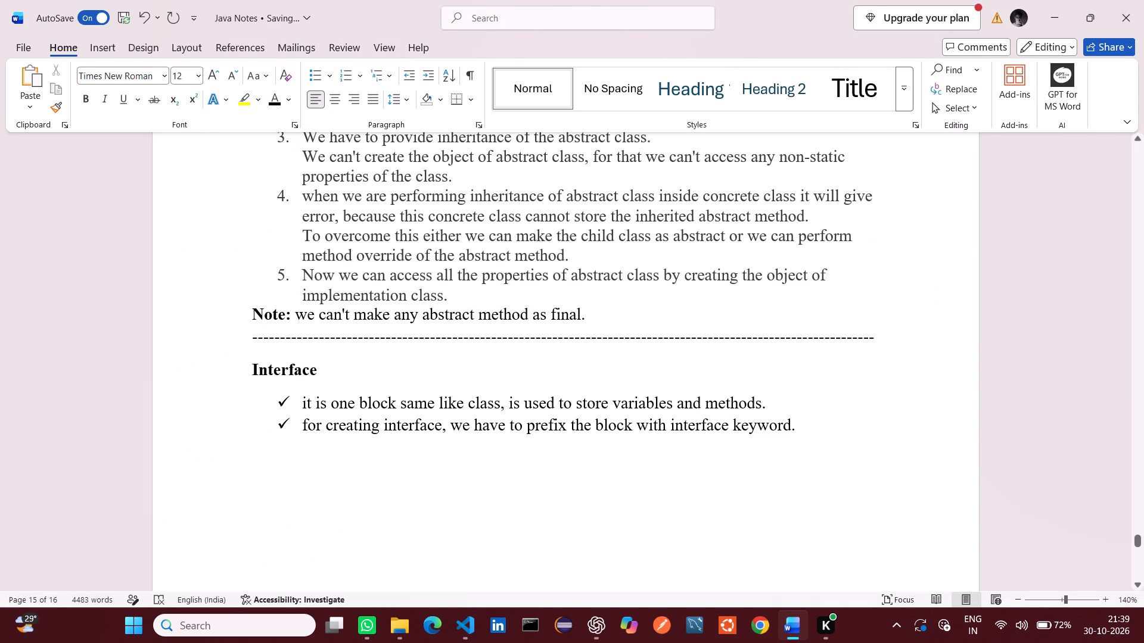
pyautogui.write('why interface is needed')
pyautogui.hotkey('shift', '?')
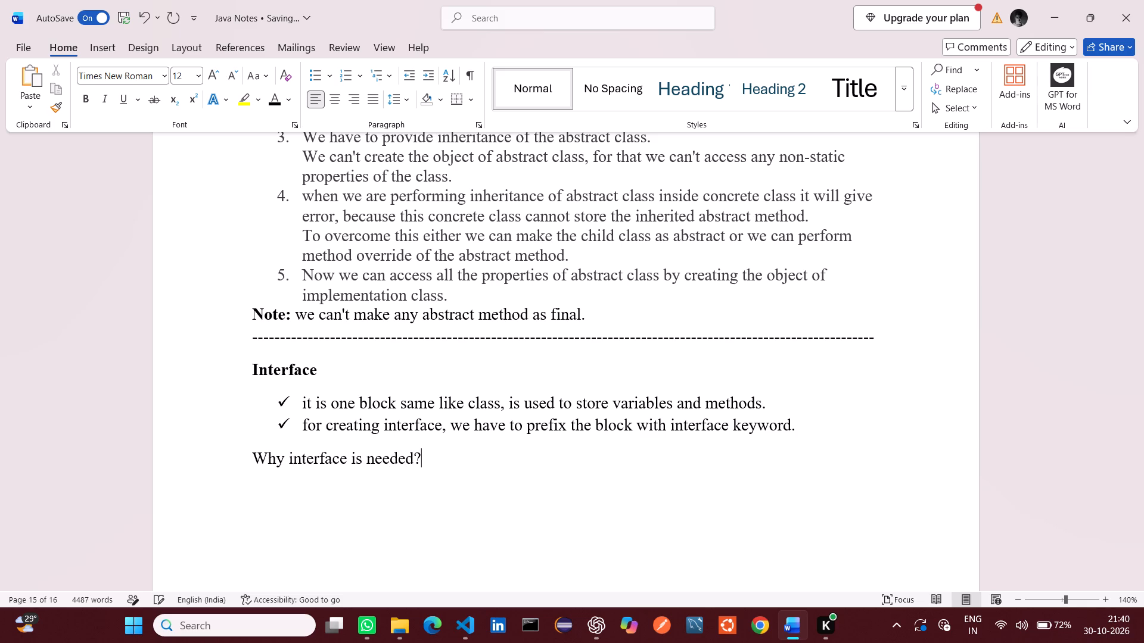
pyautogui.press('Return')
pyautogui.press('BackSpace')
# Copy the 100% abstraction and multiple inheritance points from the markdown notes and paste them below "Why interface is needed?" in Word.
pyautogui.hotkey('alt', 'Tab')
pyautogui.click(290, 344)
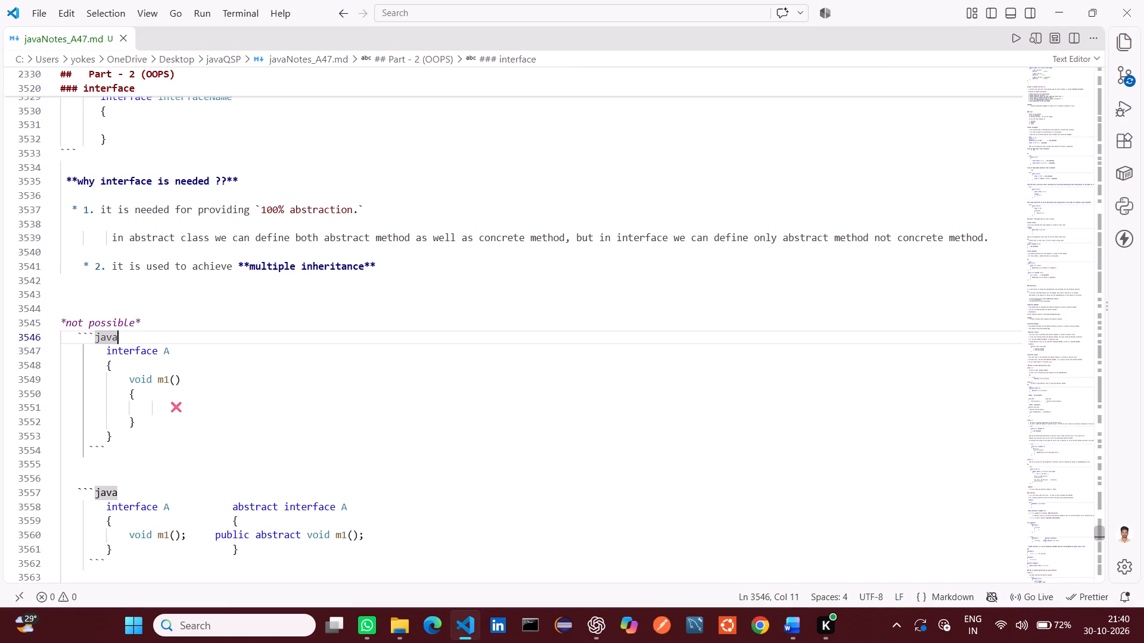
pyautogui.moveTo(101, 207); pyautogui.dragTo(106, 207)
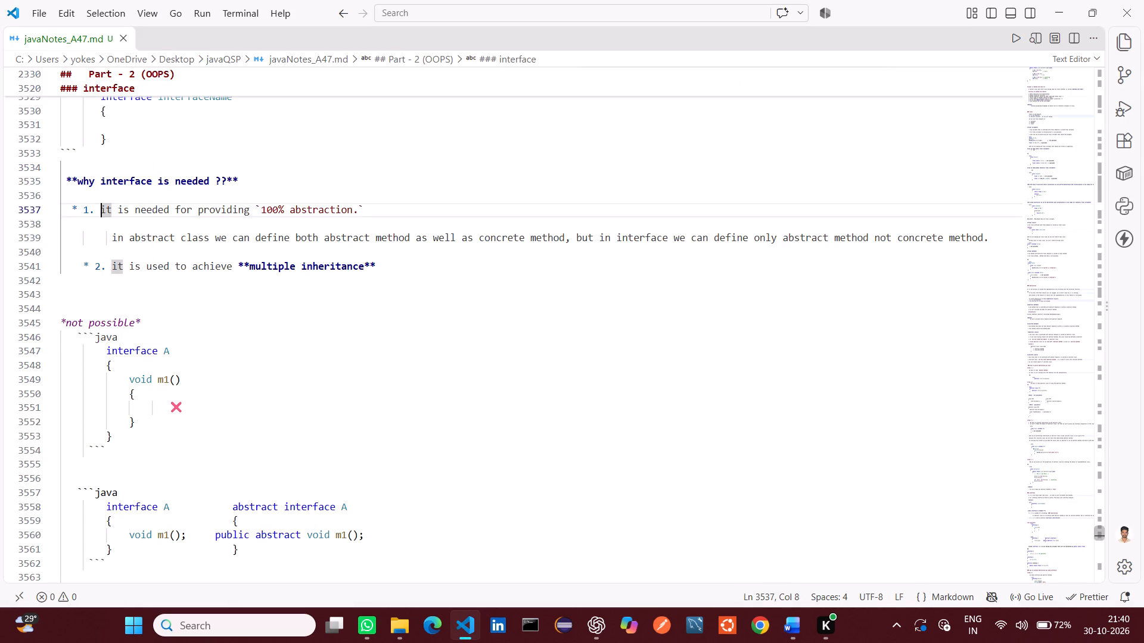
pyautogui.moveTo(106, 207); pyautogui.dragTo(373, 268)
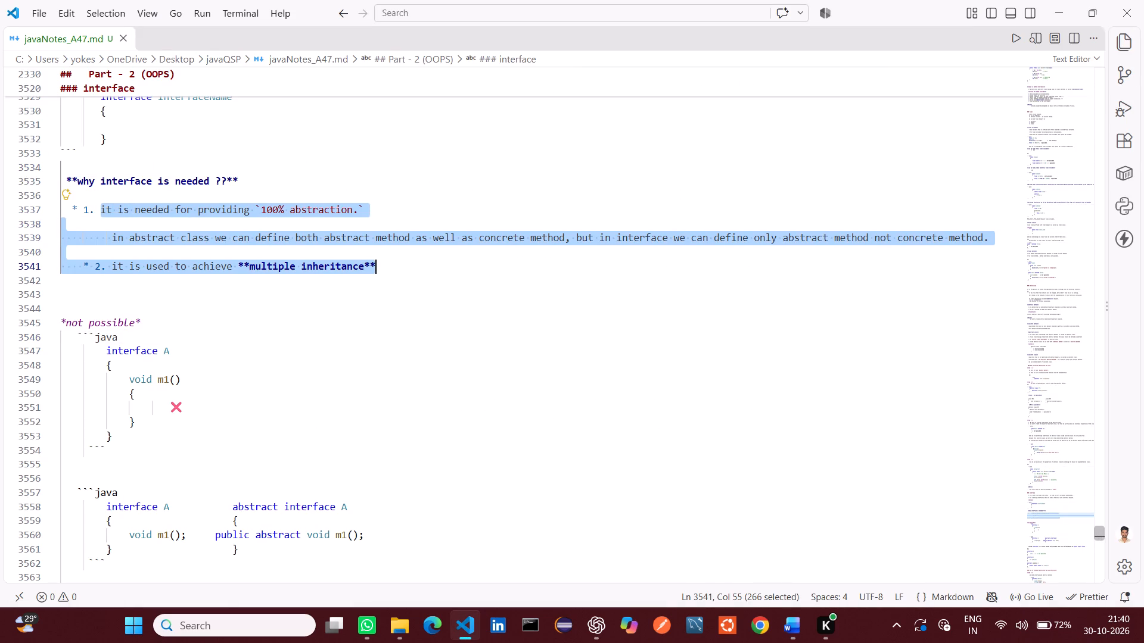
pyautogui.hotkey('ctrl', 'c')
pyautogui.hotkey('alt', 'Tab')
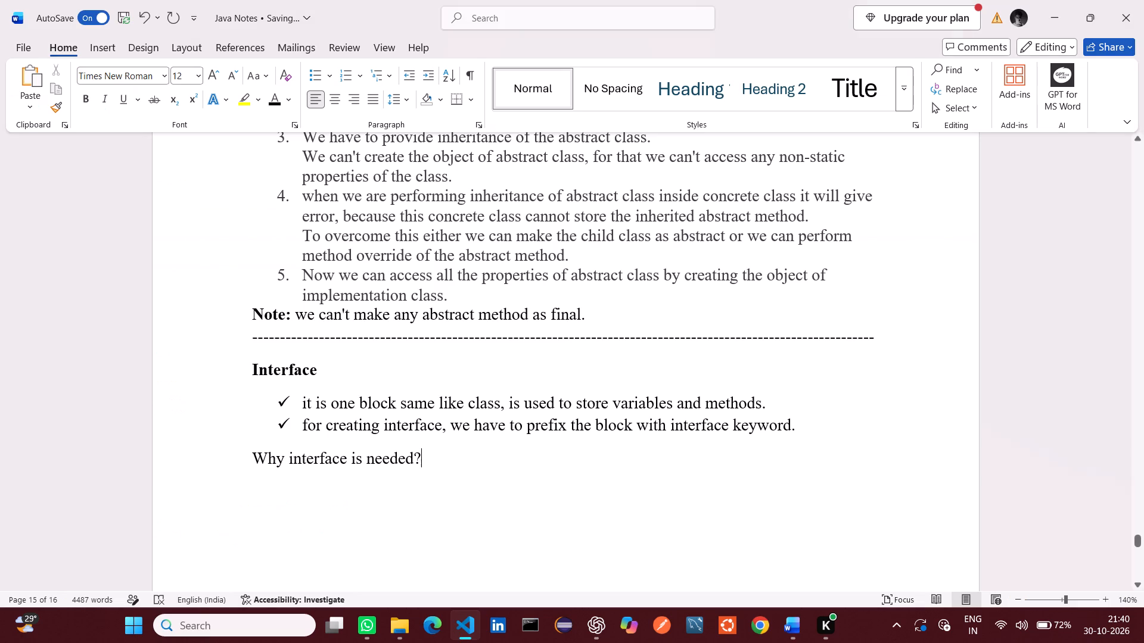
pyautogui.press('Return')
pyautogui.hotkey('ctrl', 'v')
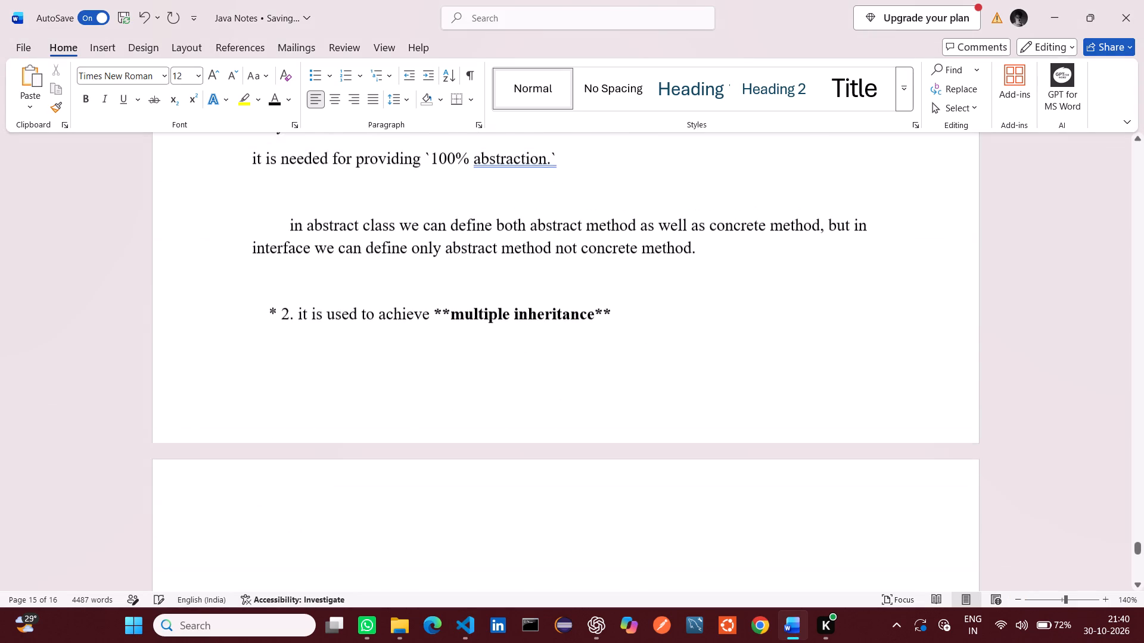
# Join the abstract class explanation onto the 100% abstraction sentence, replacing the closing backtick with a space and "---".
pyautogui.scroll(1, 385, 401)
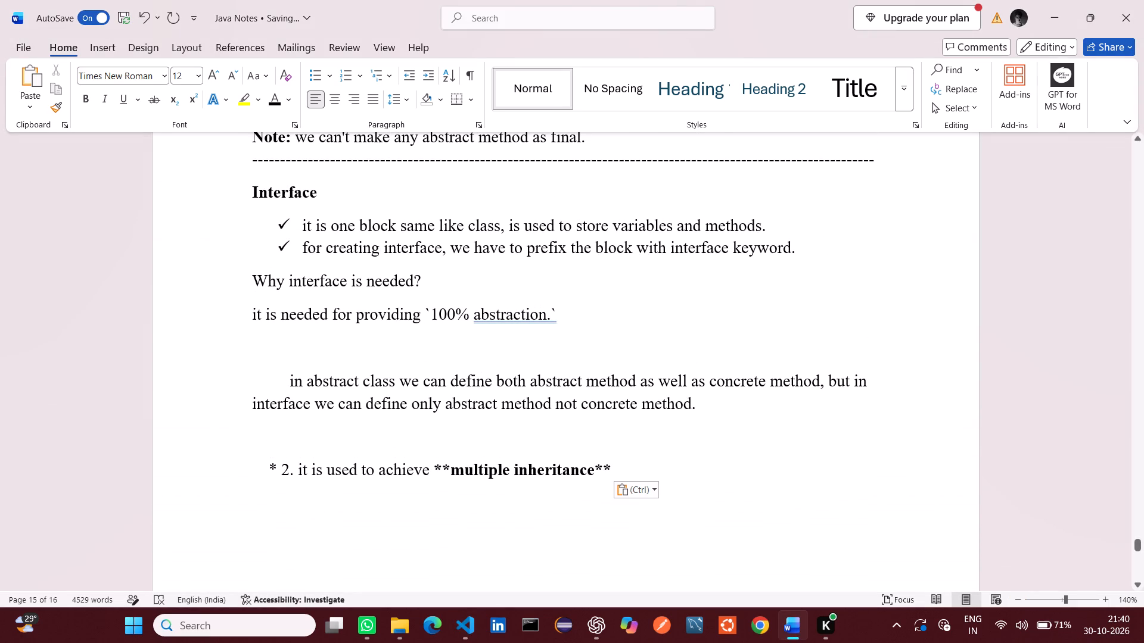
pyautogui.click(291, 383)
pyautogui.press('BackSpace')
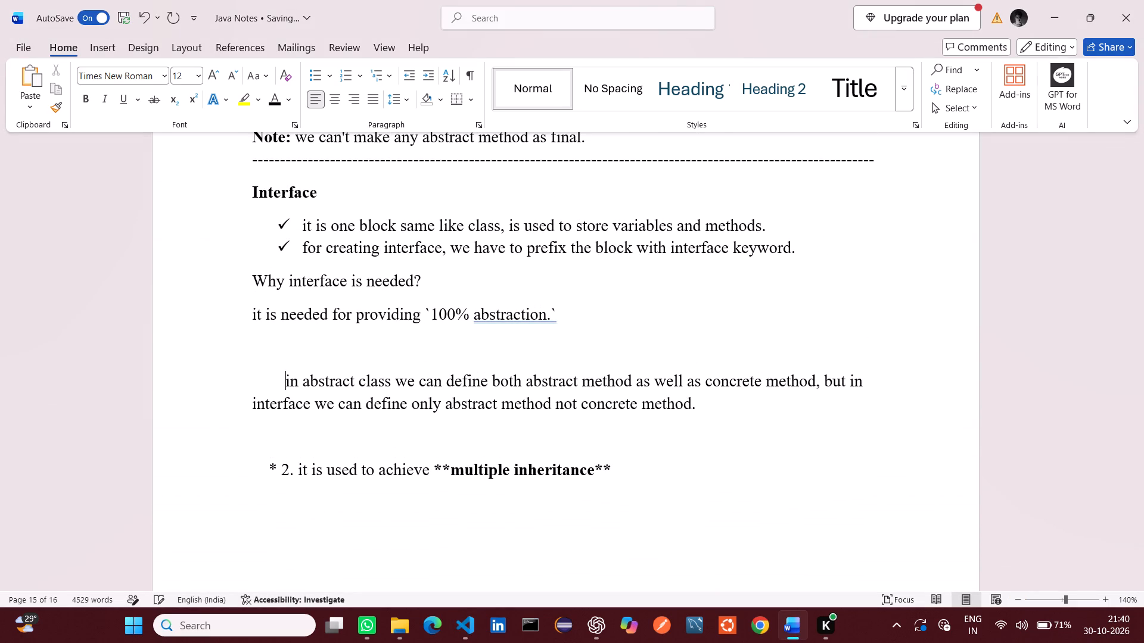
pyautogui.press('BackSpace')
pyautogui.press('BackSpace')
pyautogui.press('BackSpace')
pyautogui.press('BackSpace')
pyautogui.press('BackSpace')
pyautogui.press('BackSpace')
pyautogui.press('BackSpace')
pyautogui.press('BackSpace')
pyautogui.press('BackSpace')
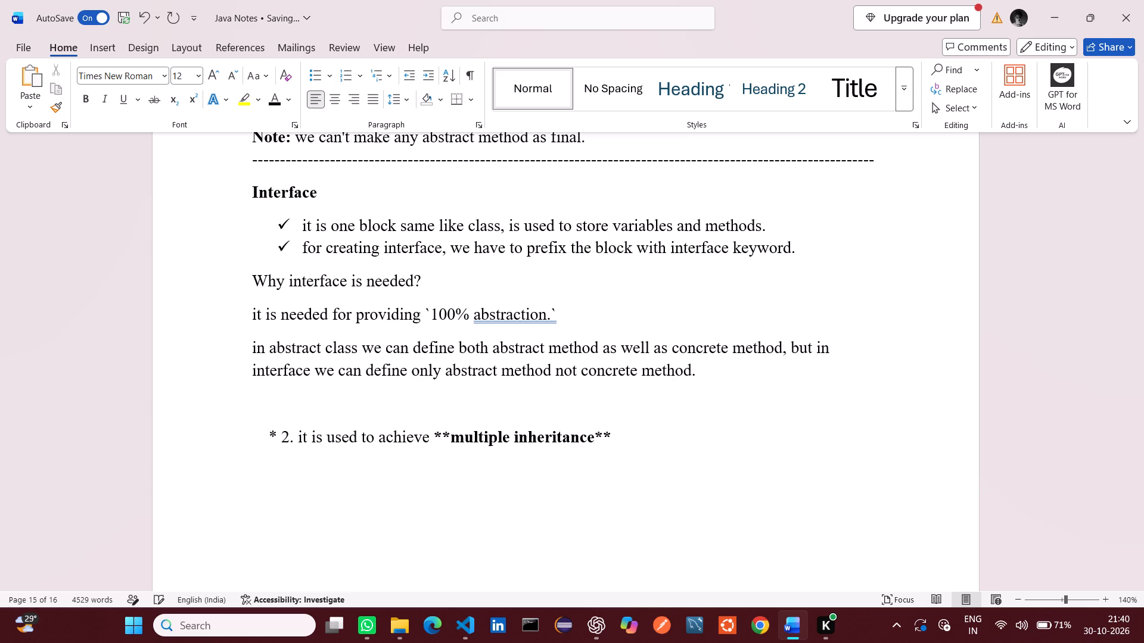
pyautogui.press('BackSpace')
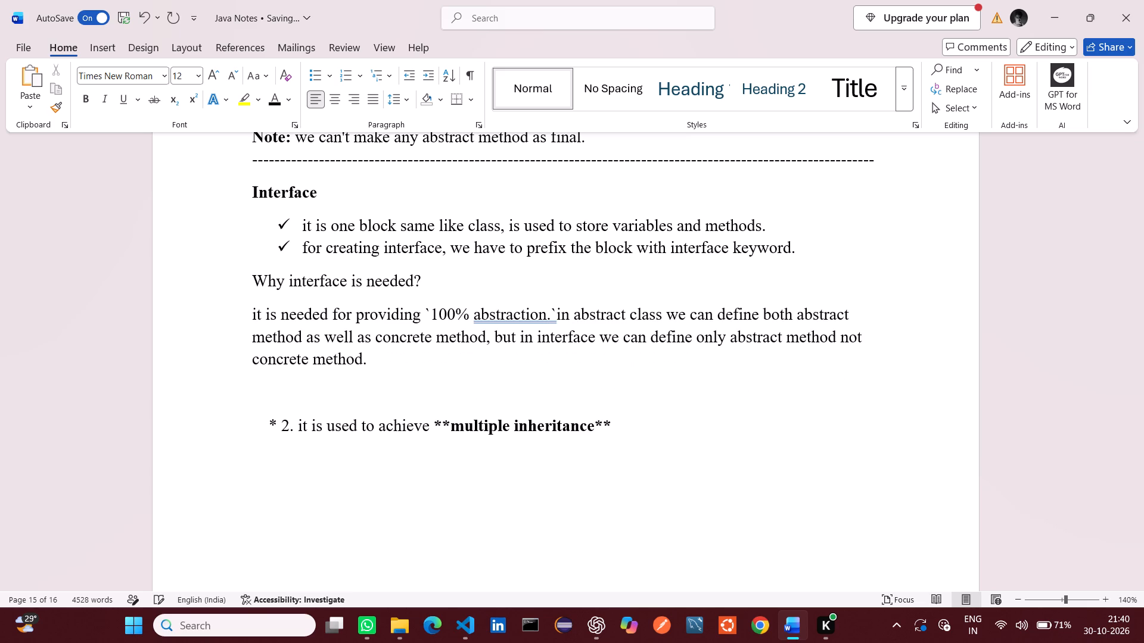
pyautogui.press('BackSpace')
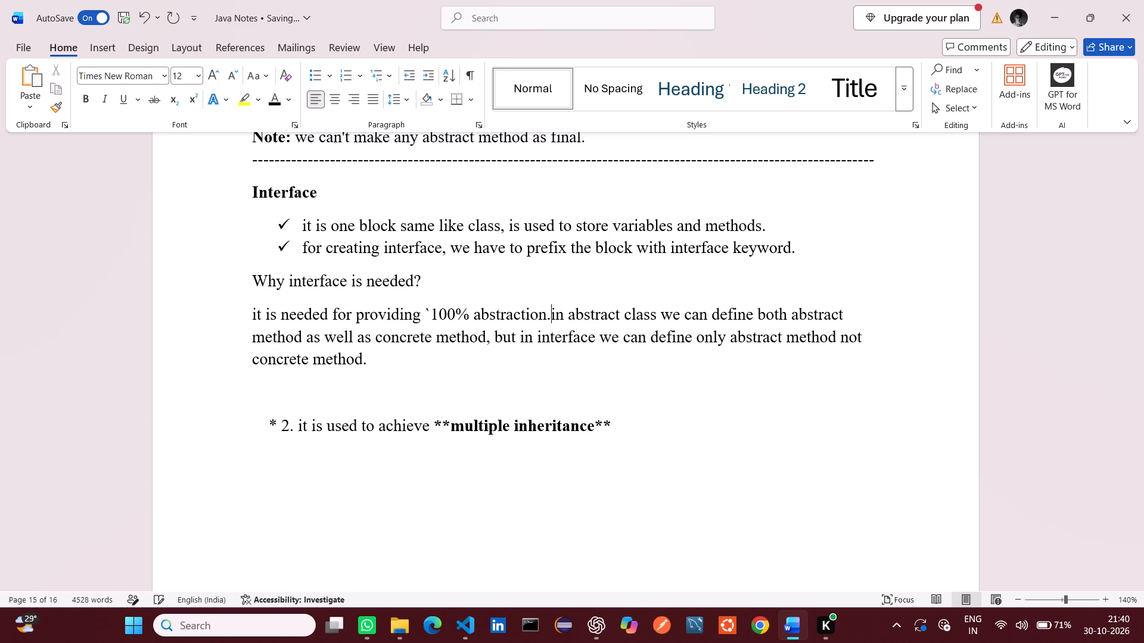
pyautogui.press('space')
pyautogui.write('---')
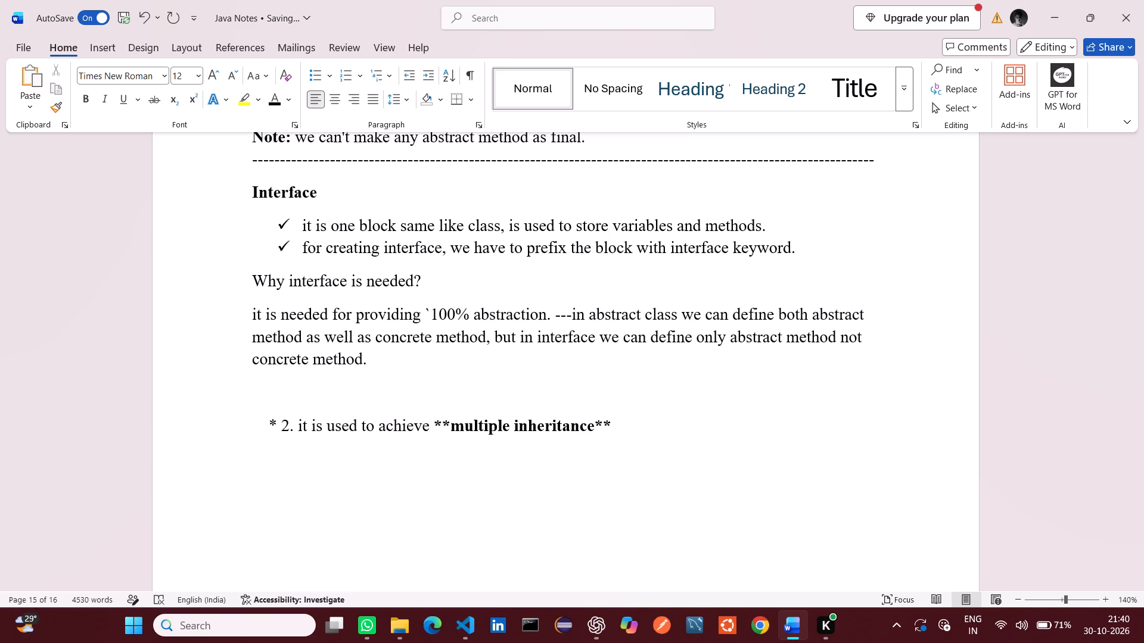
# Delete the full stop after "abstraction" and the backtick before "100%" in the first point.
pyautogui.press('Left')
pyautogui.press('Left')
pyautogui.press('Left')
pyautogui.press('Left')
pyautogui.press('BackSpace')
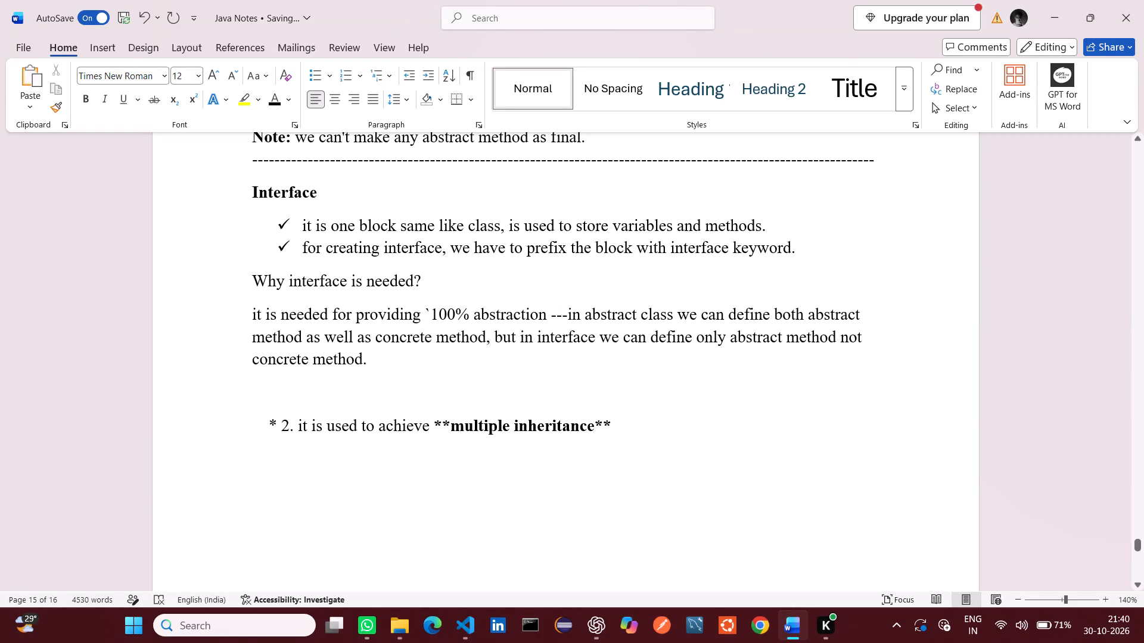
pyautogui.click(432, 308)
pyautogui.press('BackSpace')
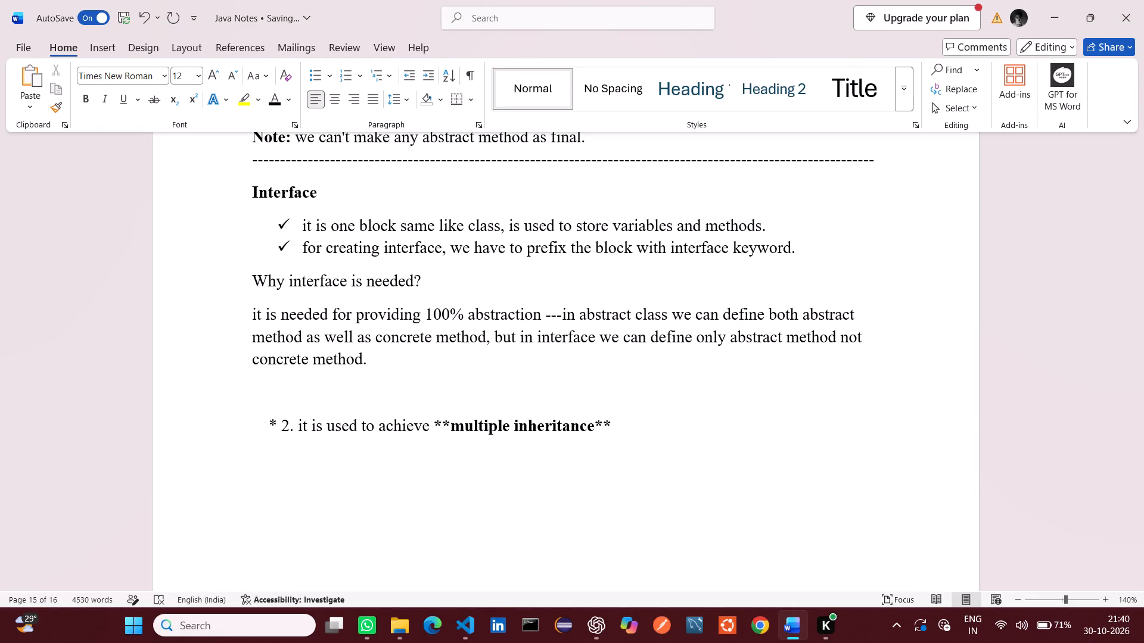
pyautogui.click(252, 316)
# Delete the "* 2." marker, indent and blank line before the sentence "it is used to achieve multiple inheritance".
pyautogui.click(297, 433)
pyautogui.press('BackSpace')
pyautogui.press('BackSpace')
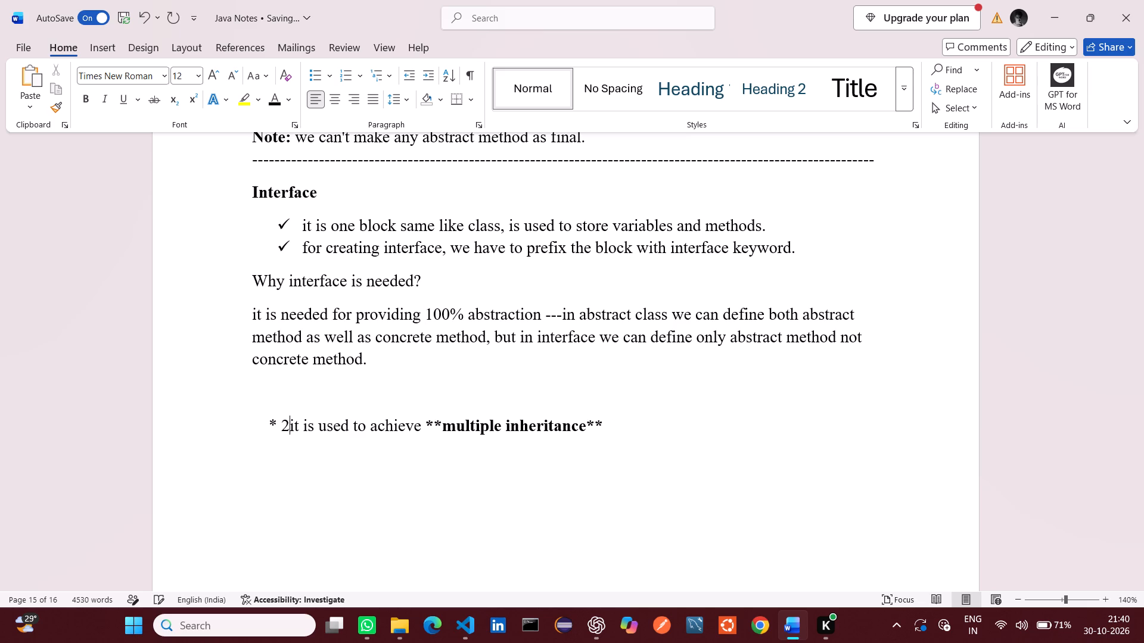
pyautogui.press('BackSpace')
pyautogui.press('BackSpace')
pyautogui.press('BackSpace')
pyautogui.press('BackSpace')
pyautogui.press('BackSpace')
pyautogui.press('BackSpace')
pyautogui.press('BackSpace')
pyautogui.press('BackSpace')
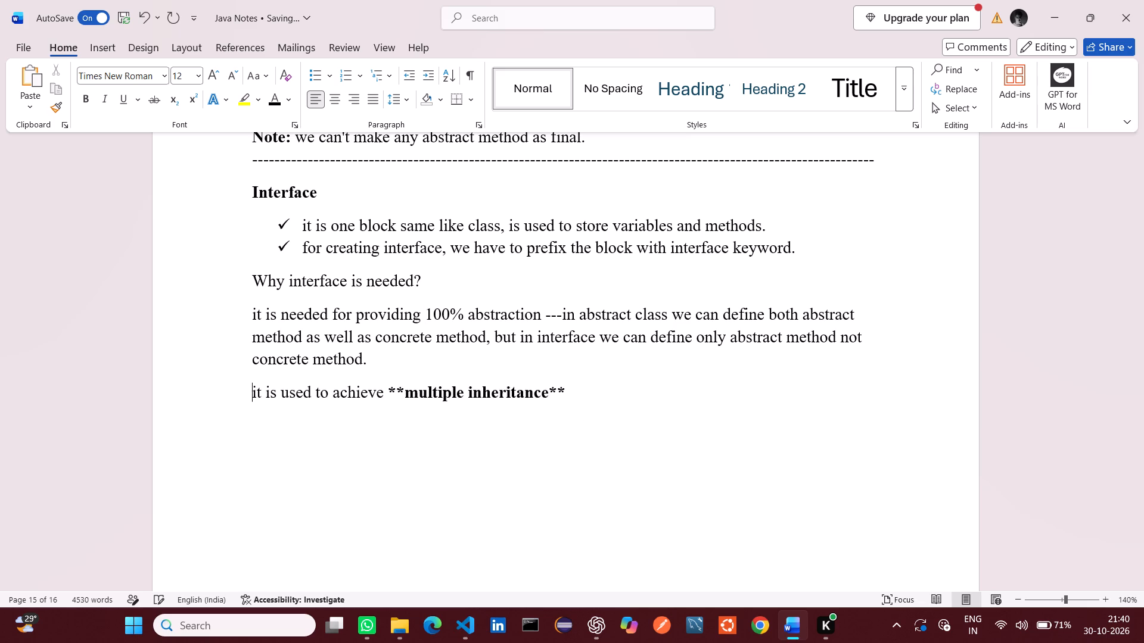
pyautogui.press('BackSpace')
pyautogui.press('Return')
# Delete the double asterisks on both sides of "multiple inheritance".
pyautogui.click(574, 394)
pyautogui.press('BackSpace')
pyautogui.press('BackSpace')
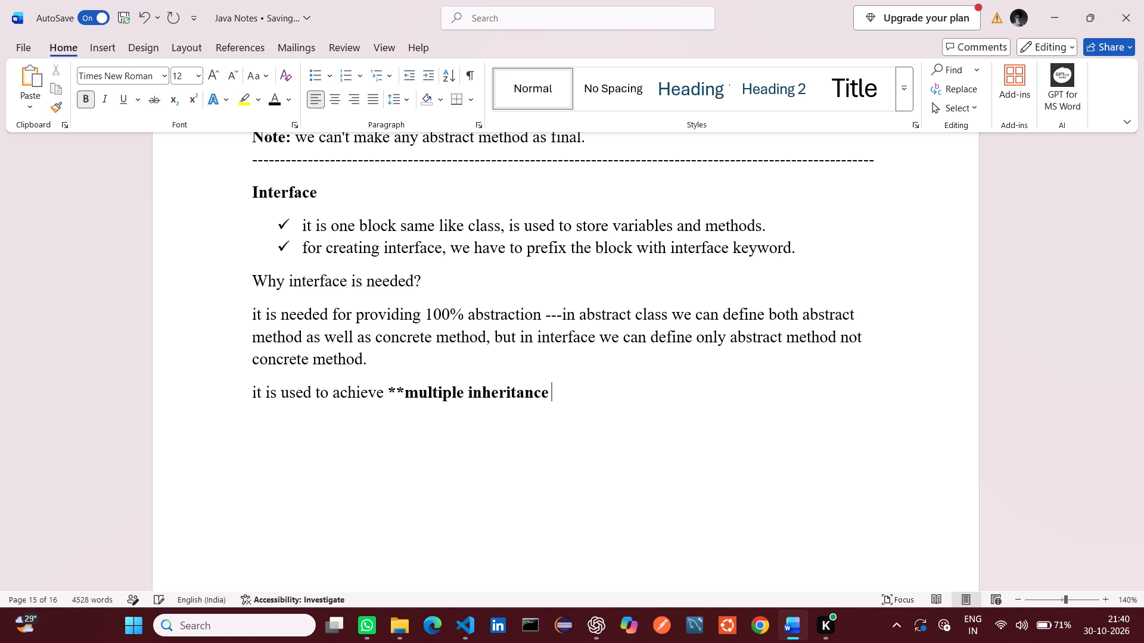
pyautogui.press('Left')
pyautogui.press('Left')
pyautogui.press('Left')
pyautogui.press('Left')
pyautogui.press('Left')
pyautogui.press('Left')
pyautogui.press('Left')
pyautogui.press('Left')
pyautogui.press('Left')
pyautogui.press('Left')
pyautogui.press('Left')
pyautogui.press('Left')
pyautogui.press('Left')
pyautogui.press('Left')
pyautogui.press('Left')
pyautogui.press('Left')
pyautogui.press('Left')
pyautogui.press('Left')
pyautogui.press('Left')
pyautogui.press('Left')
pyautogui.press('Left')
pyautogui.press('Right')
pyautogui.press('BackSpace')
pyautogui.press('BackSpace')
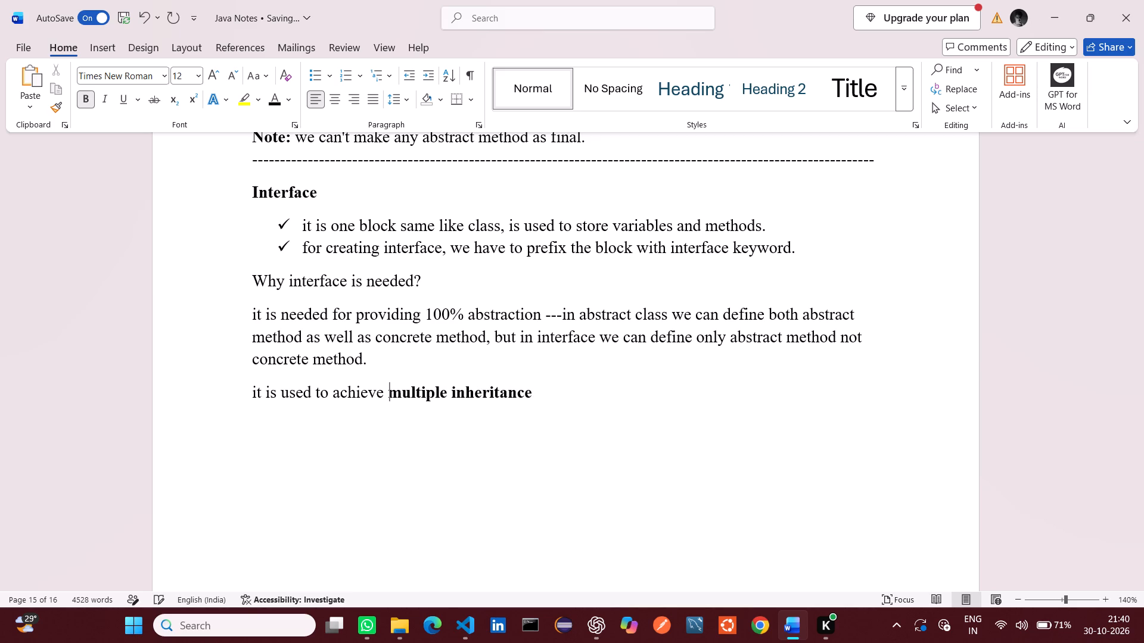
# Format the two points under "Why interface is needed?" as a numbered list in the 1., 2., 3. format.
pyautogui.moveTo(541, 389); pyautogui.dragTo(260, 316)
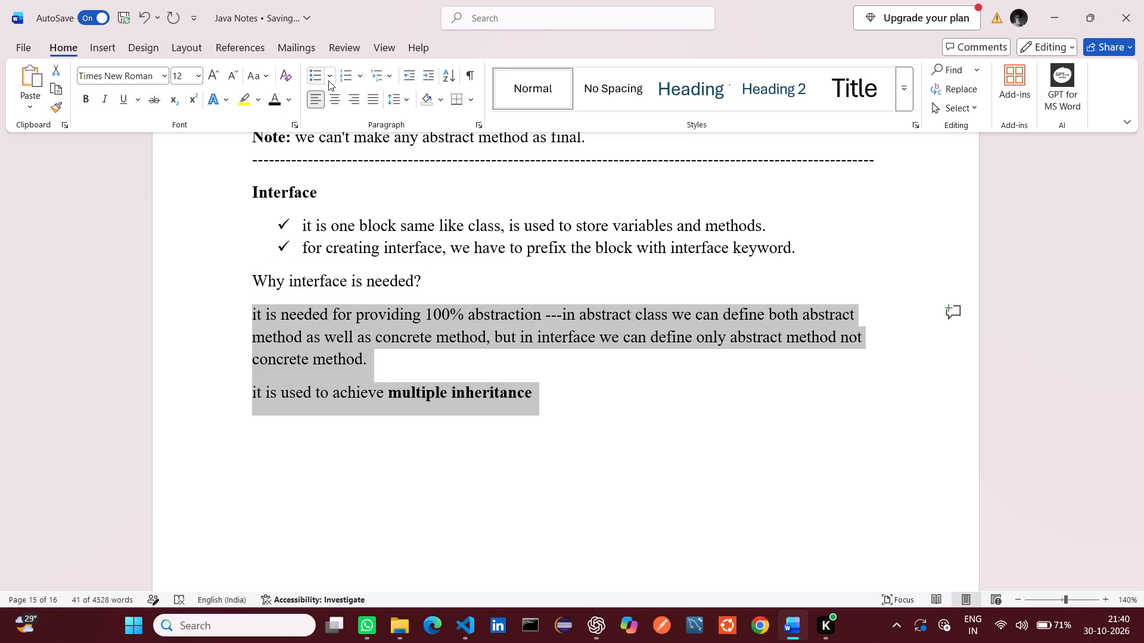
pyautogui.click(333, 76)
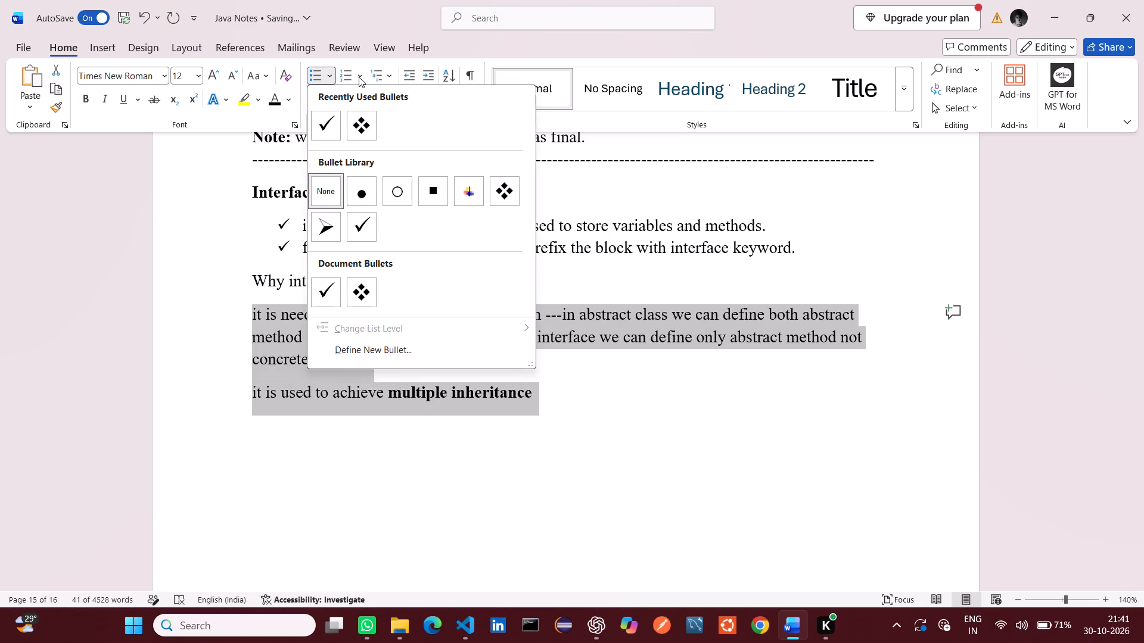
pyautogui.click(365, 67)
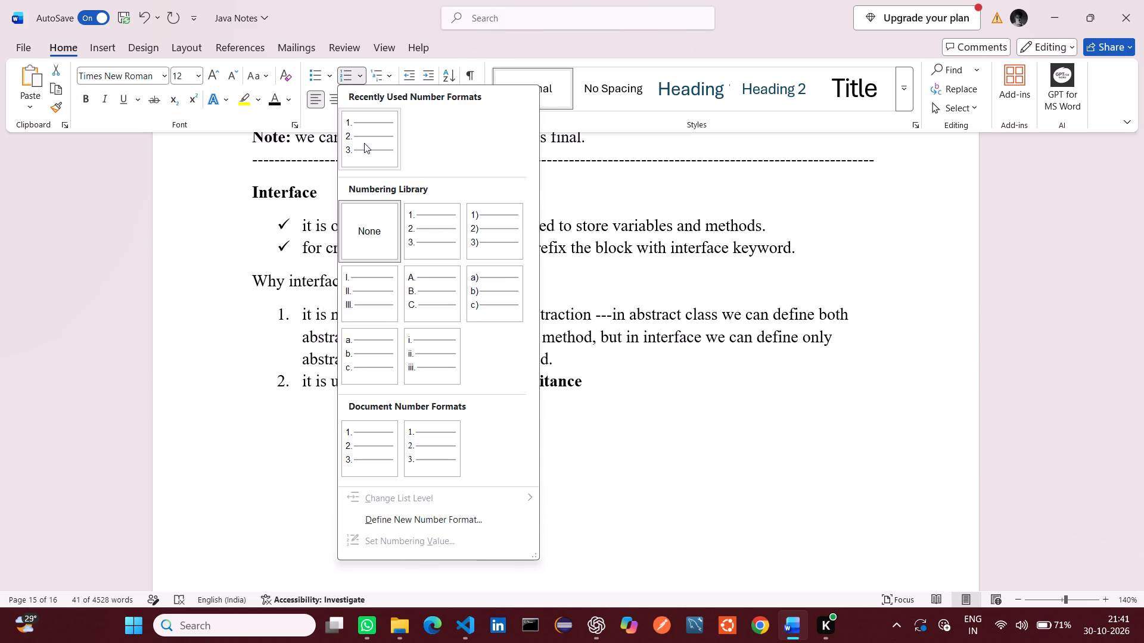
pyautogui.click(364, 143)
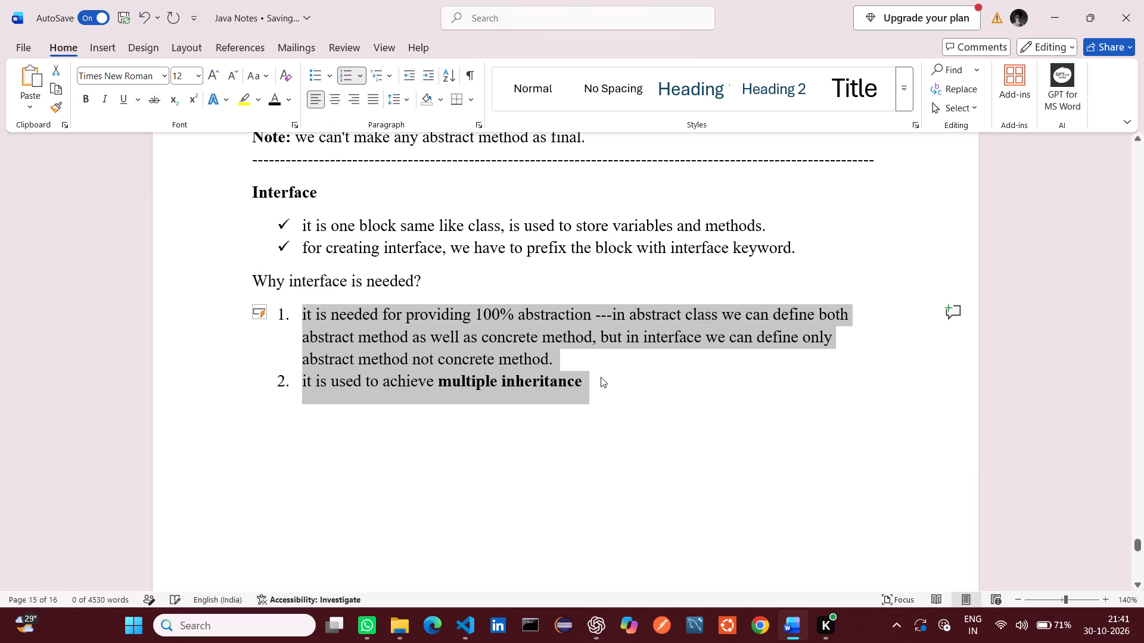
pyautogui.click(611, 380)
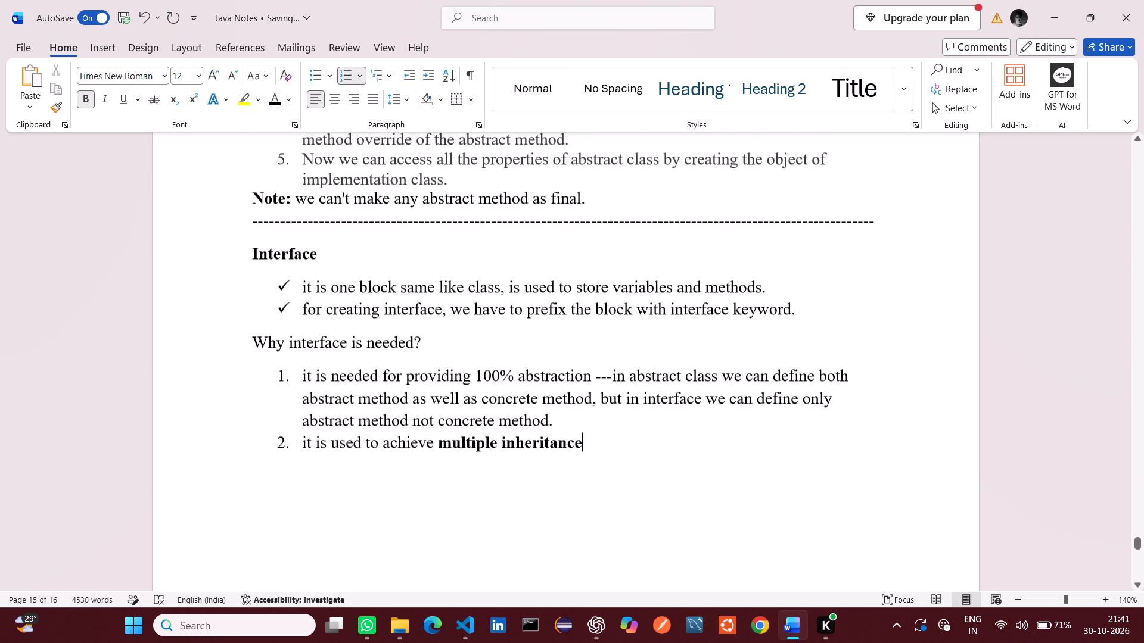
# Switch to the markdown notes in Visual Studio Code and read the interface material from the code examples through the types of interface.
pyautogui.hotkey('alt', 'Tab')
pyautogui.click(440, 329)
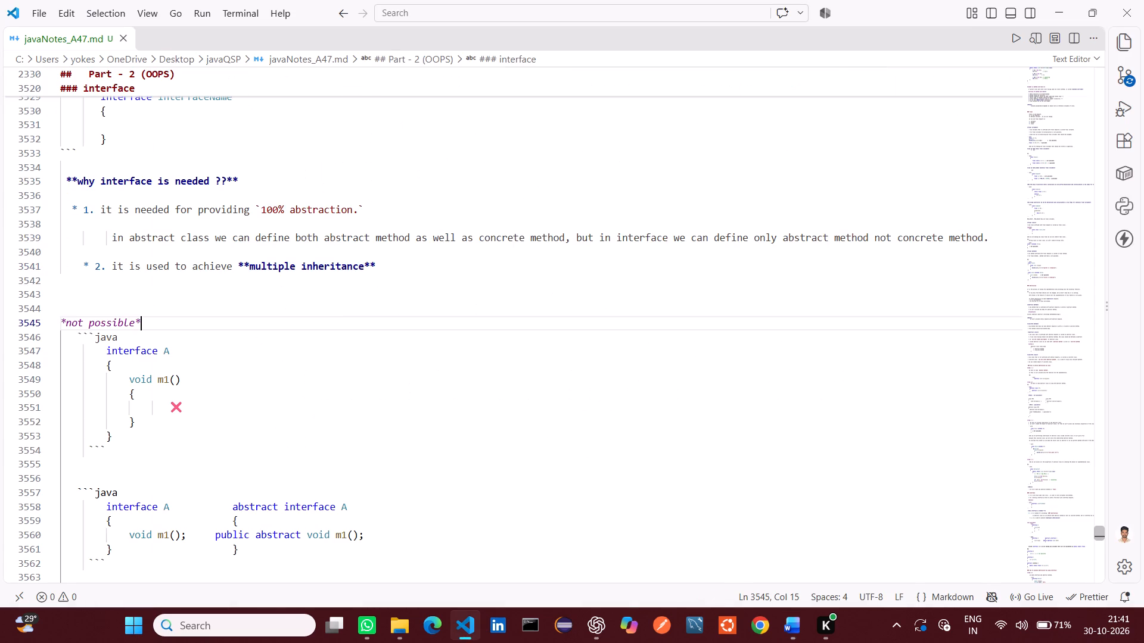
pyautogui.scroll(-1, 440, 329)
pyautogui.click(383, 286)
pyautogui.scroll(-1, 383, 286)
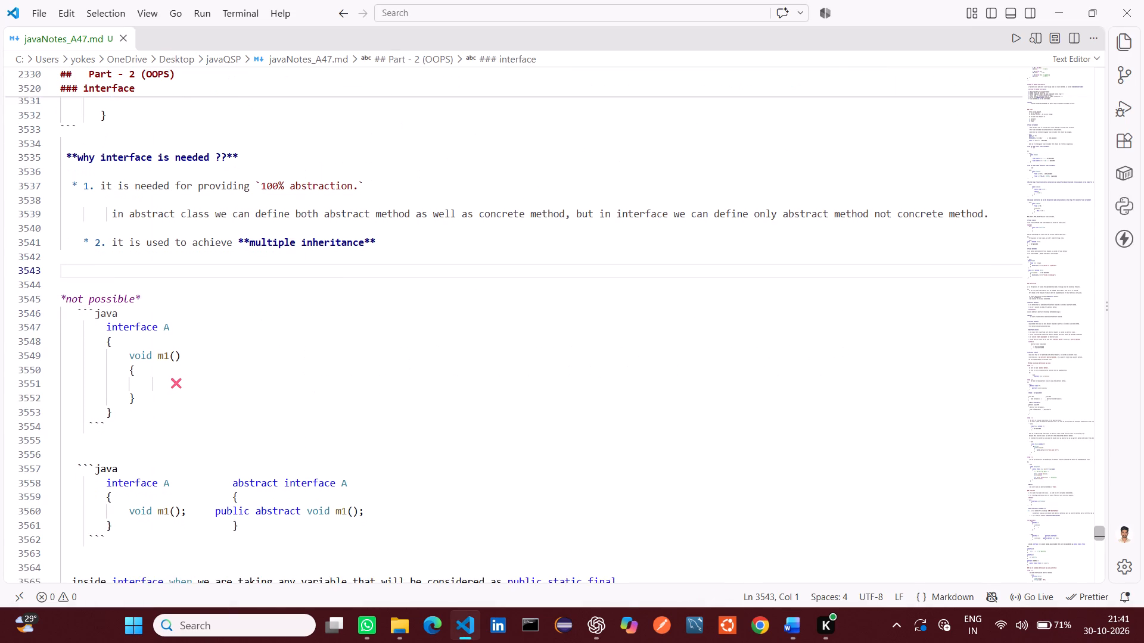
pyautogui.scroll(-4, 383, 286)
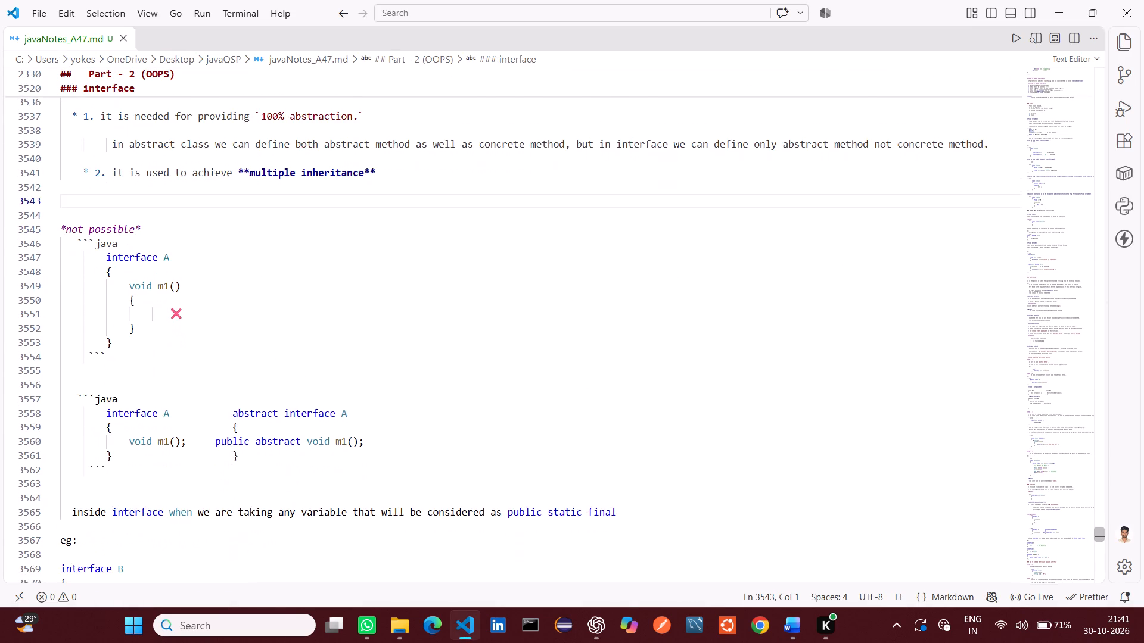
pyautogui.scroll(-4, 383, 286)
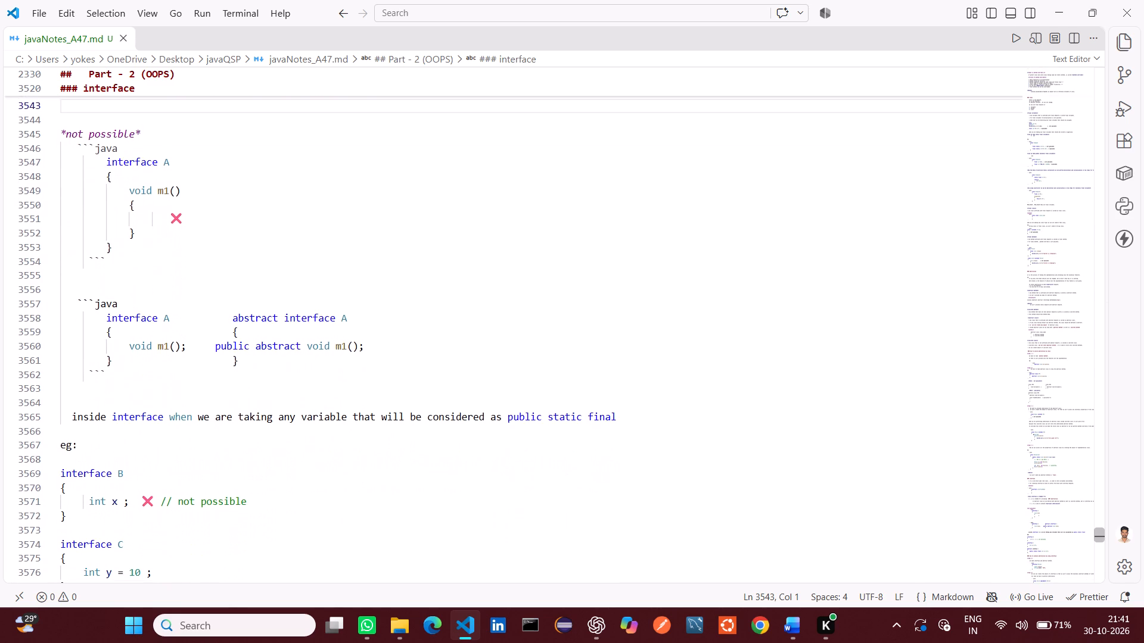
pyautogui.scroll(-3, 383, 286)
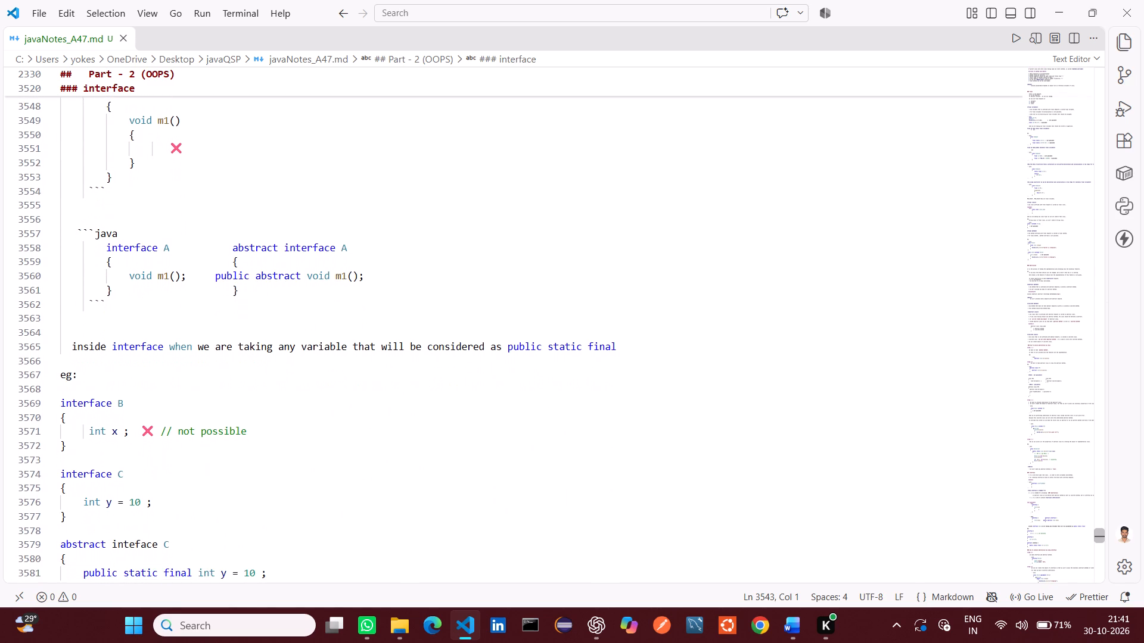
pyautogui.scroll(-1, 383, 286)
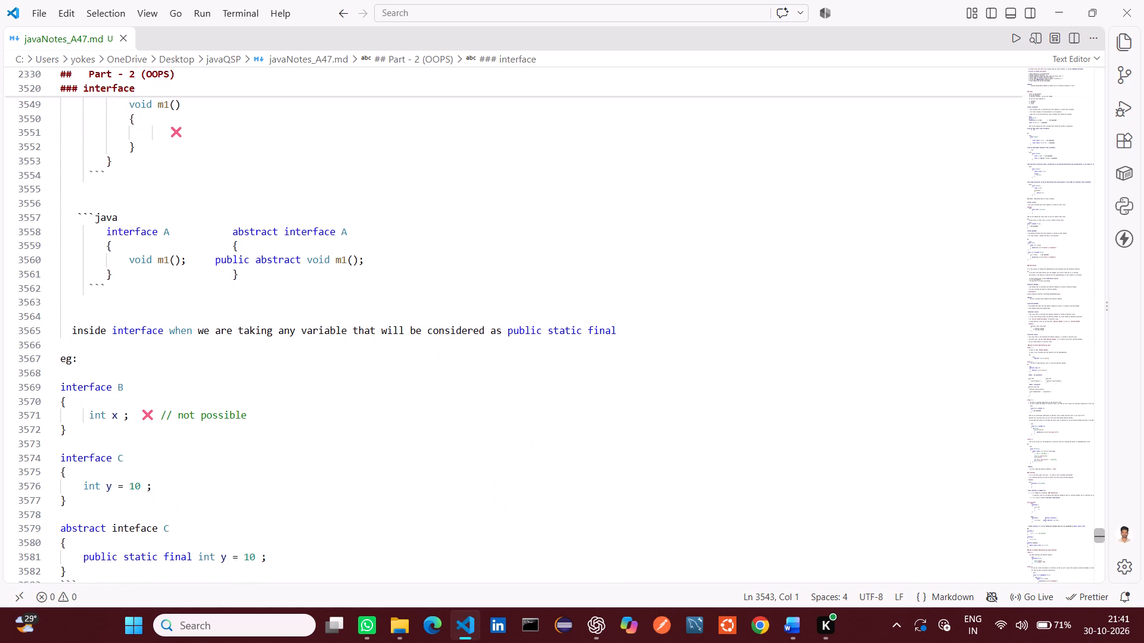
pyautogui.scroll(4, 433, 327)
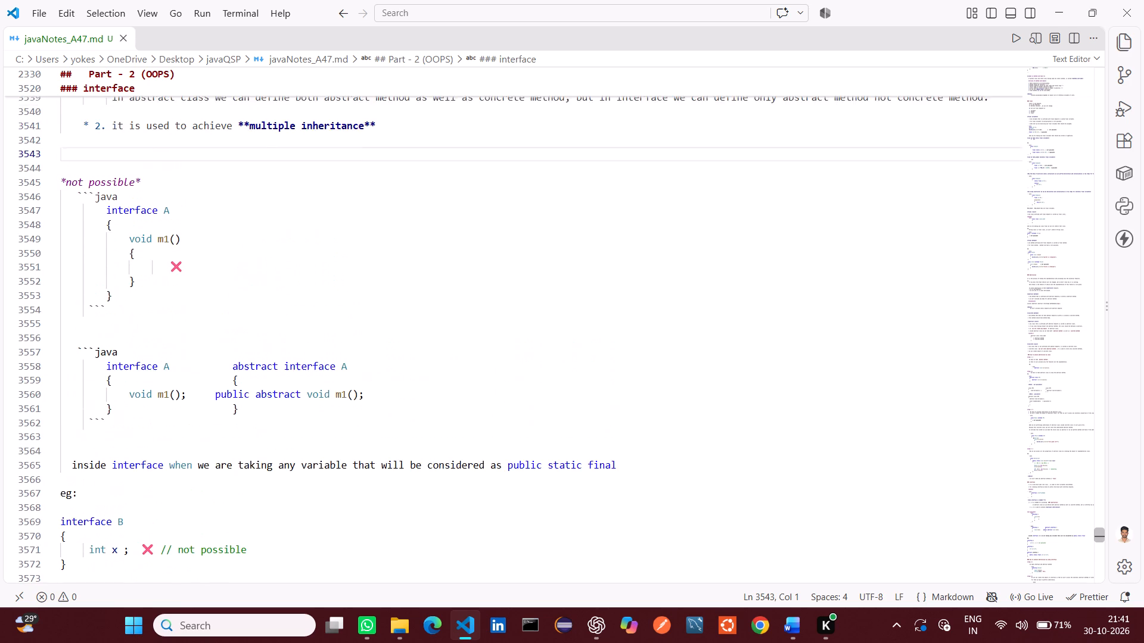
pyautogui.scroll(-5, 433, 327)
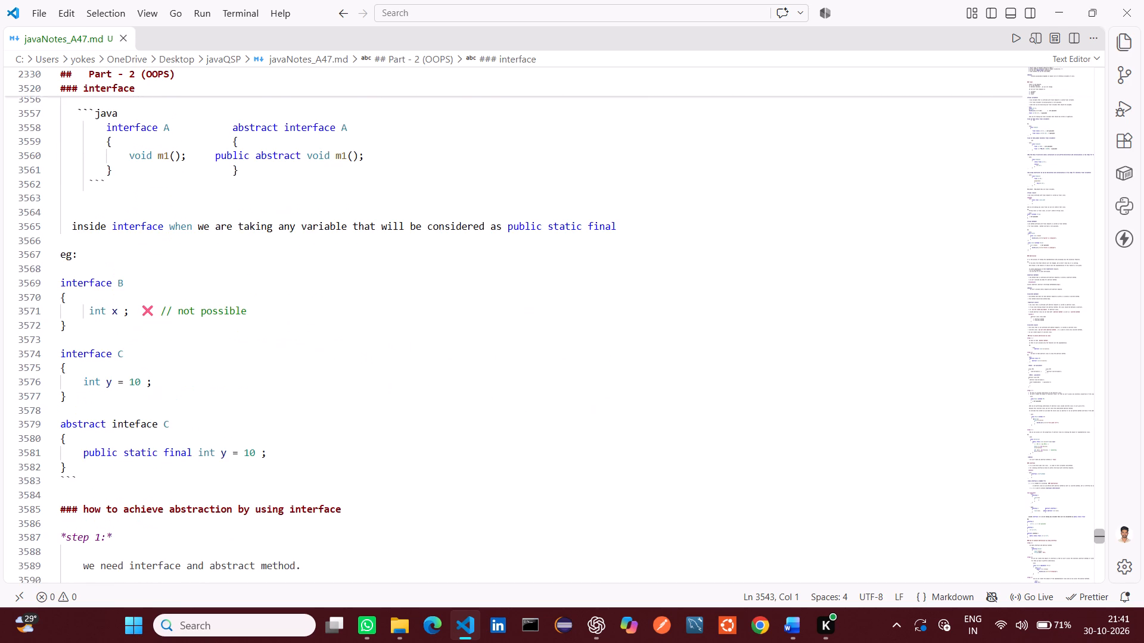
pyautogui.scroll(-2, 433, 327)
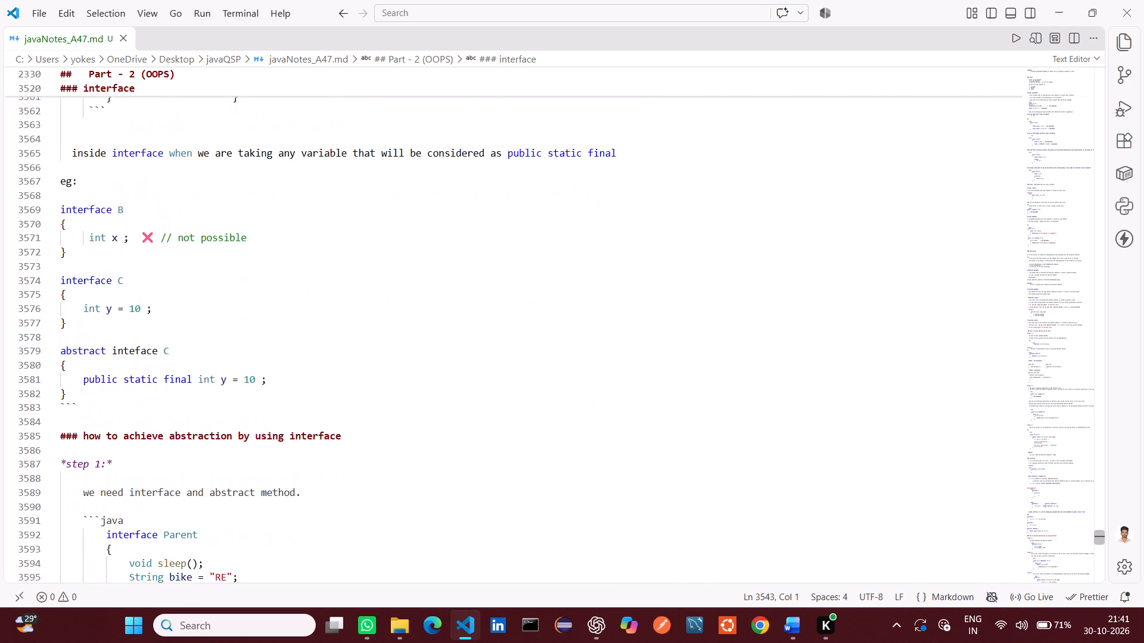
pyautogui.scroll(-3, 433, 327)
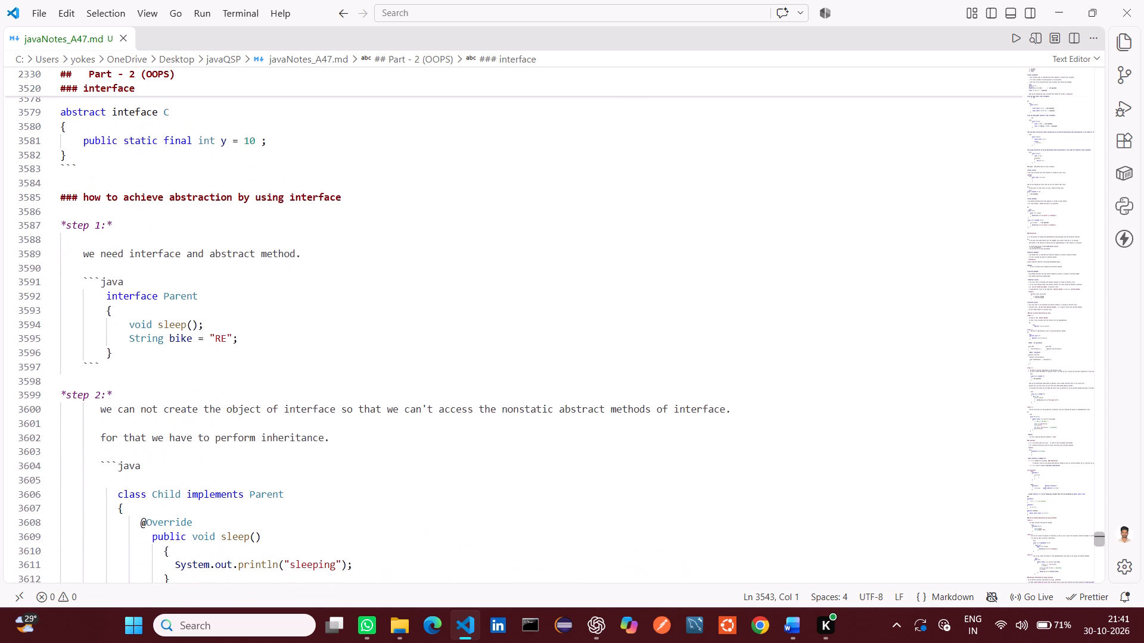
pyautogui.scroll(-5, 433, 327)
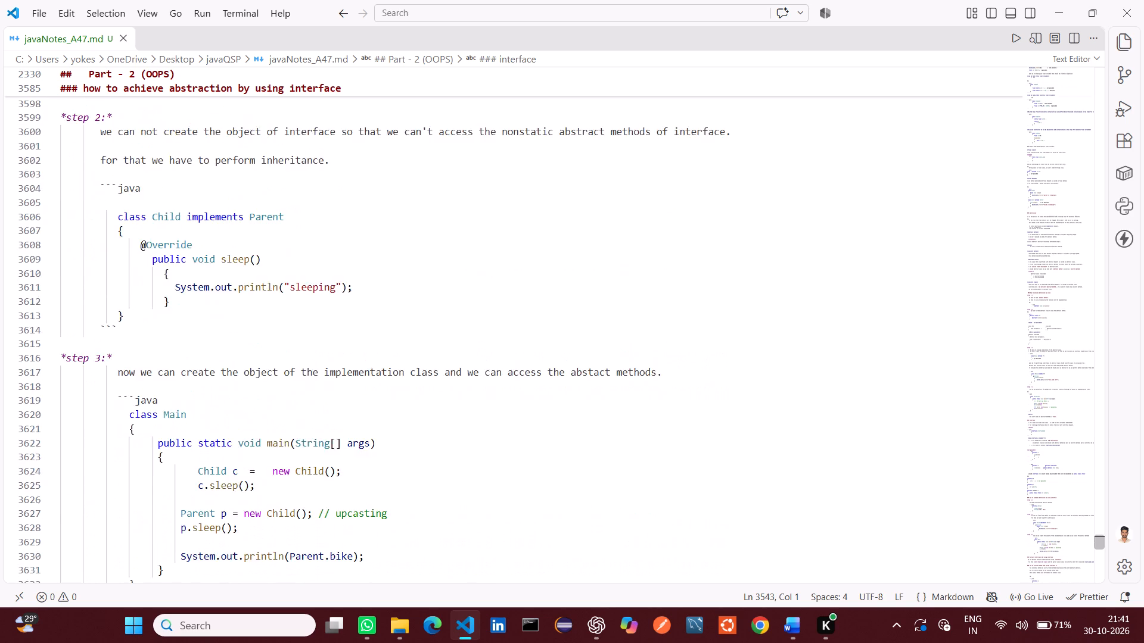
pyautogui.scroll(-2, 433, 327)
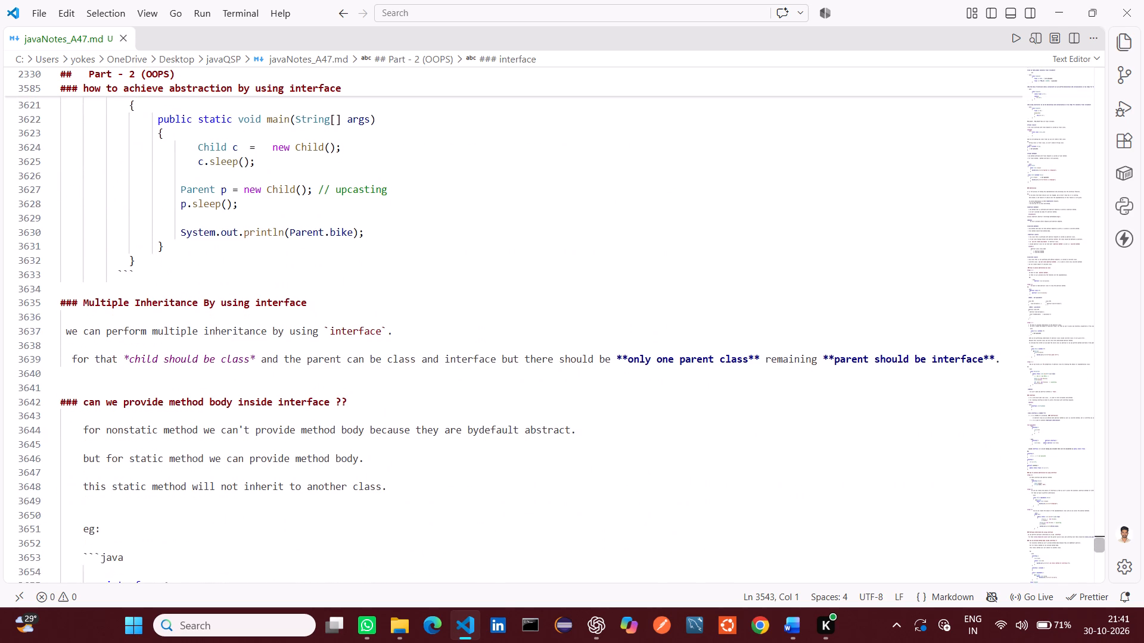
pyautogui.scroll(-3, 433, 327)
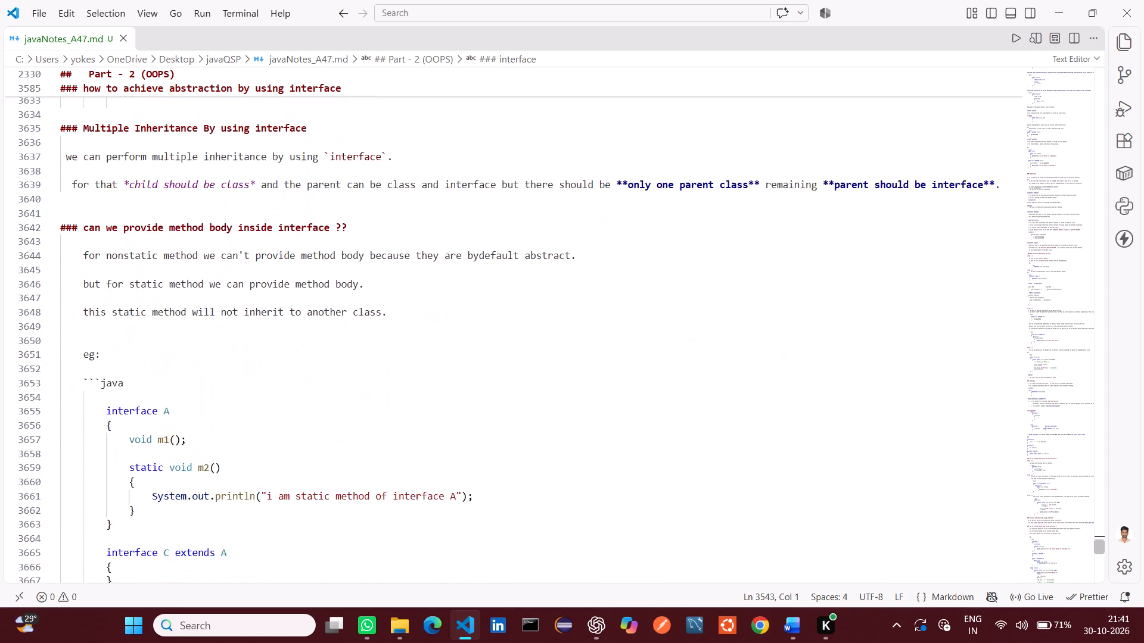
pyautogui.scroll(-5, 433, 327)
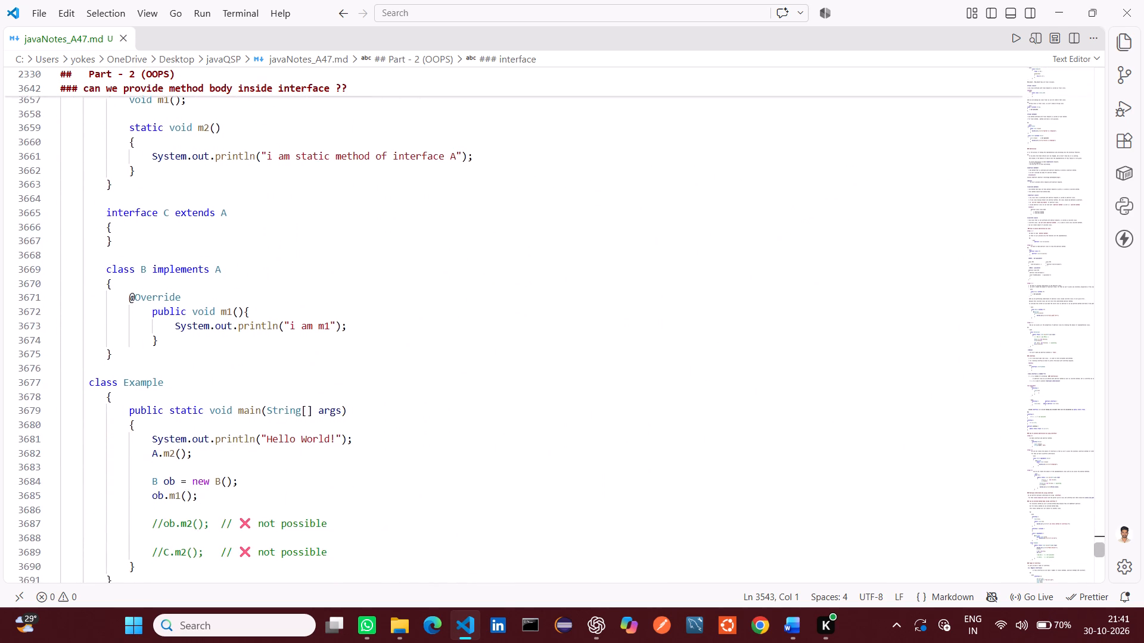
pyautogui.scroll(-4, 433, 327)
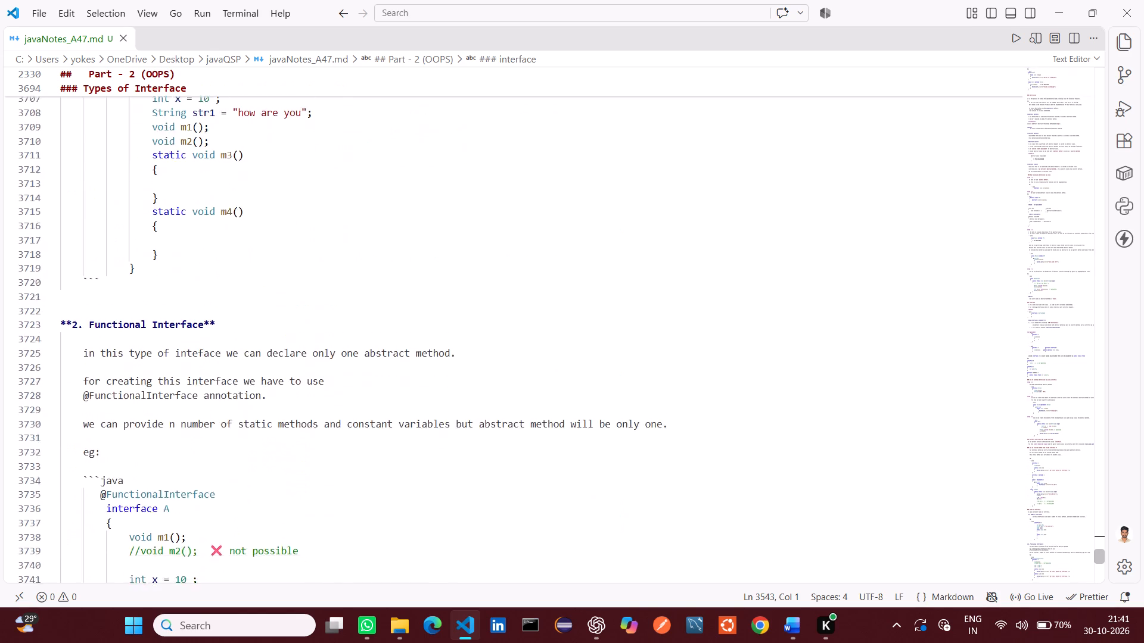
pyautogui.scroll(-2, 433, 327)
# Copy the sentence "inside interface when we are taking any variable that will be considered as public static final" from the interface notes.
pyautogui.scroll(3, 433, 327)
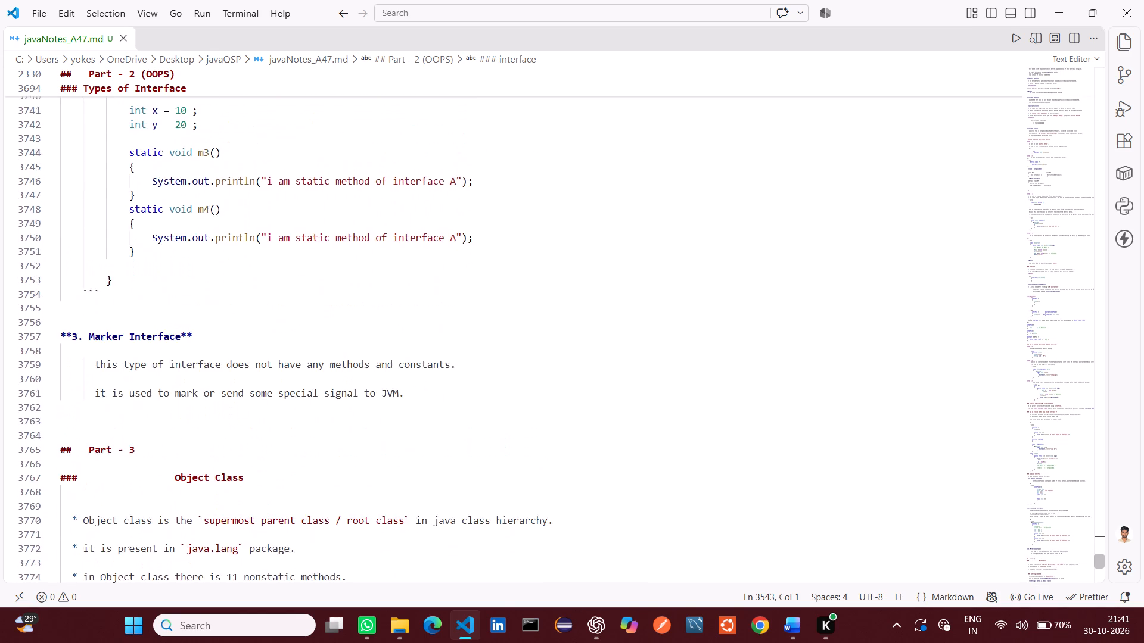
pyautogui.scroll(8, 433, 327)
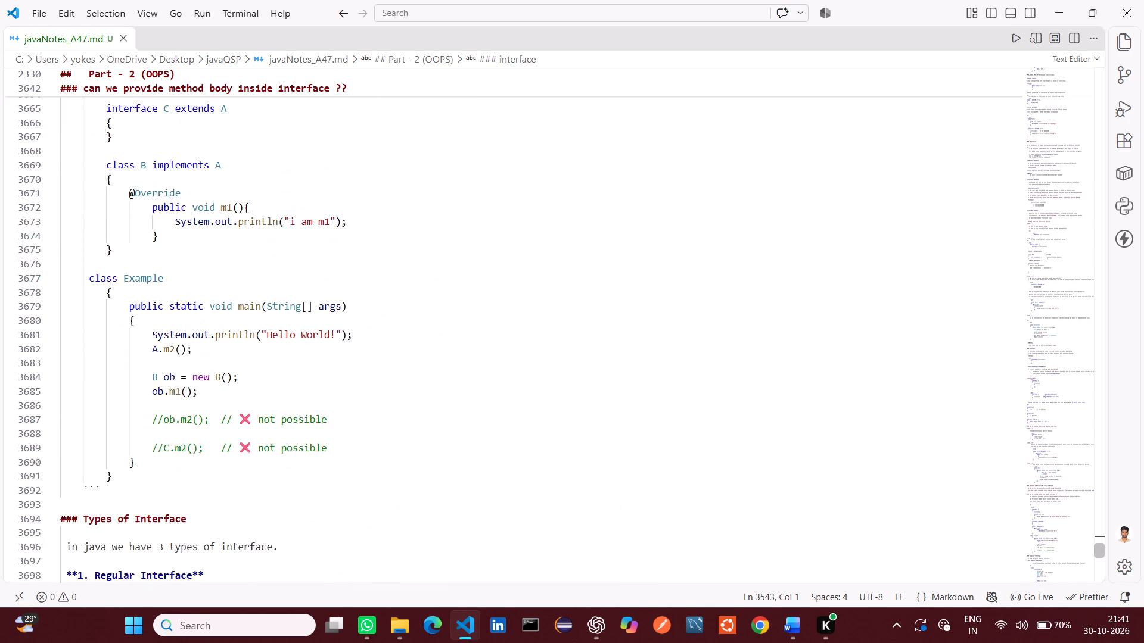
pyautogui.scroll(4, 433, 327)
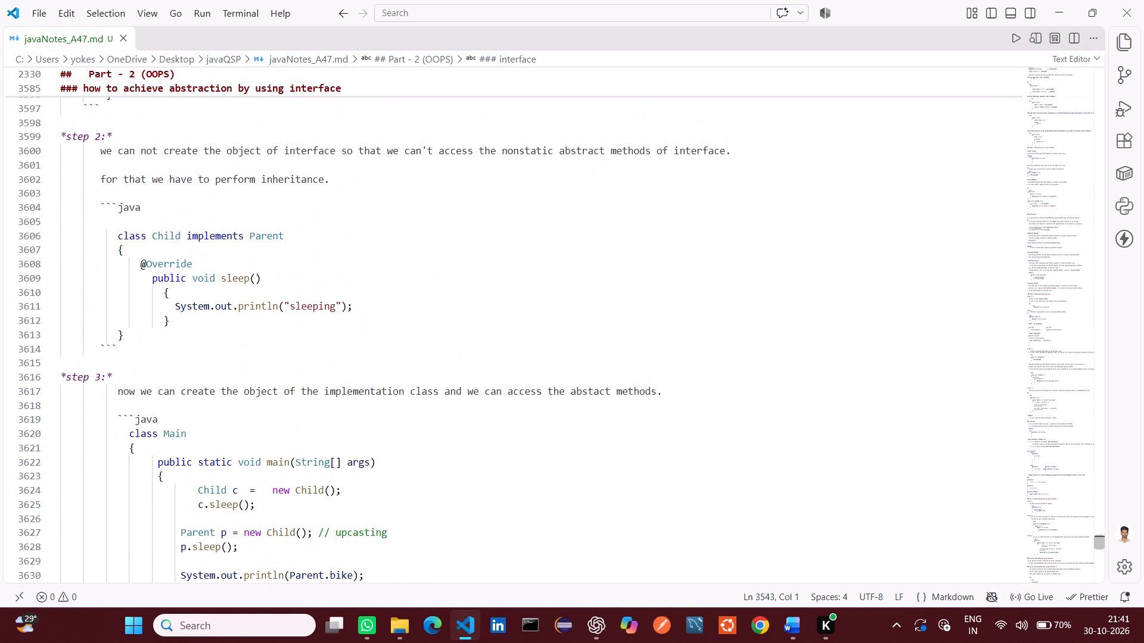
pyautogui.scroll(5, 433, 327)
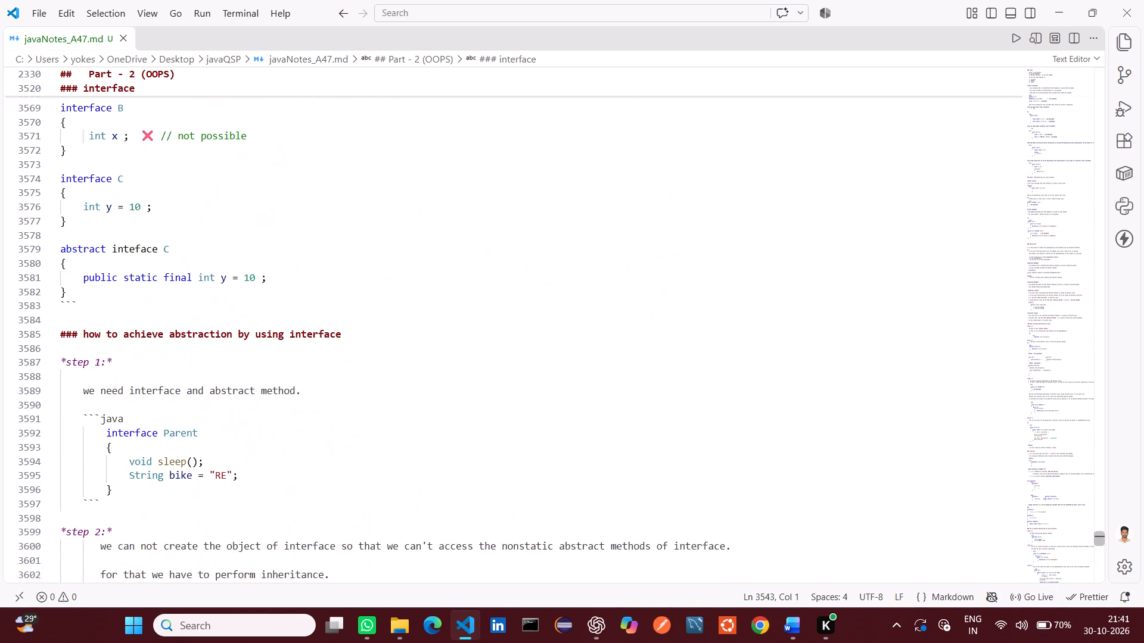
pyautogui.scroll(6, 433, 327)
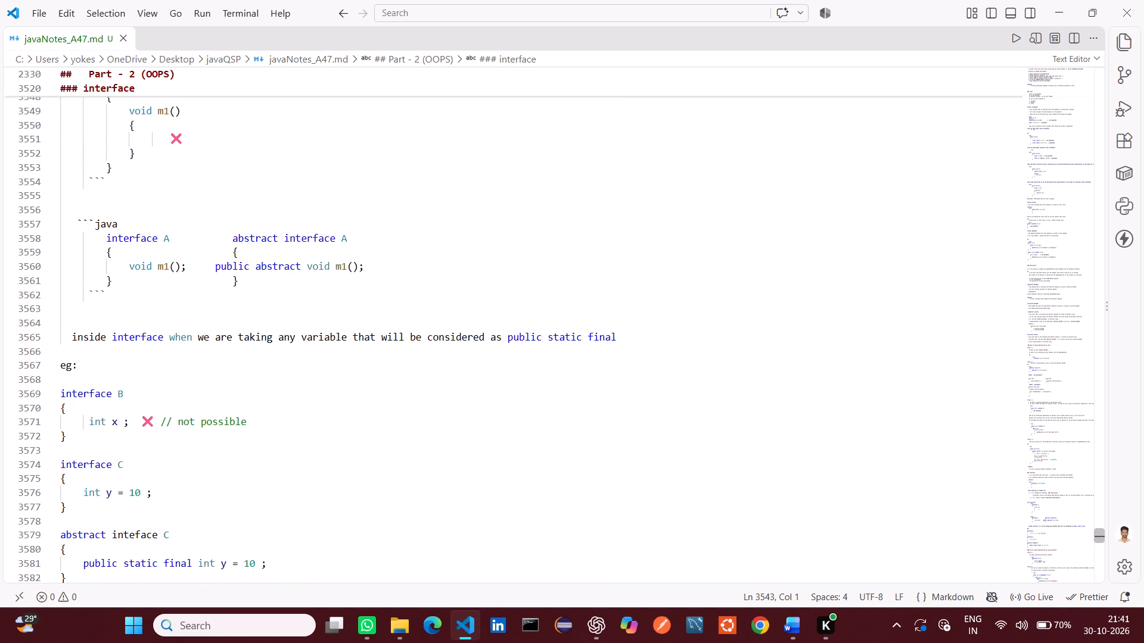
pyautogui.moveTo(72, 336); pyautogui.dragTo(372, 335)
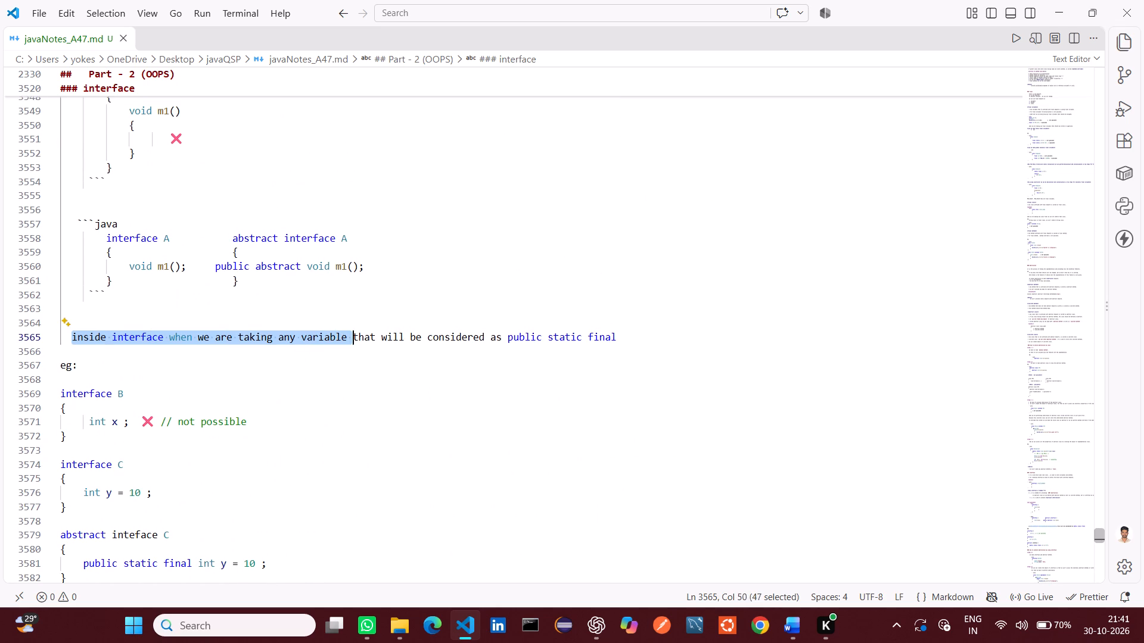
pyautogui.moveTo(372, 335); pyautogui.dragTo(629, 337)
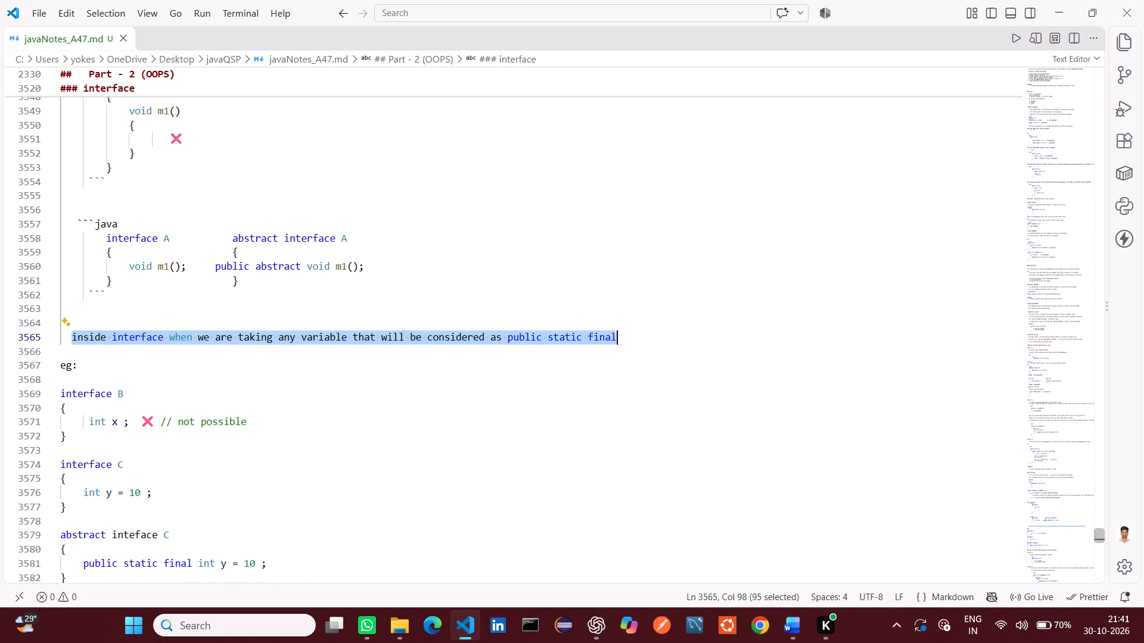
pyautogui.moveTo(629, 337); pyautogui.dragTo(642, 337)
pyautogui.hotkey('ctrl', 'c')
# In the Word document, add an unnumbered paragraph after the "multiple inheritance" point, starting with "Note: " followed by the copied sentence.
pyautogui.hotkey('alt', 'Tab')
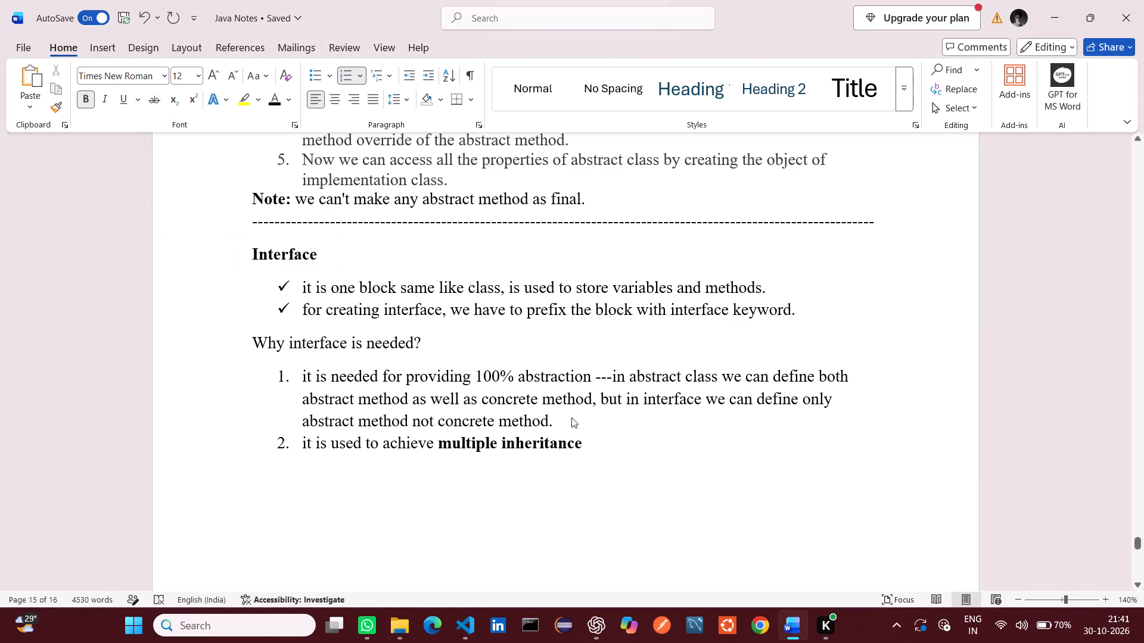
pyautogui.click(590, 447)
pyautogui.press('Return')
pyautogui.press('Return')
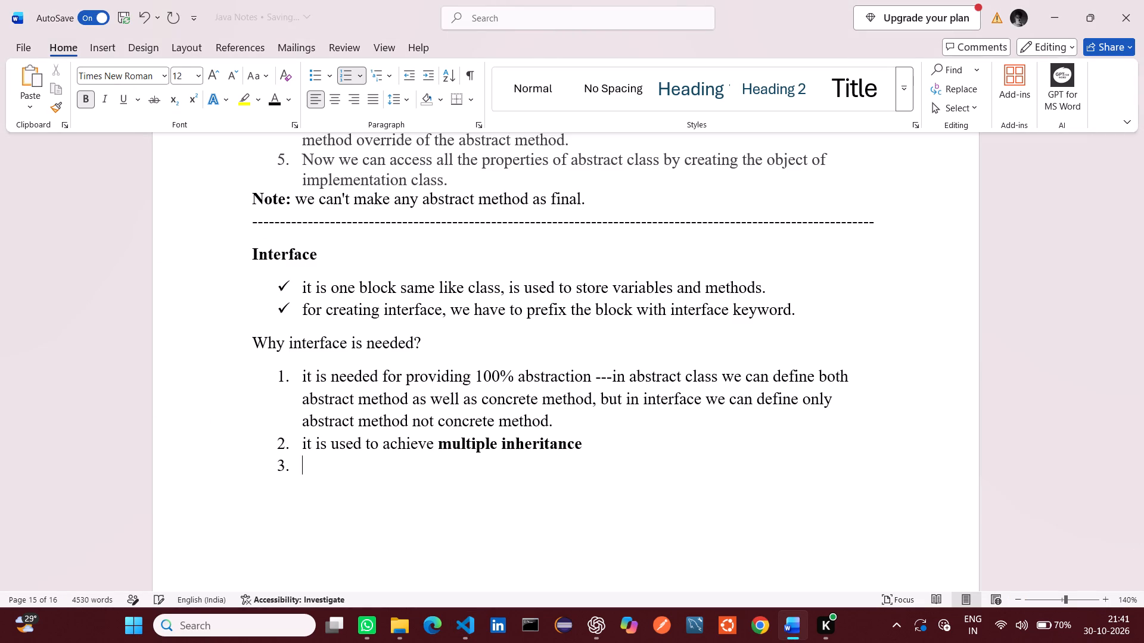
pyautogui.write('Note :')
pyautogui.press('Left')
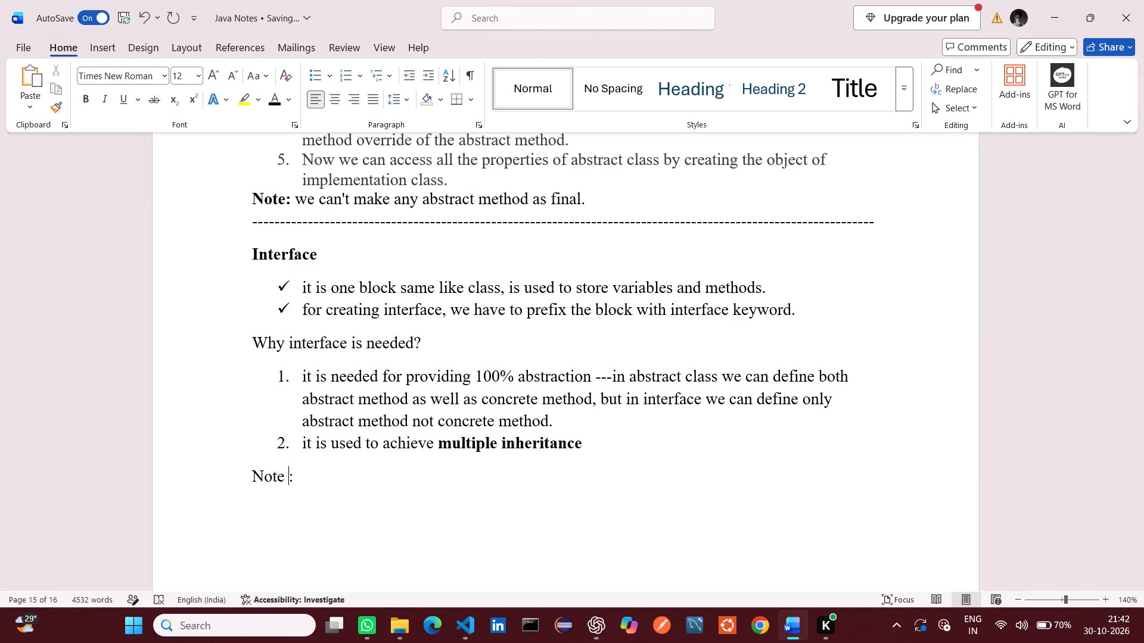
pyautogui.press('BackSpace')
pyautogui.press('Right')
pyautogui.press('space')
pyautogui.hotkey('ctrl', 'v')
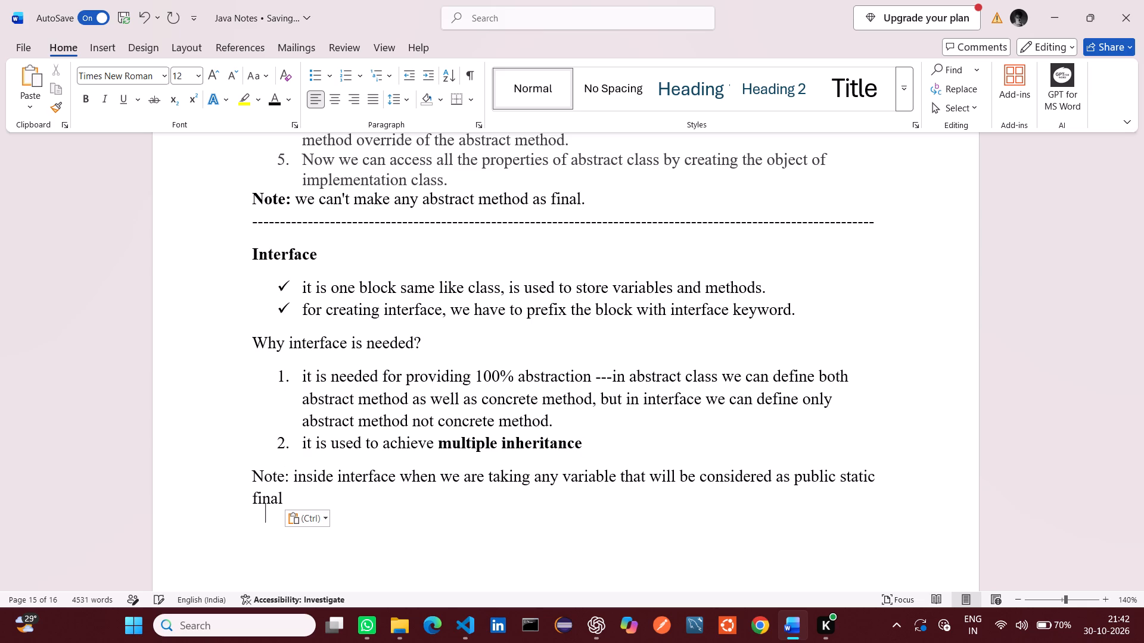
# Make the "Note:" label before the public static final sentence bold.
pyautogui.click(277, 472)
pyautogui.moveTo(287, 475); pyautogui.dragTo(260, 472)
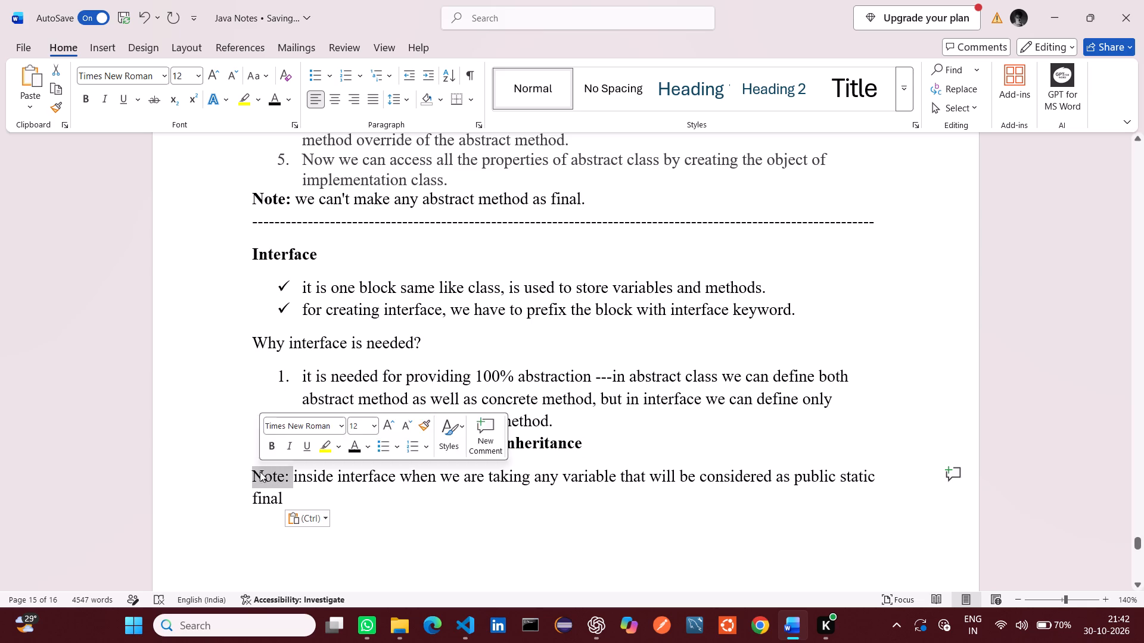
pyautogui.click(86, 95)
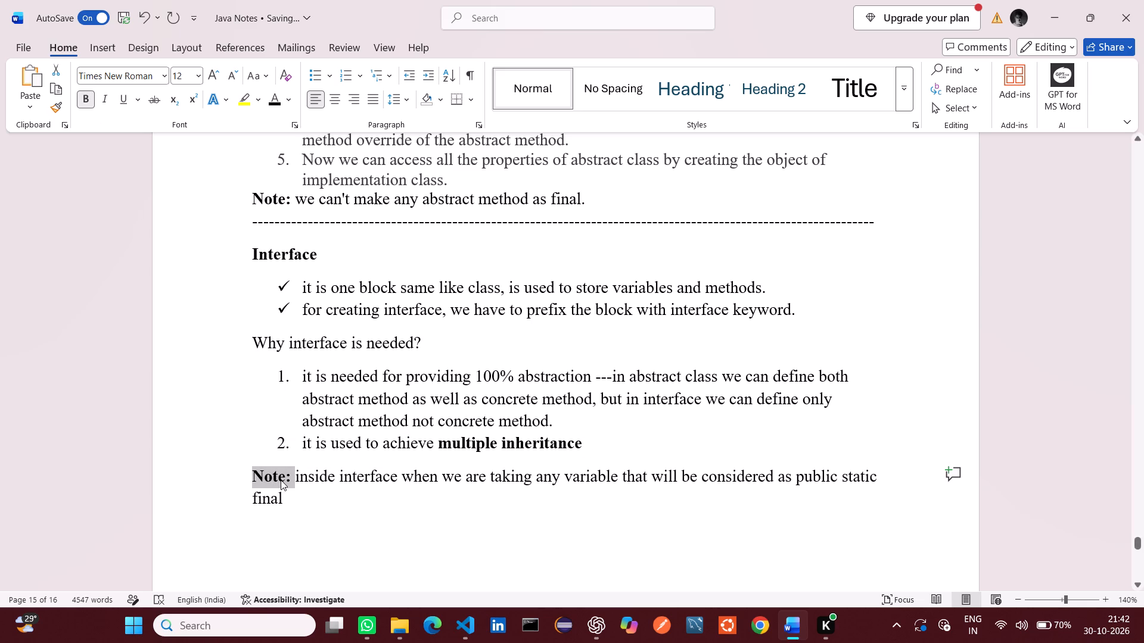
# Below the public static final note, add the line "Achieve abstraction by using interface", following the matching heading in the markdown notes.
pyautogui.click(285, 492)
pyautogui.press('Return')
pyautogui.hotkey('alt', 'Tab')
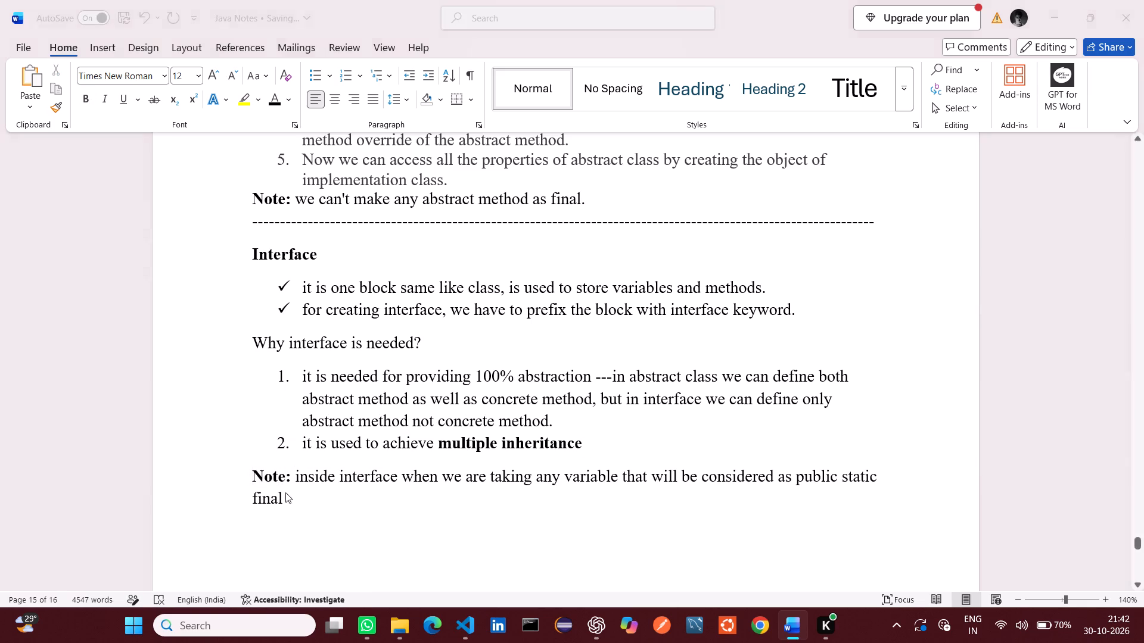
pyautogui.click(310, 427)
pyautogui.scroll(-4, 310, 427)
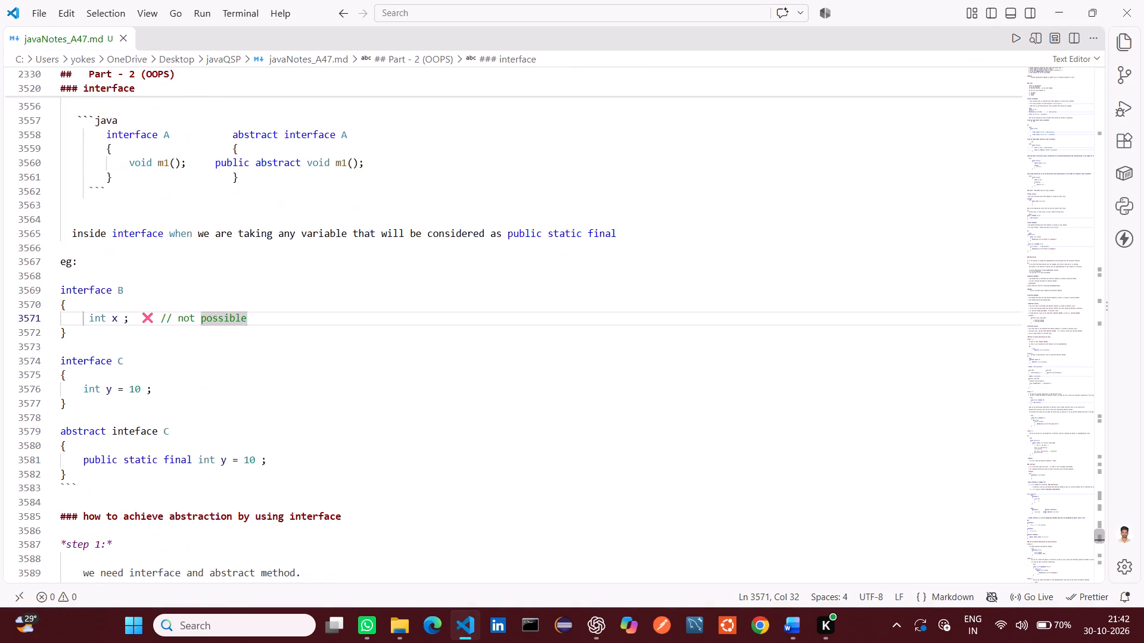
pyautogui.scroll(-1, 310, 427)
pyautogui.hotkey('alt', 'Tab')
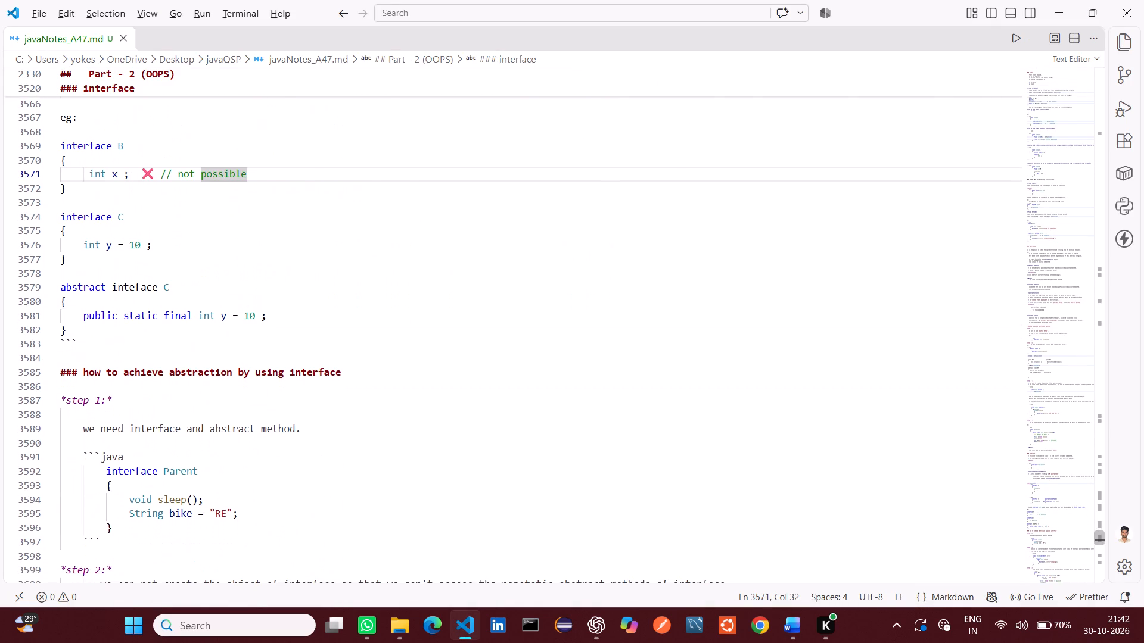
pyautogui.write('Achieve')
pyautogui.press('space')
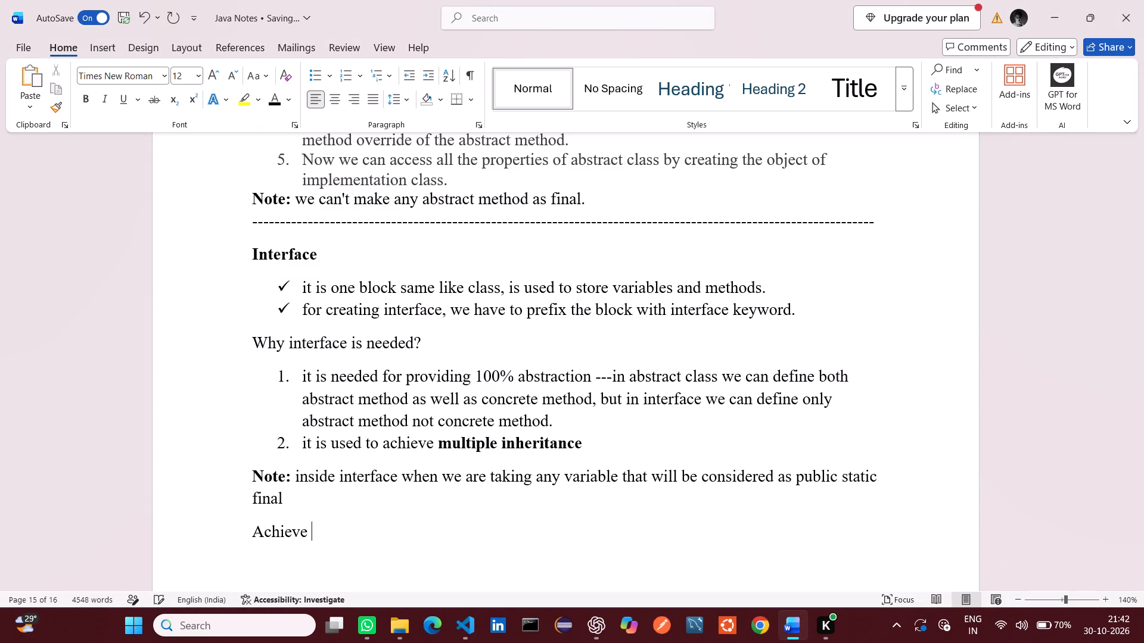
pyautogui.hotkey('alt', 'Tab')
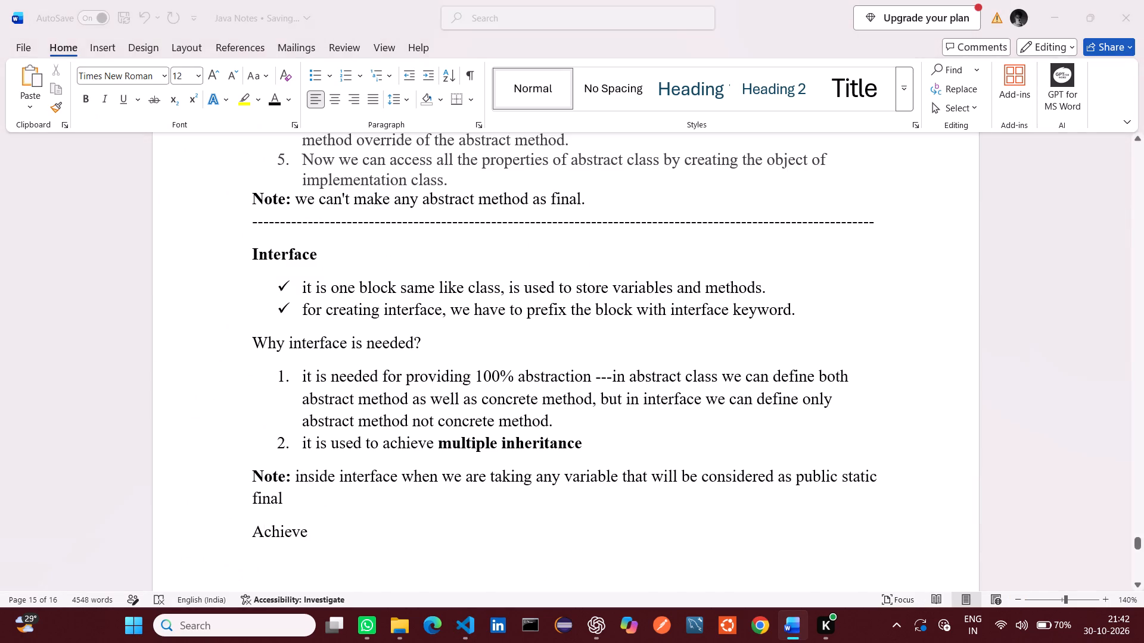
pyautogui.hotkey('alt', 'Tab')
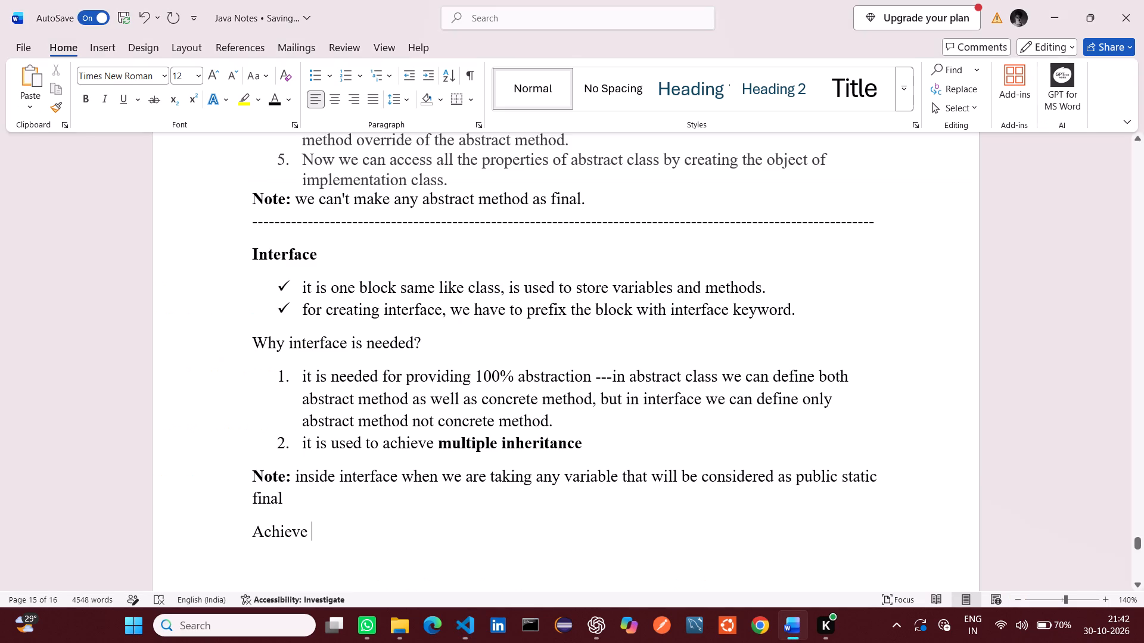
pyautogui.write('abstraction by us')
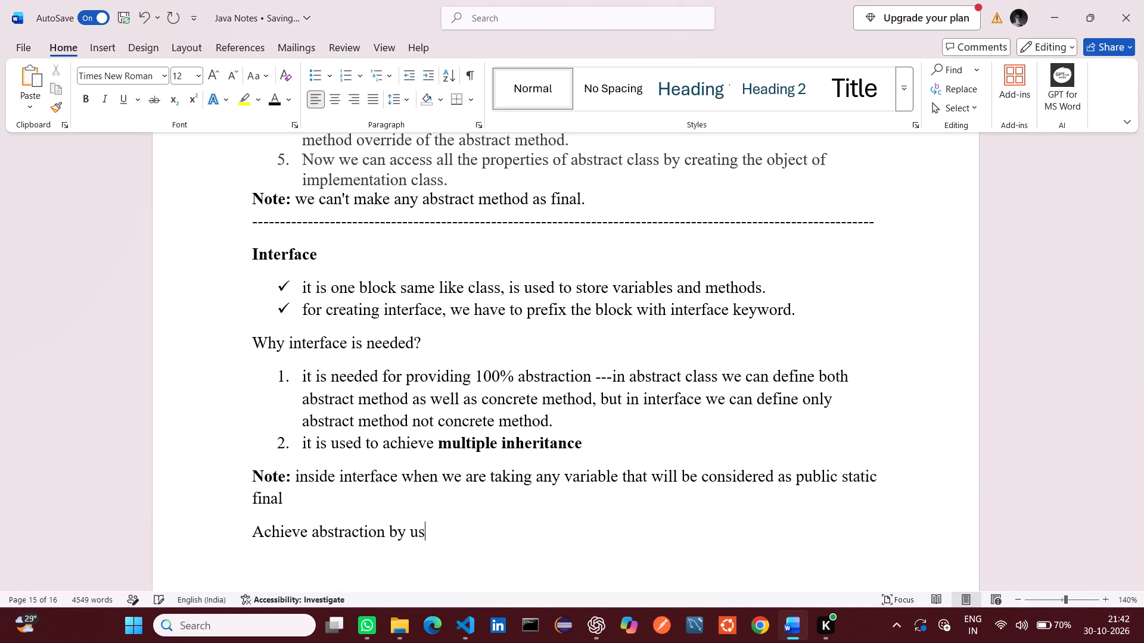
pyautogui.write('ing interface')
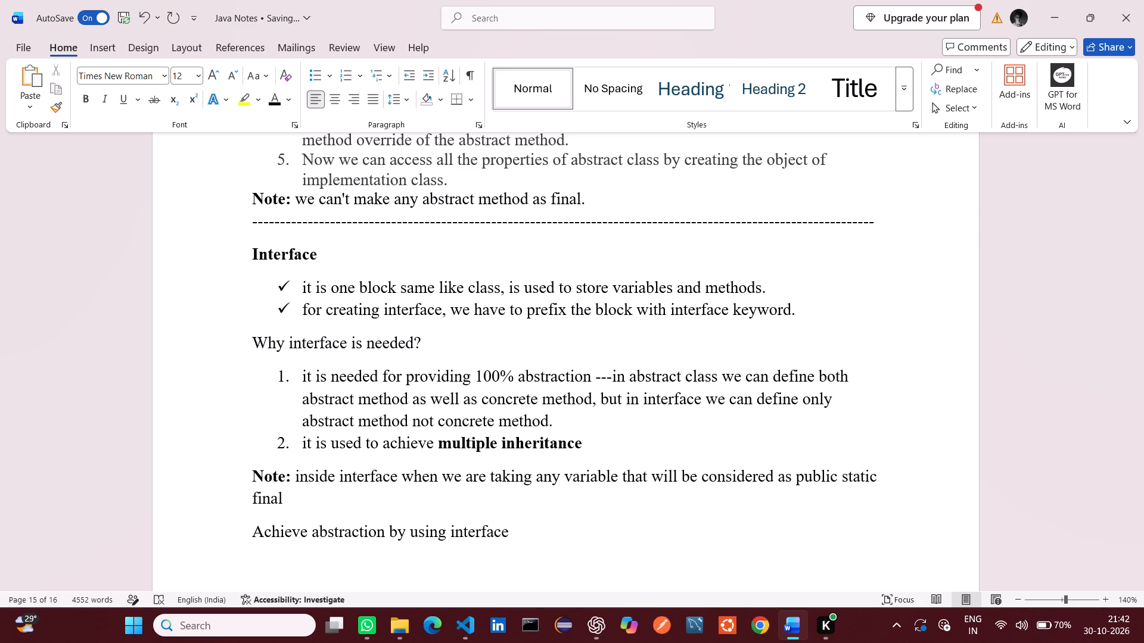
# Underline the "Achieve abstraction by using interface" line in the Word document.
pyautogui.hotkey('alt', 'Tab')
pyautogui.scroll(-1, 343, 402)
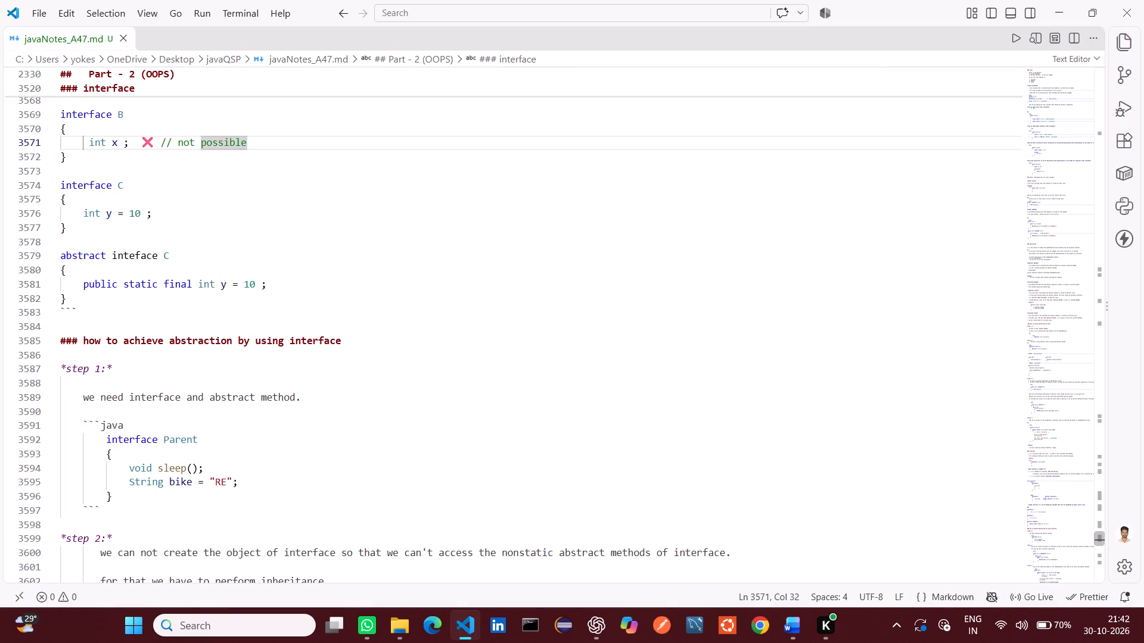
pyautogui.scroll(-1, 343, 402)
pyautogui.hotkey('alt', 'Tab')
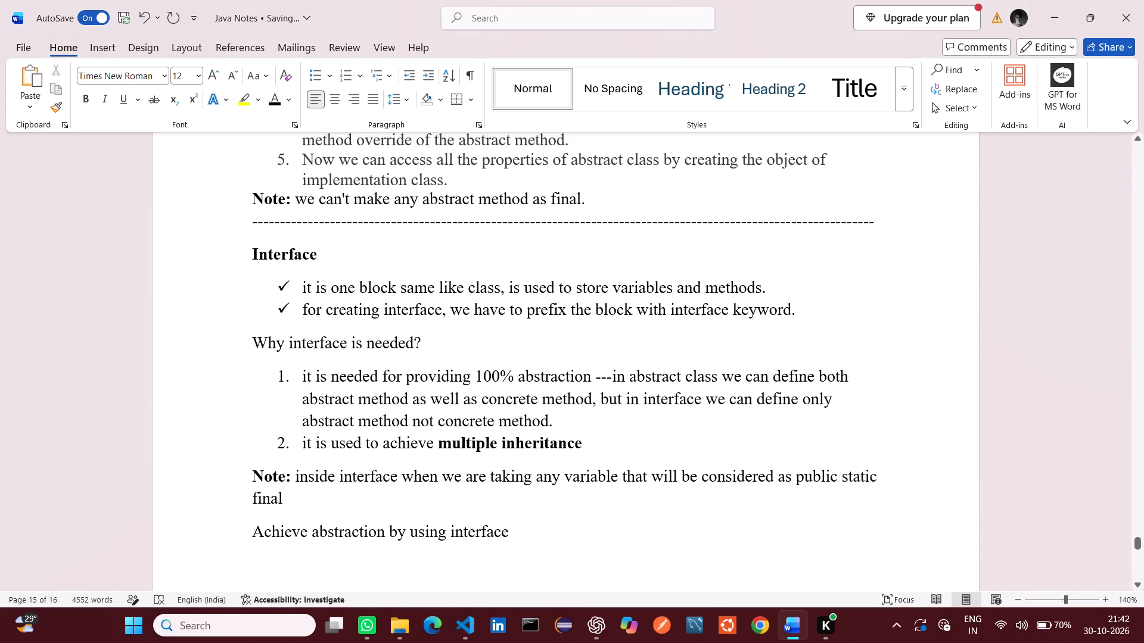
pyautogui.moveTo(514, 527); pyautogui.dragTo(262, 533)
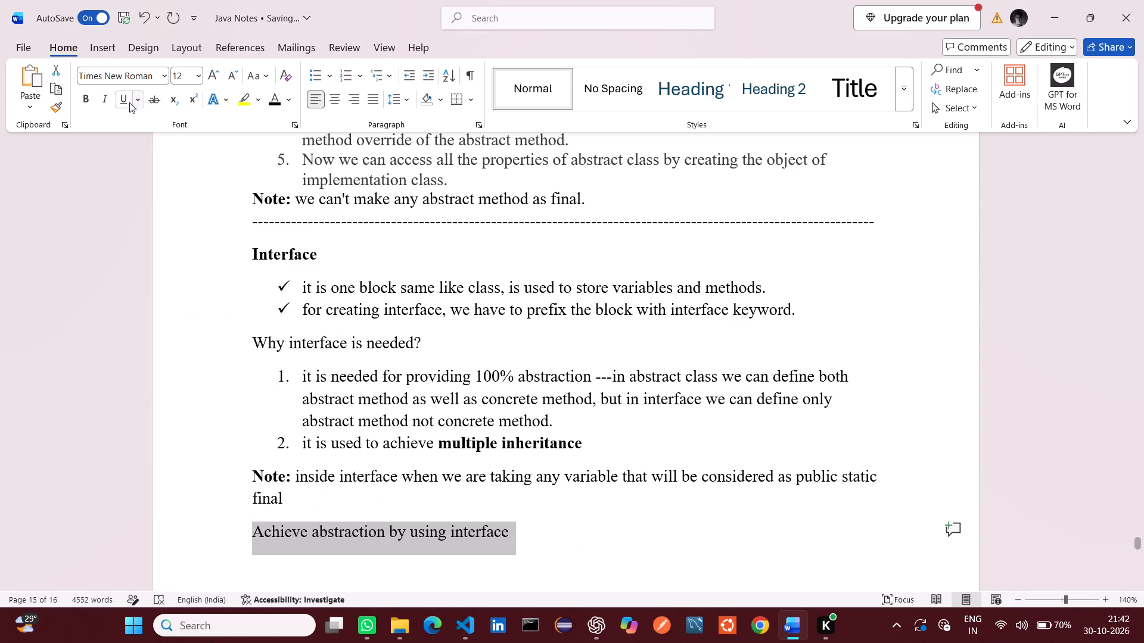
pyautogui.click(126, 102)
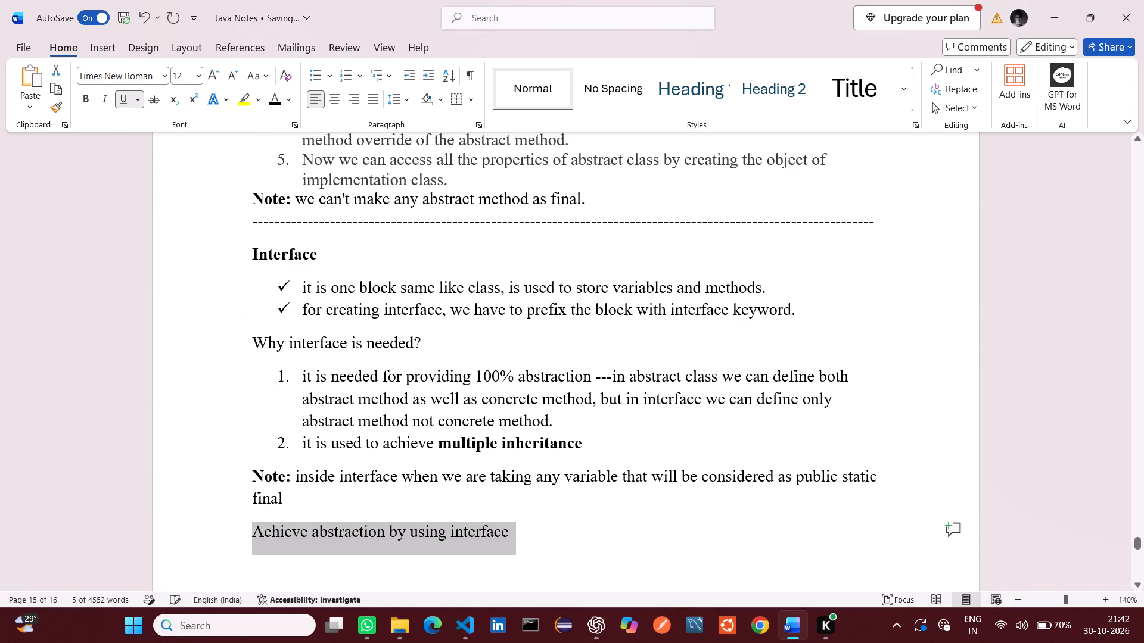
pyautogui.click(522, 535)
# Start a 1., 2., 3. numbered list below the underlined line, with the notes' step 1 sentence "we need interface and abstract method." as point 1.
pyautogui.press('Return')
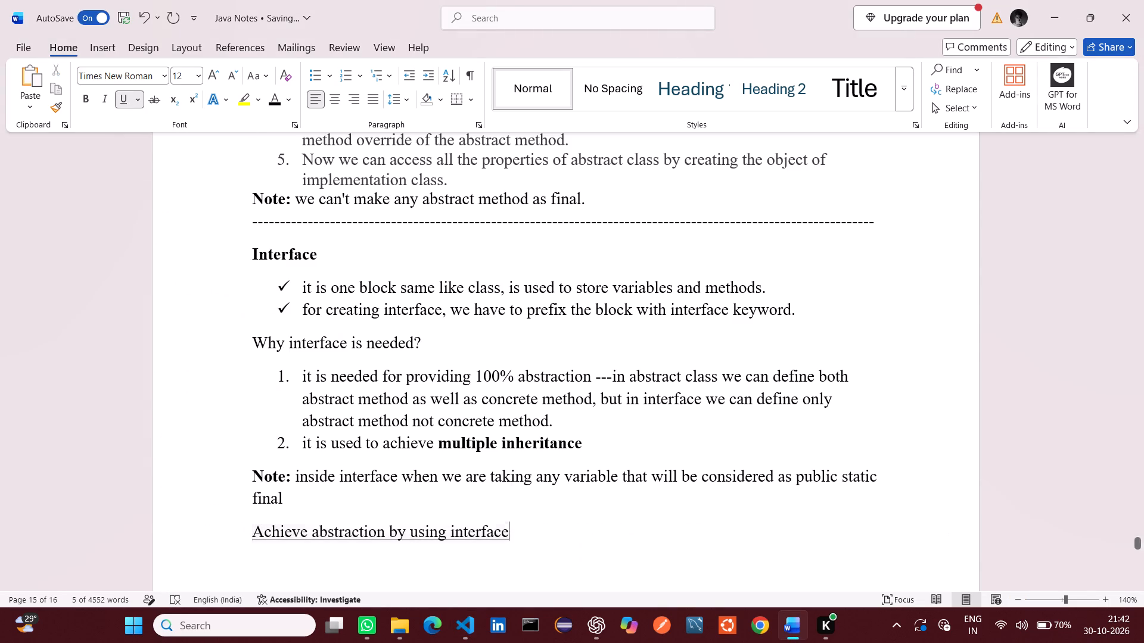
pyautogui.hotkey('alt', 'Tab')
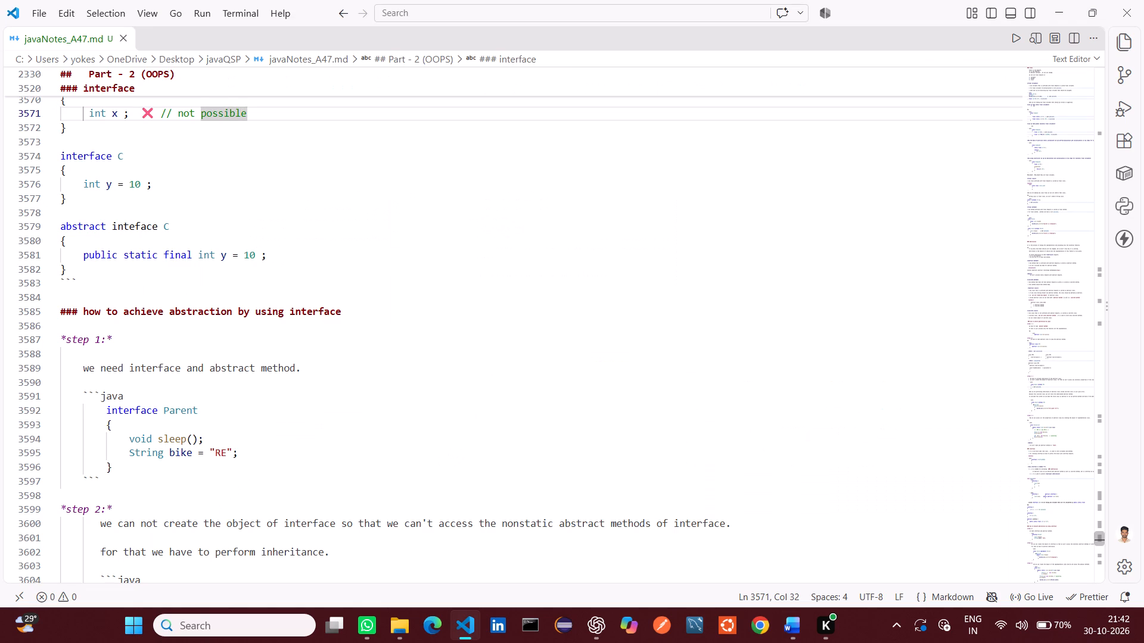
pyautogui.hotkey('alt', 'Tab')
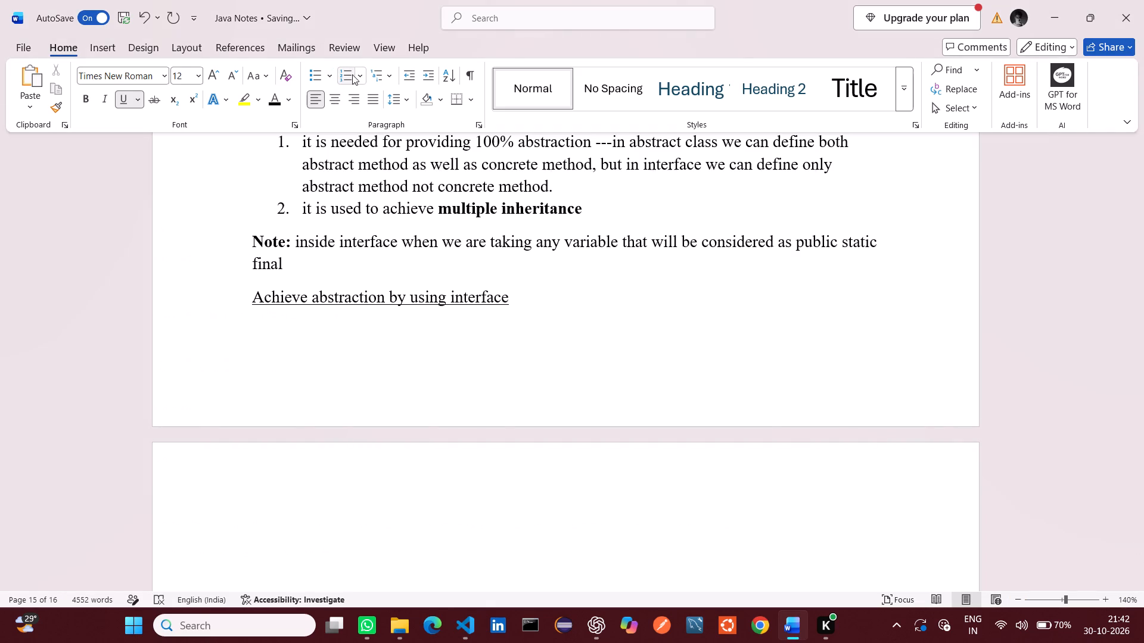
pyautogui.click(360, 74)
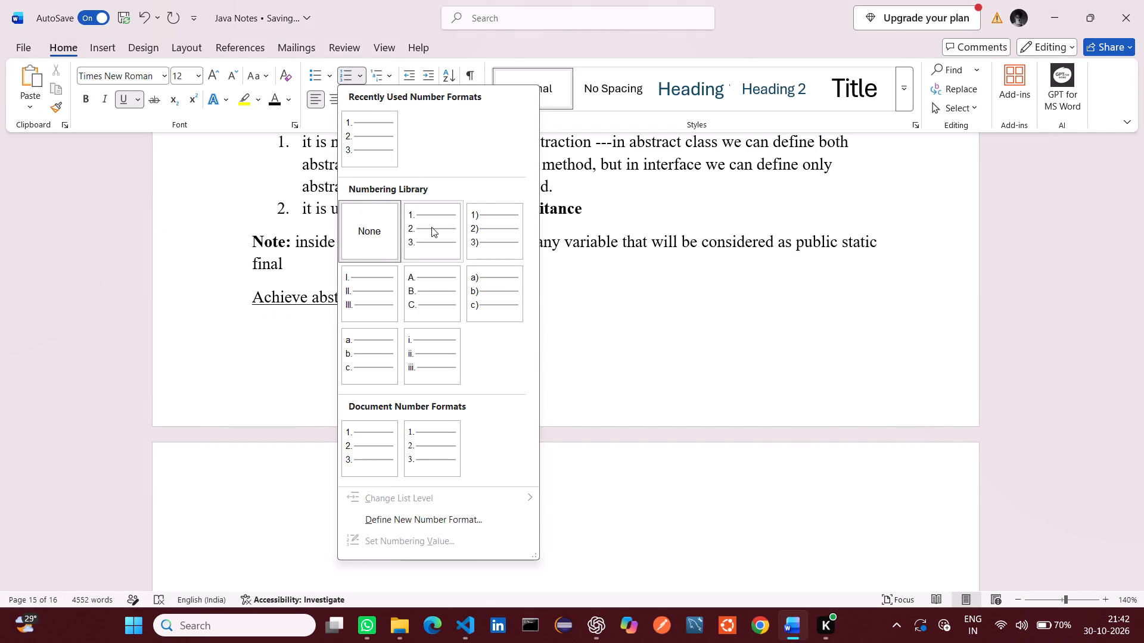
pyautogui.click(431, 227)
pyautogui.hotkey('alt', 'Tab')
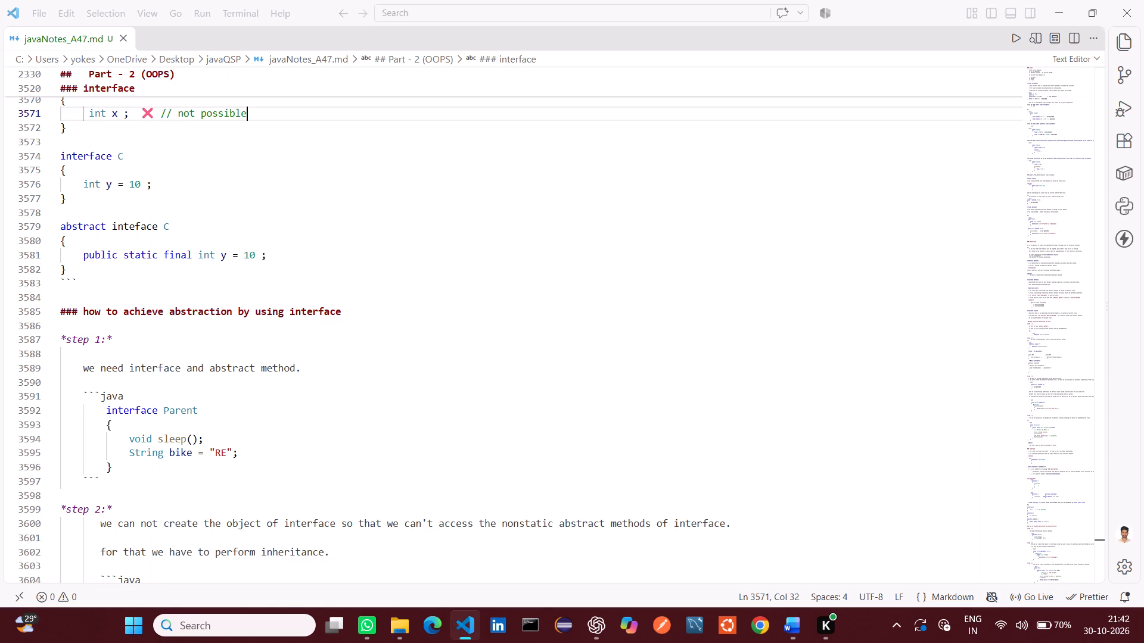
pyautogui.scroll(-1, 431, 361)
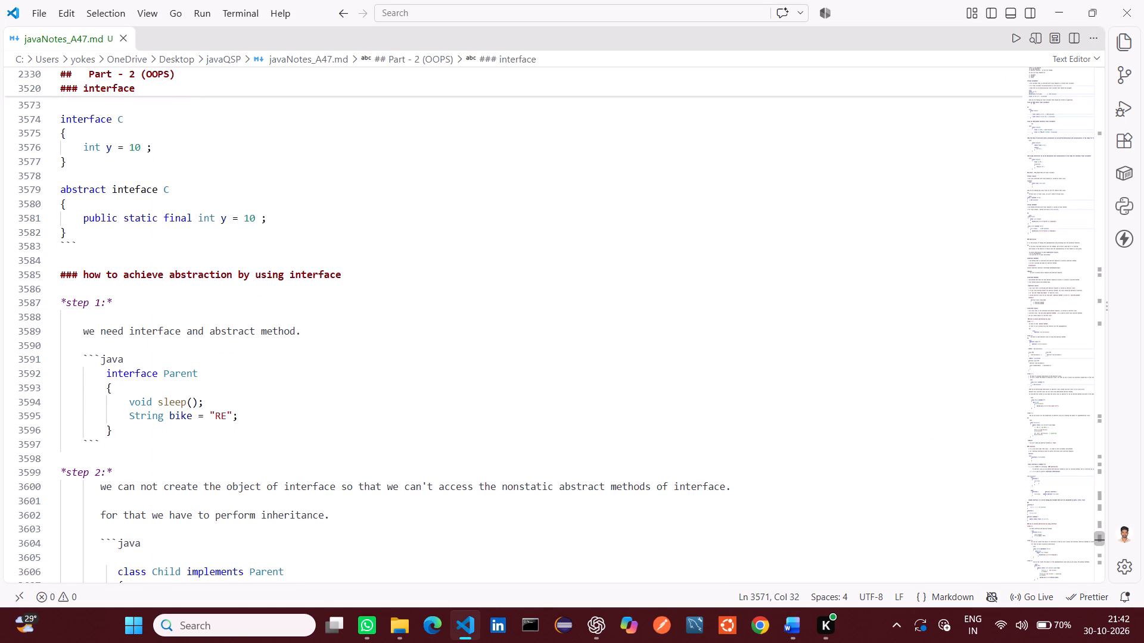
pyautogui.moveTo(308, 333); pyautogui.dragTo(76, 333)
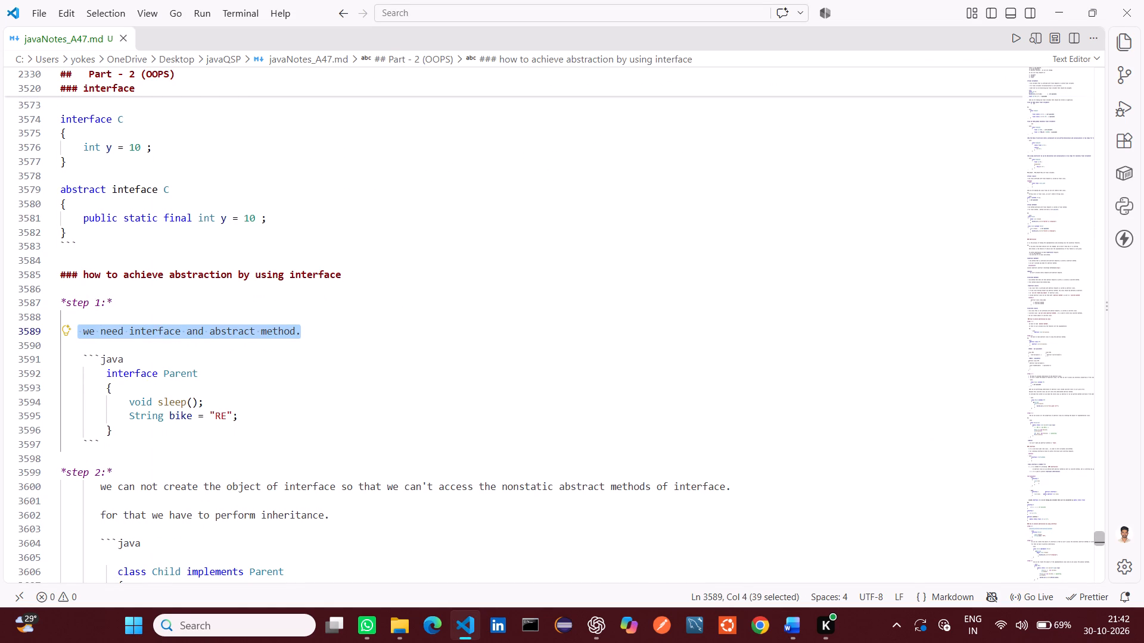
pyautogui.hotkey('ctrl', 'c')
pyautogui.hotkey('alt', 'Tab')
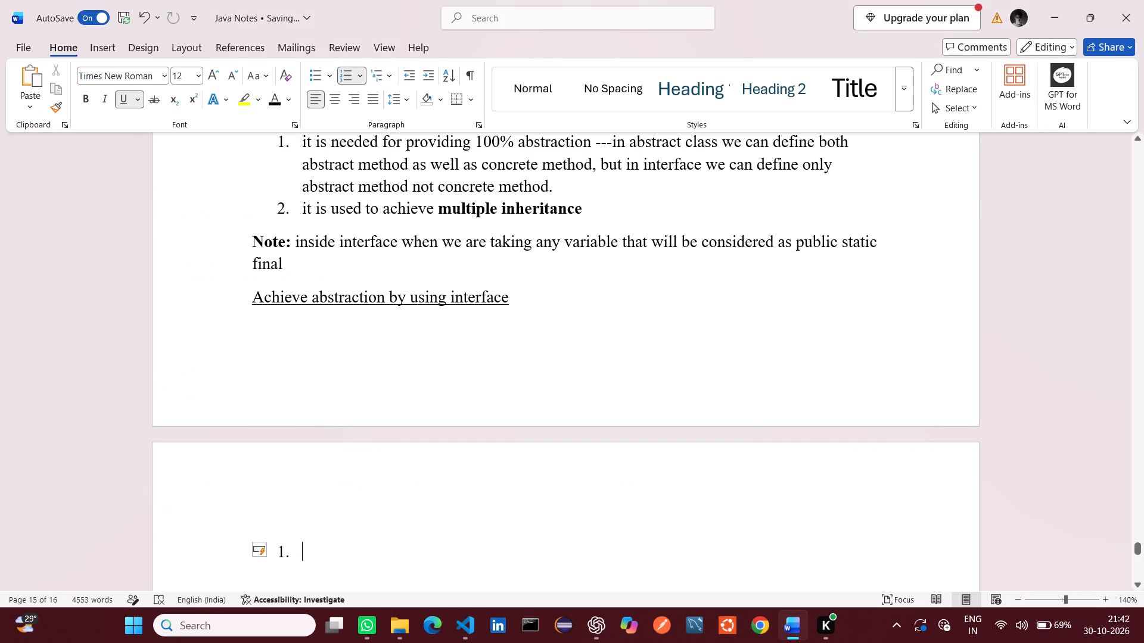
pyautogui.hotkey('ctrl', 'v')
pyautogui.scroll(-2, 373, 536)
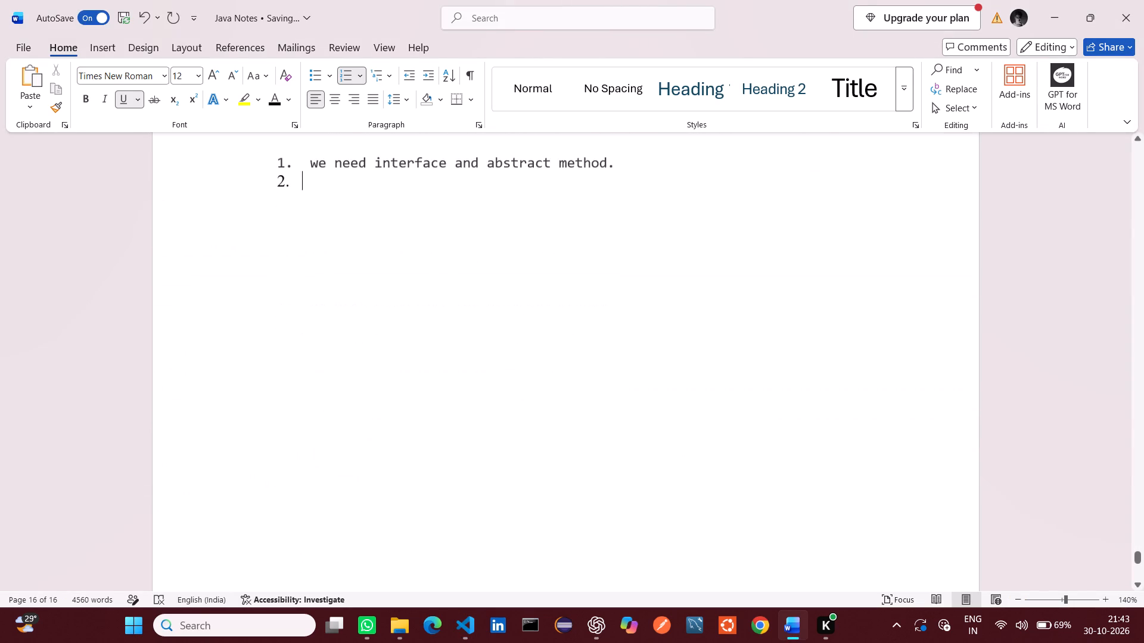
# Copy both step 2 sentences, from "we can not create the object of interface" to "perform inheritance.", from the markdown notes into the Word list at point 2.
pyautogui.hotkey('alt', 'Tab')
pyautogui.click(308, 443)
pyautogui.scroll(-2, 308, 443)
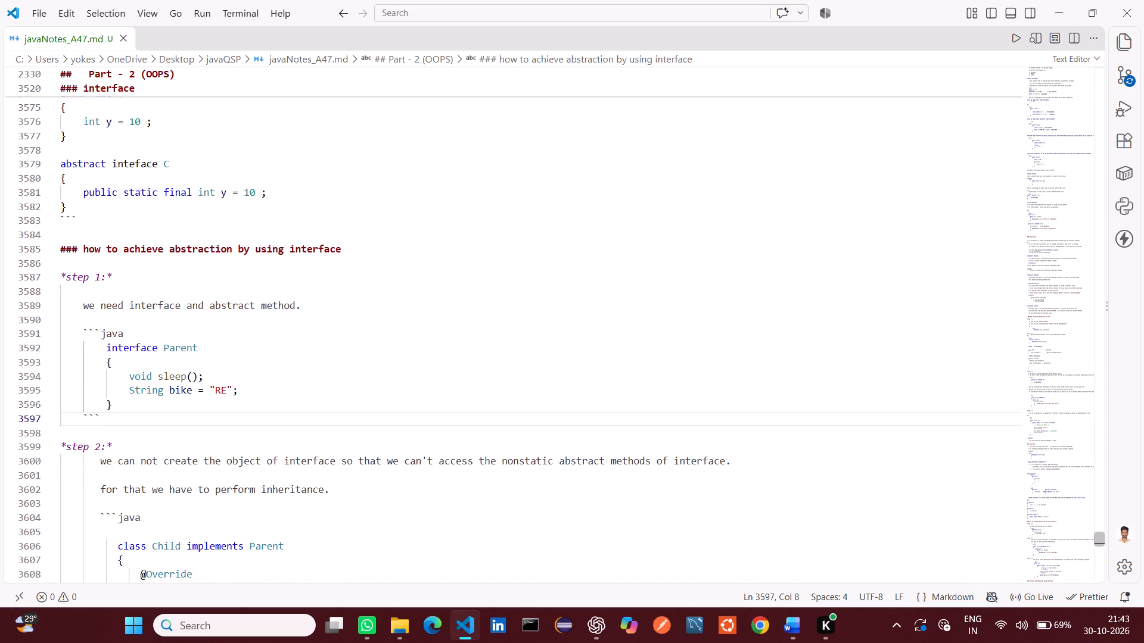
pyautogui.scroll(-1, 308, 443)
pyautogui.moveTo(334, 427); pyautogui.dragTo(133, 398)
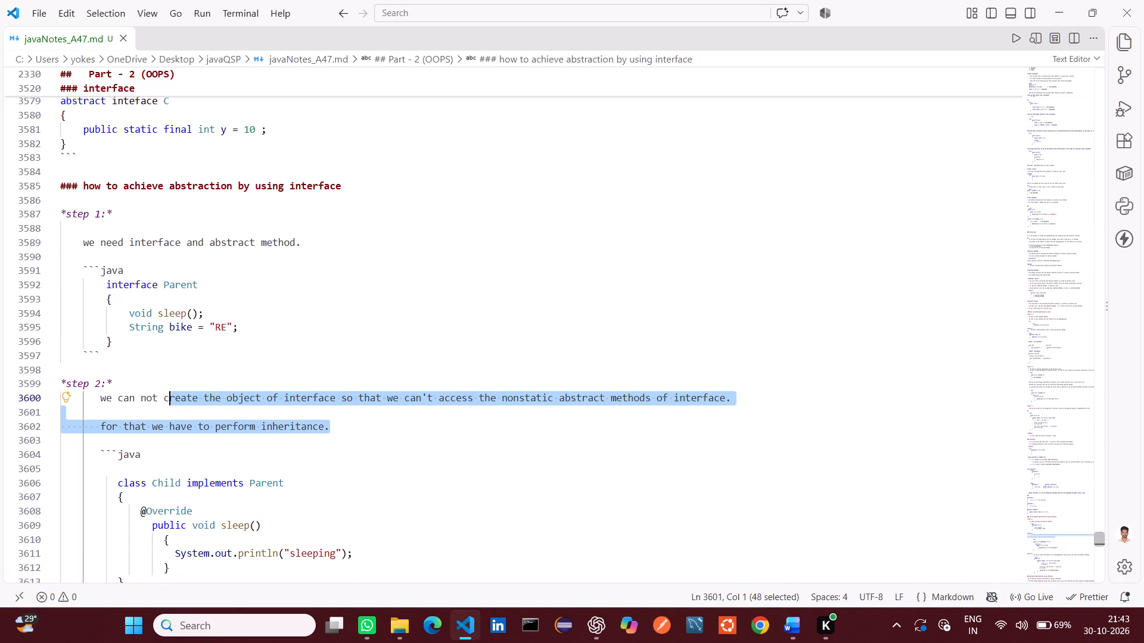
pyautogui.moveTo(133, 398); pyautogui.dragTo(100, 398)
pyautogui.hotkey('ctrl', 'c')
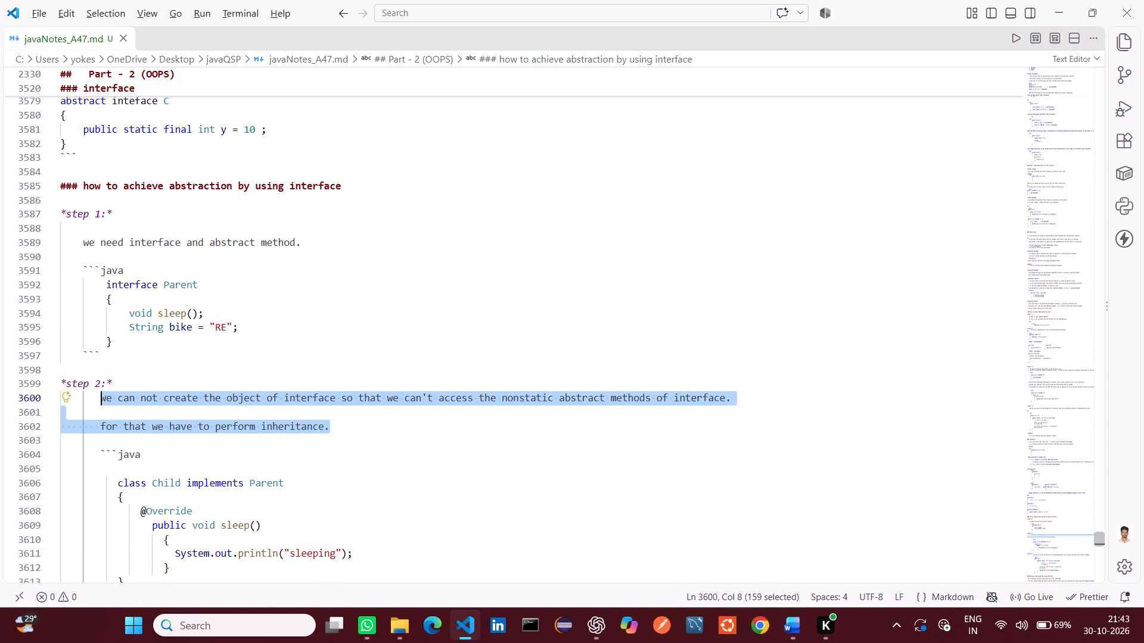
pyautogui.hotkey('alt', 'Tab')
pyautogui.hotkey('ctrl', 'v')
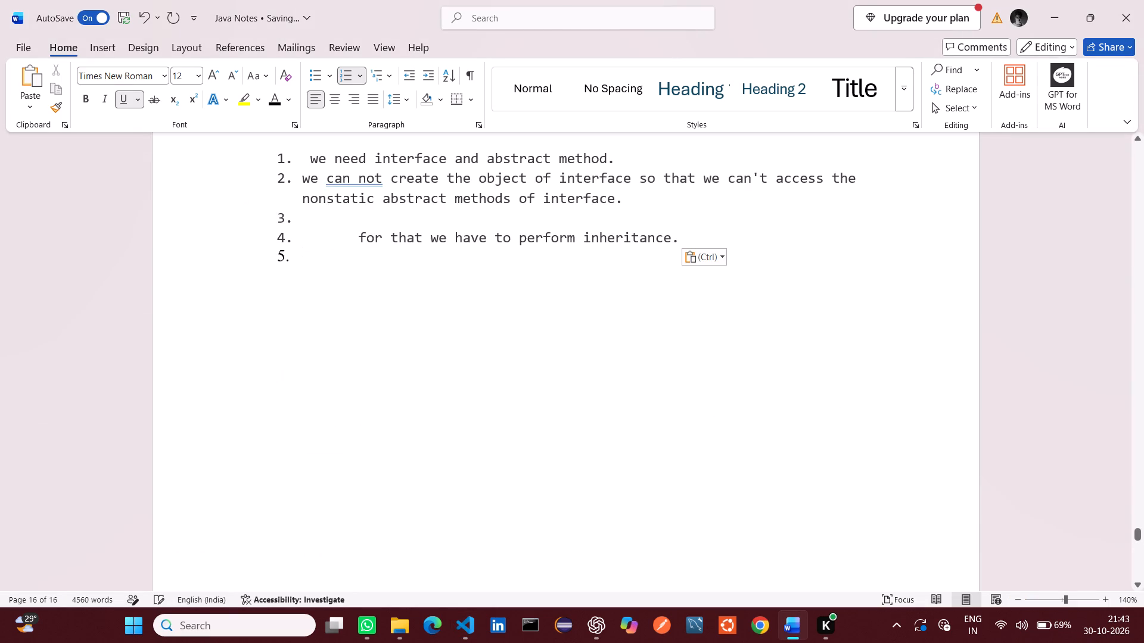
# Join "for that we have to perform inheritance." onto point 2 after "interface" with a comma and space, removing the empty point and extra spaces.
pyautogui.click(357, 240)
pyautogui.press('BackSpace')
pyautogui.press('BackSpace')
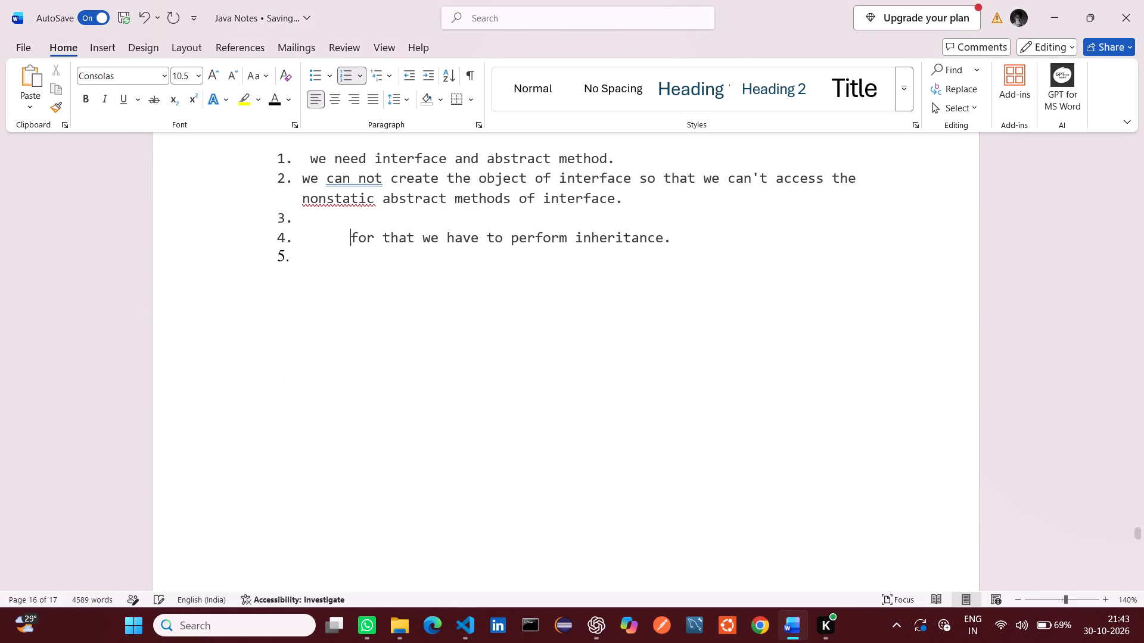
pyautogui.press('BackSpace')
pyautogui.press('BackSpace')
pyautogui.press('BackSpace')
pyautogui.press('BackSpace')
pyautogui.press('BackSpace')
pyautogui.press('BackSpace')
pyautogui.press('BackSpace')
pyautogui.press('BackSpace')
pyautogui.press('BackSpace')
pyautogui.press('BackSpace')
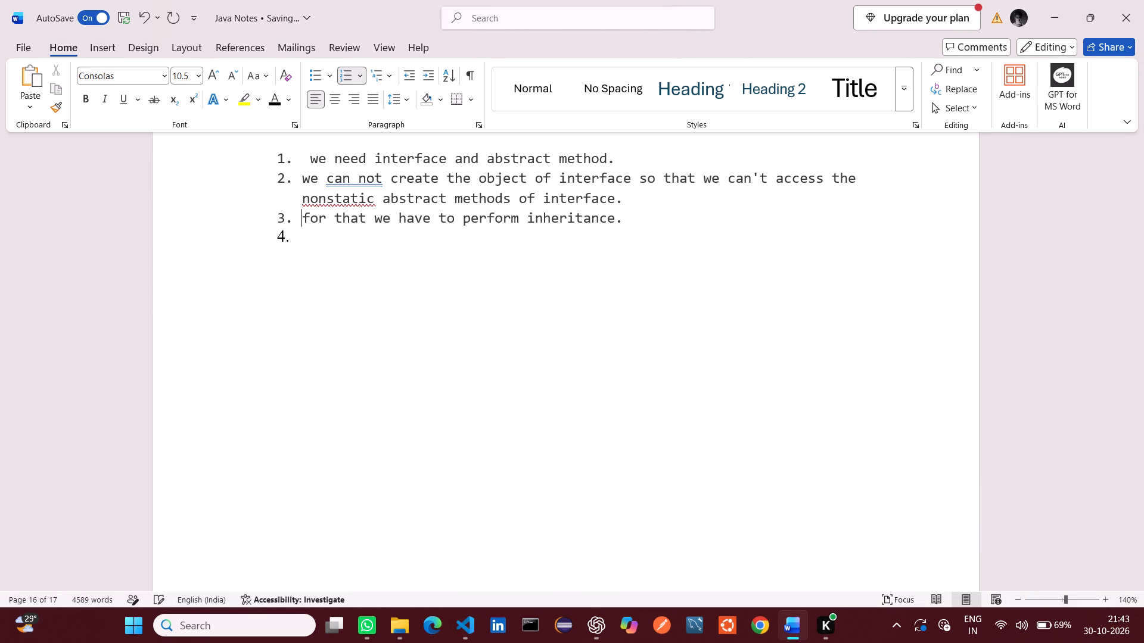
pyautogui.press('BackSpace')
pyautogui.press('BackSpace')
pyautogui.press('BackSpace')
pyautogui.press('BackSpace')
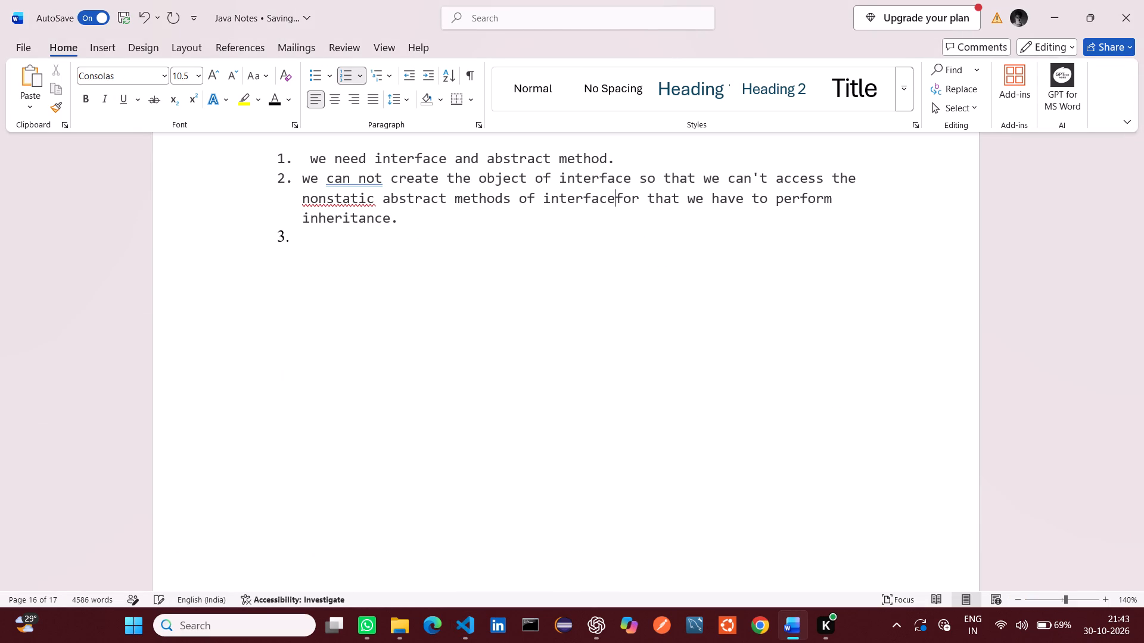
pyautogui.write(',')
pyautogui.press('space')
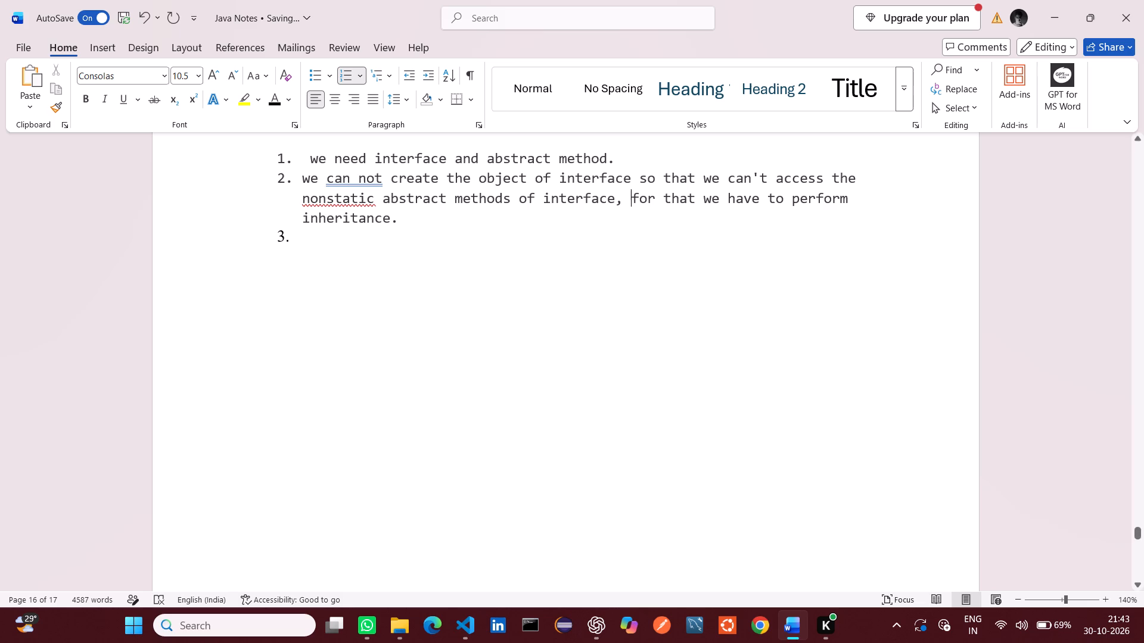
# In point 2, correct "can not" to "cannot" and "nonstatic" to "non-static".
pyautogui.click(356, 177)
pyautogui.press('BackSpace')
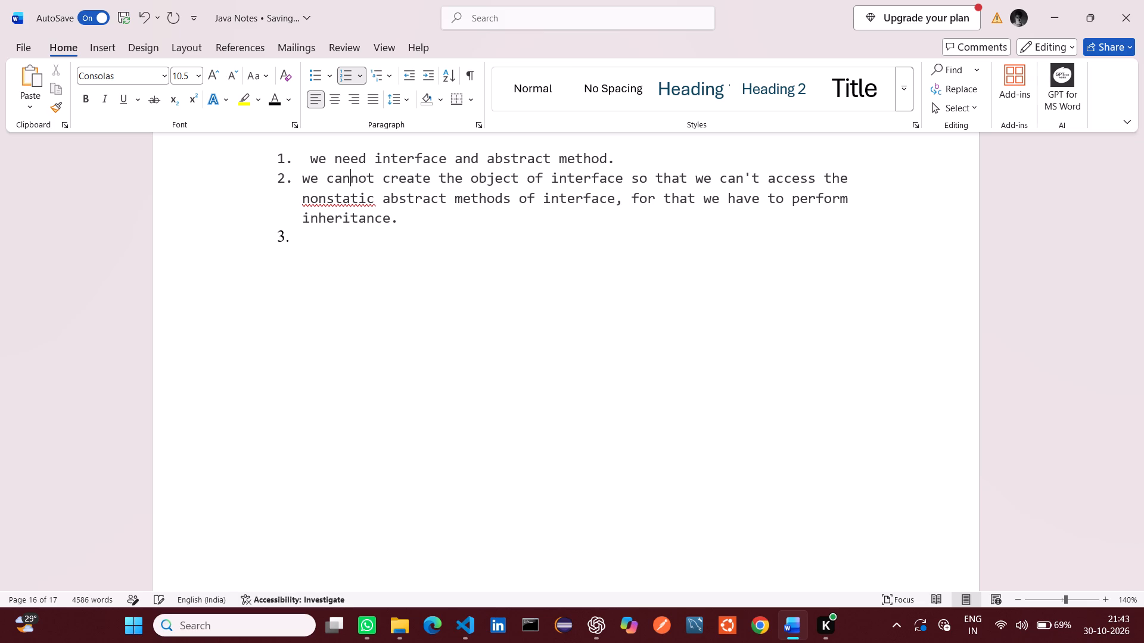
pyautogui.hotkey('alt', 'Tab')
pyautogui.hotkey('alt', 'Tab')
pyautogui.click(325, 197)
pyautogui.press('-')
pyautogui.hotkey('alt', 'Tab')
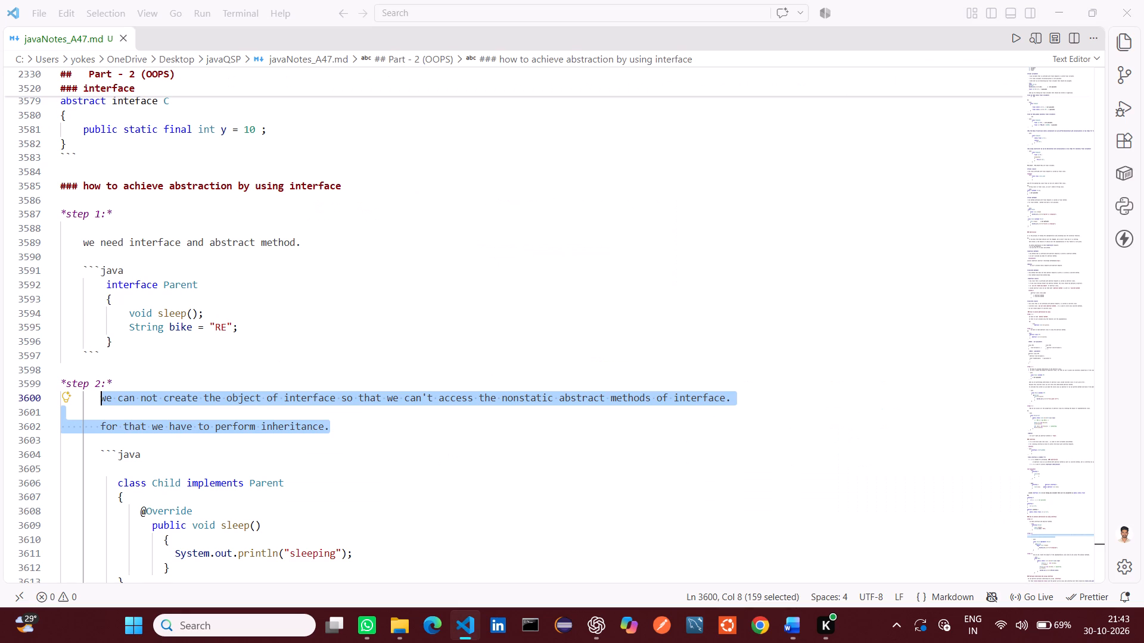
pyautogui.hotkey('alt', 'Tab')
# Remove the extra space before "we need interface and abstract method." in point 1.
pyautogui.scroll(1, 429, 306)
pyautogui.click(429, 306)
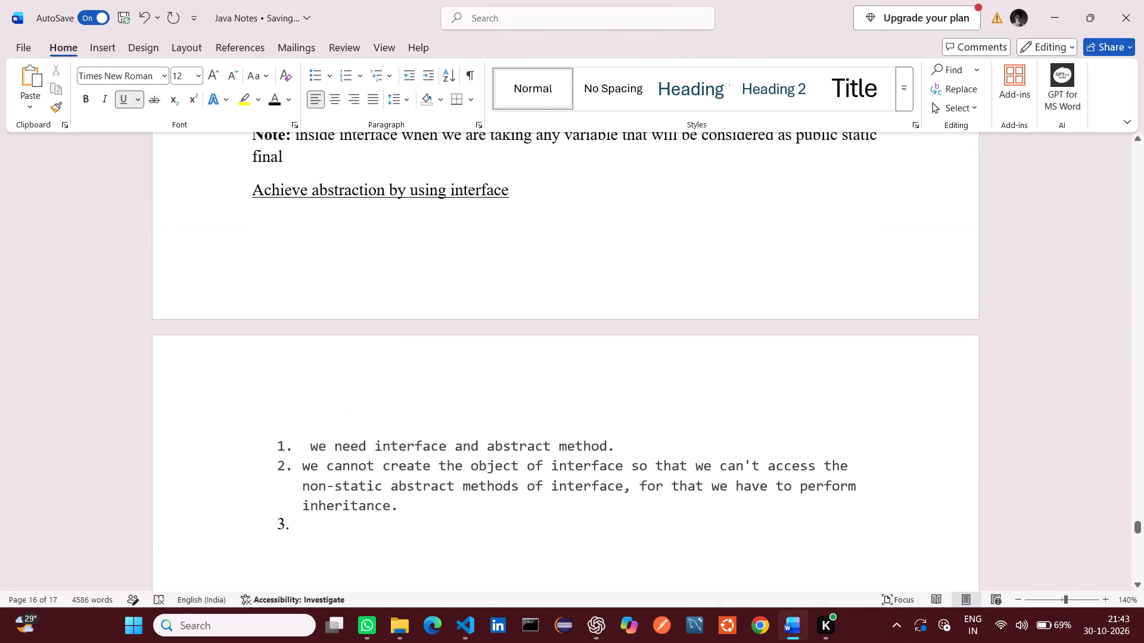
pyautogui.click(307, 436)
pyautogui.press('BackSpace')
# Copy the step 3 sentence, "now we can create the object of the implementation class…", from the markdown notes into point 3 of the Word list.
pyautogui.hotkey('alt', 'Tab')
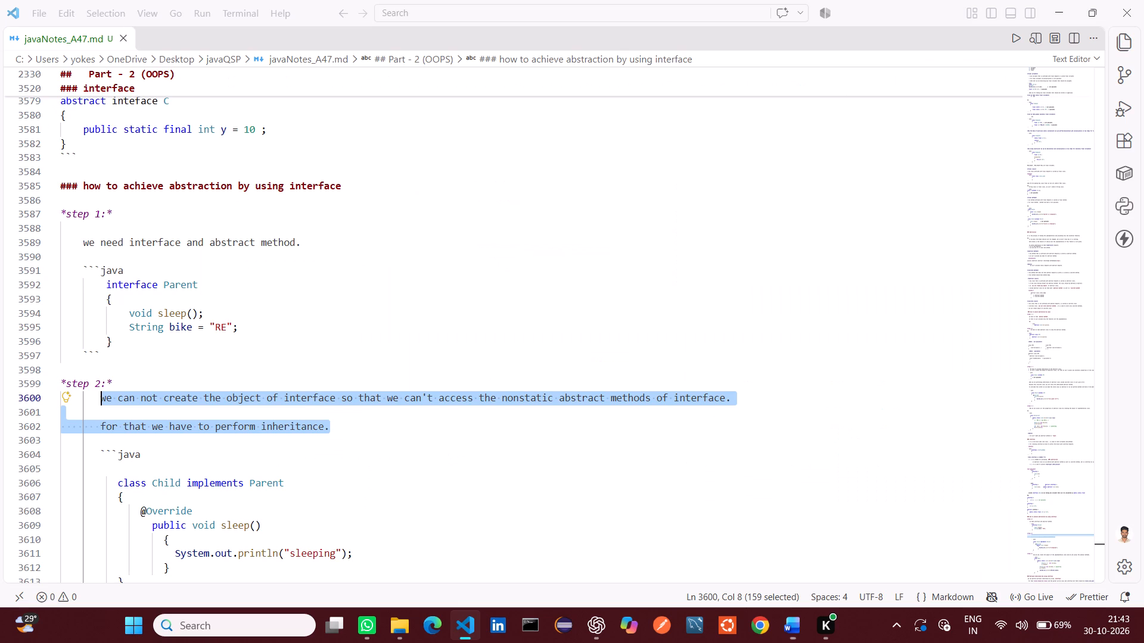
pyautogui.scroll(-5, 307, 436)
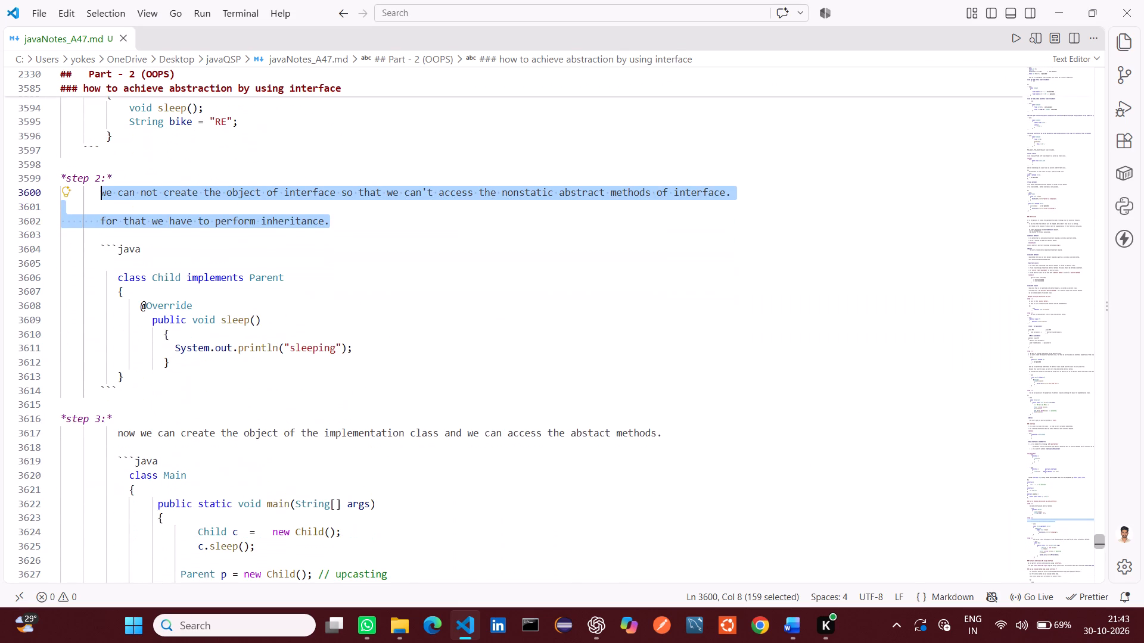
pyautogui.moveTo(116, 436); pyautogui.dragTo(380, 435)
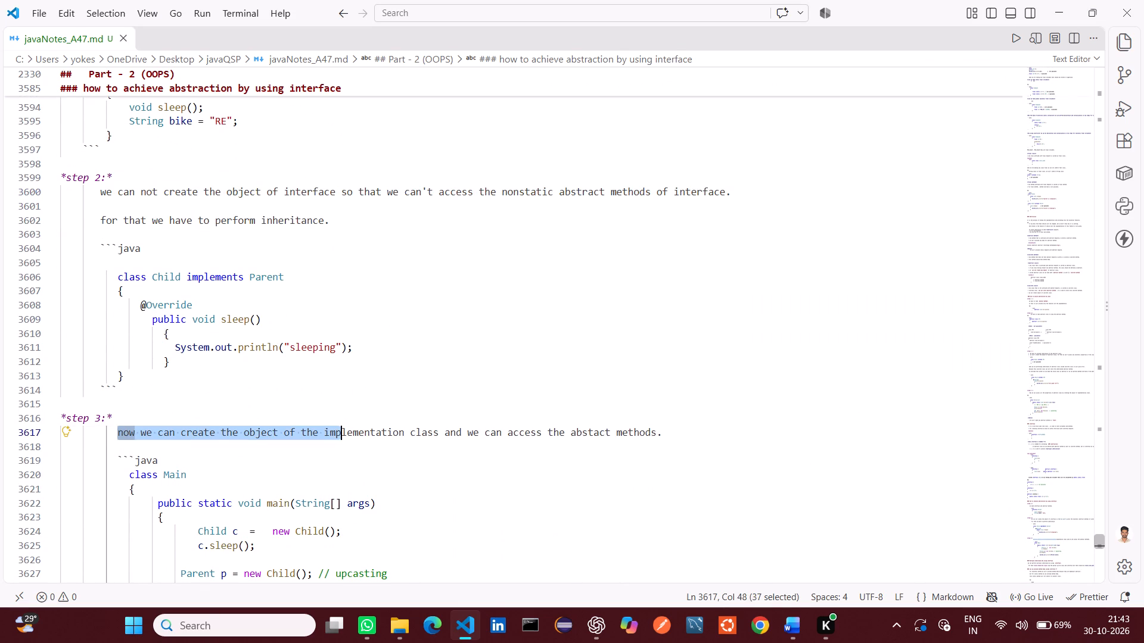
pyautogui.moveTo(380, 435); pyautogui.dragTo(575, 433)
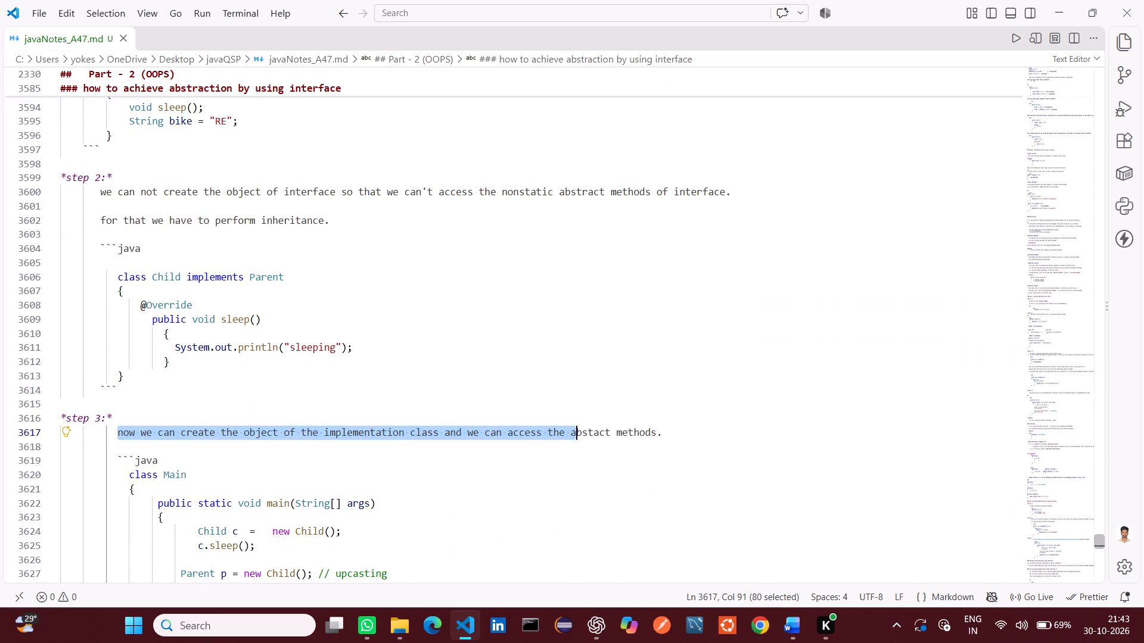
pyautogui.moveTo(663, 433); pyautogui.dragTo(363, 423)
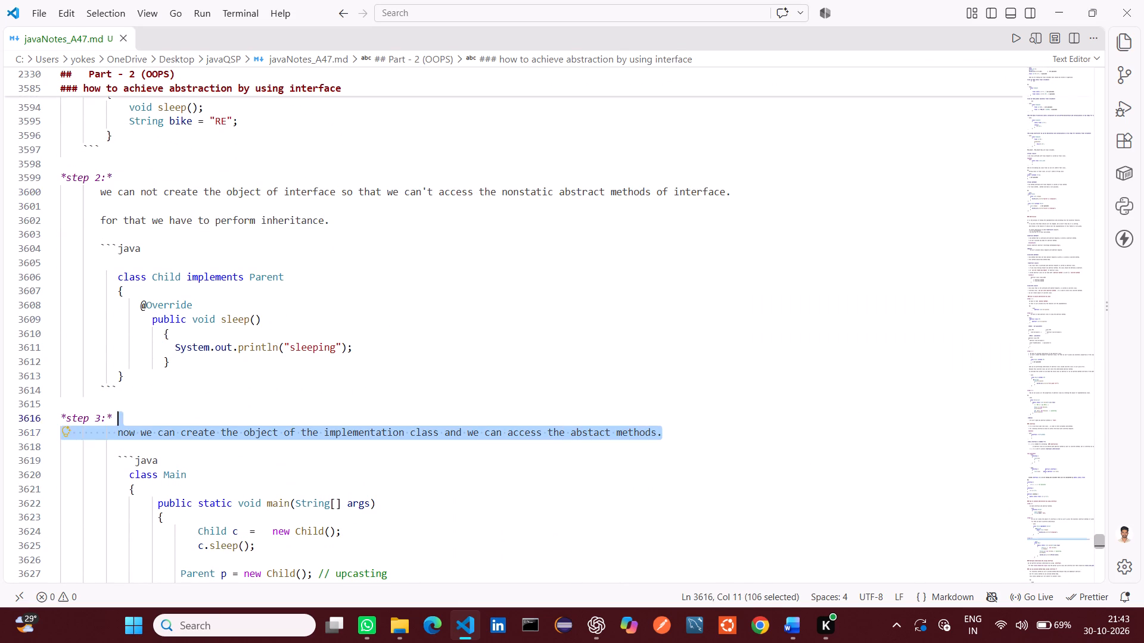
pyautogui.moveTo(363, 423); pyautogui.dragTo(118, 433)
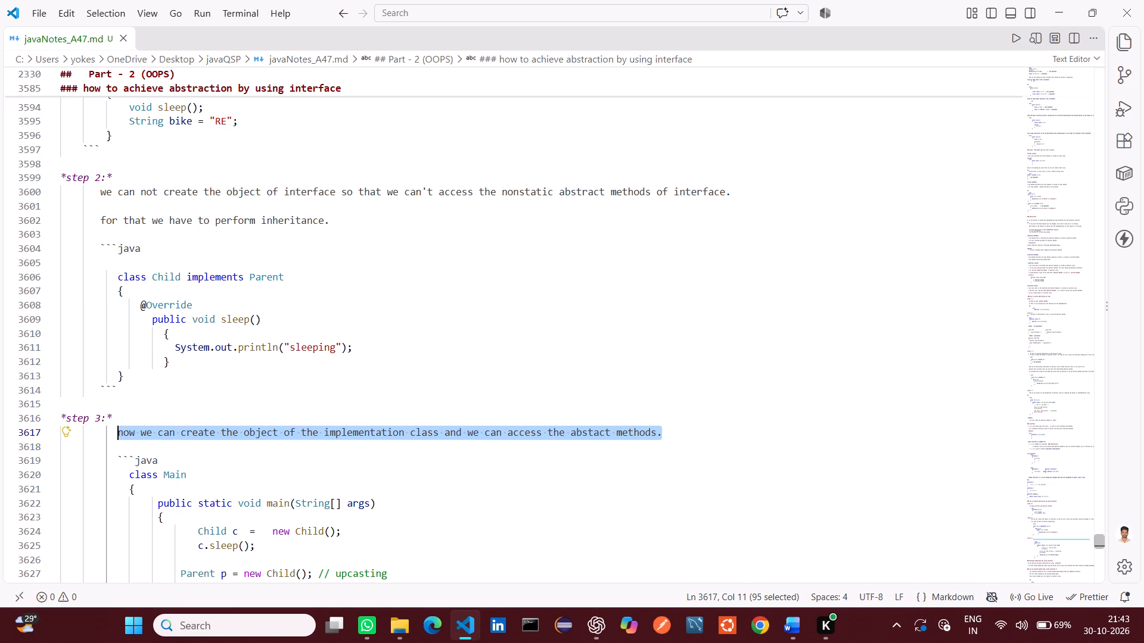
pyautogui.hotkey('ctrl', 'c')
pyautogui.hotkey('alt', 'Tab')
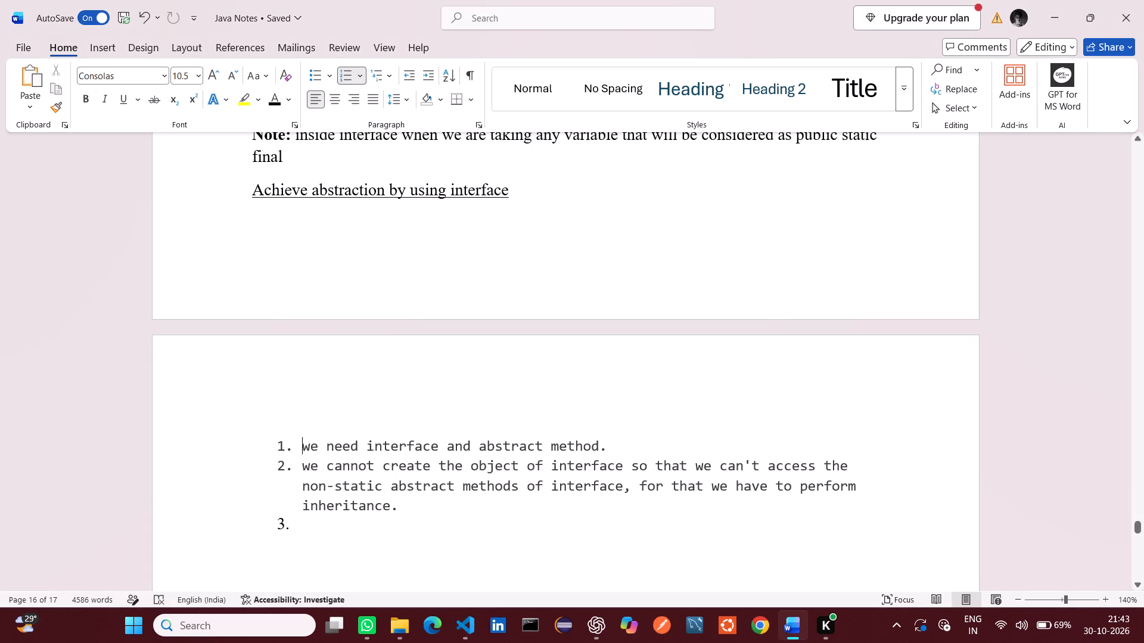
pyautogui.click(304, 525)
pyautogui.hotkey('ctrl', 'v')
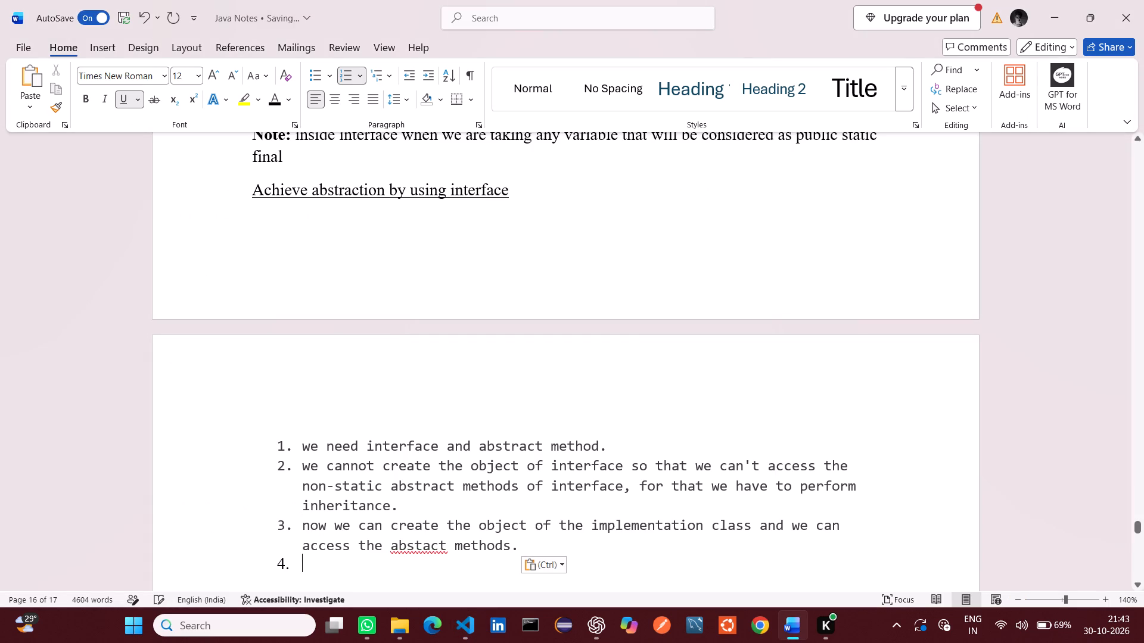
# In point 3, correct "abstact" to "abstract".
pyautogui.click(420, 550)
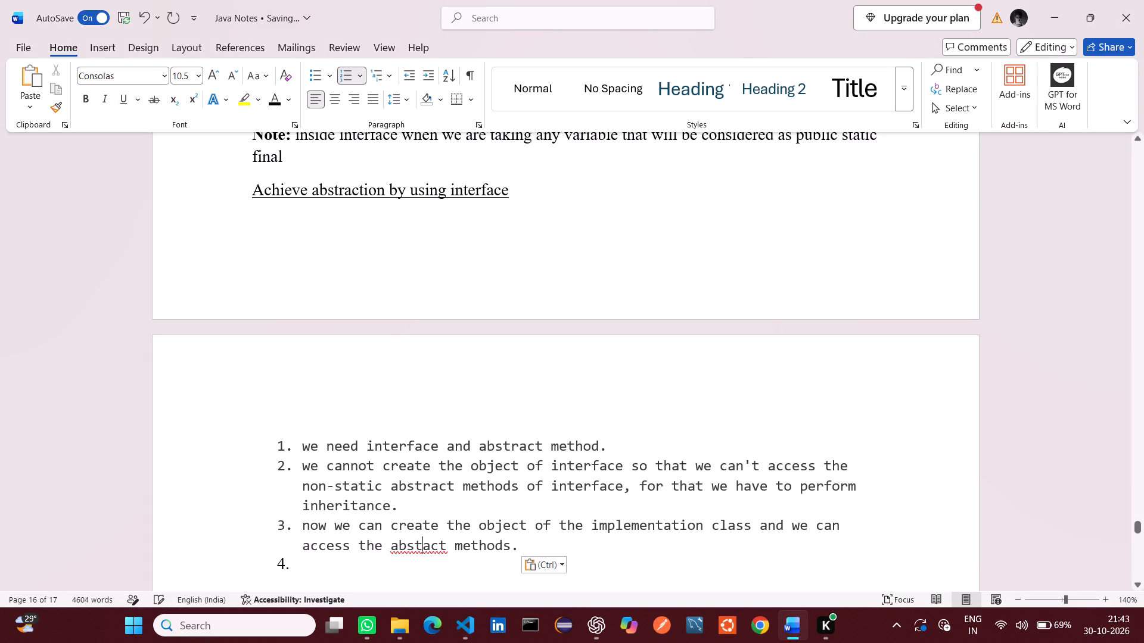
pyautogui.press('r')
# Check the markdown notes after step 3 for further steps, and remove the number from the empty point 4 in Word.
pyautogui.hotkey('alt', 'Tab')
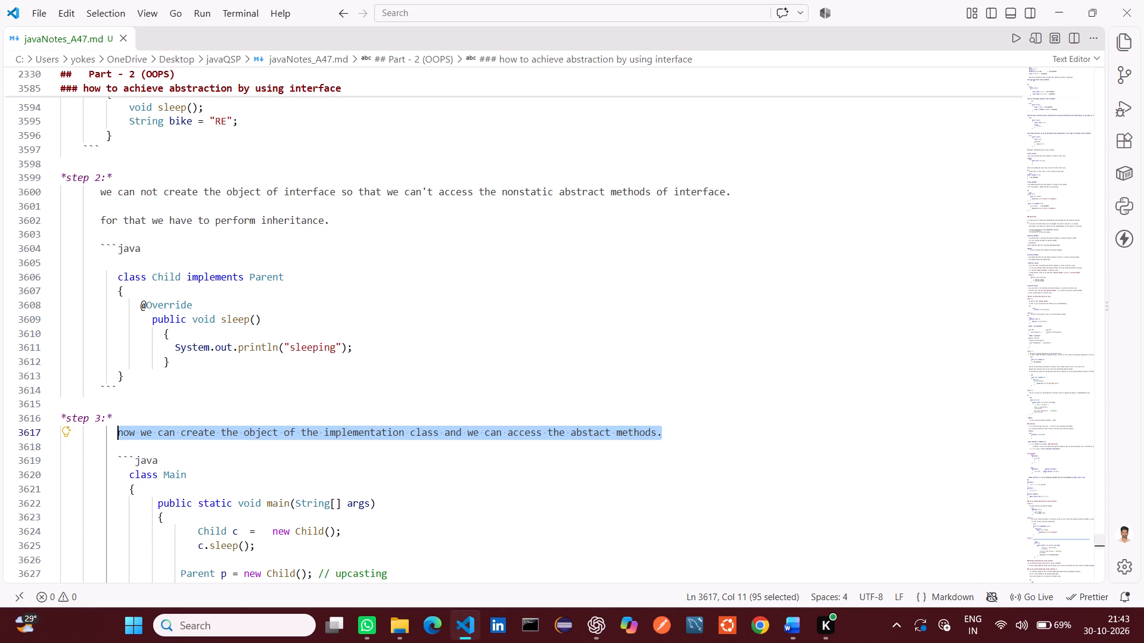
pyautogui.click(453, 482)
pyautogui.scroll(-3, 453, 482)
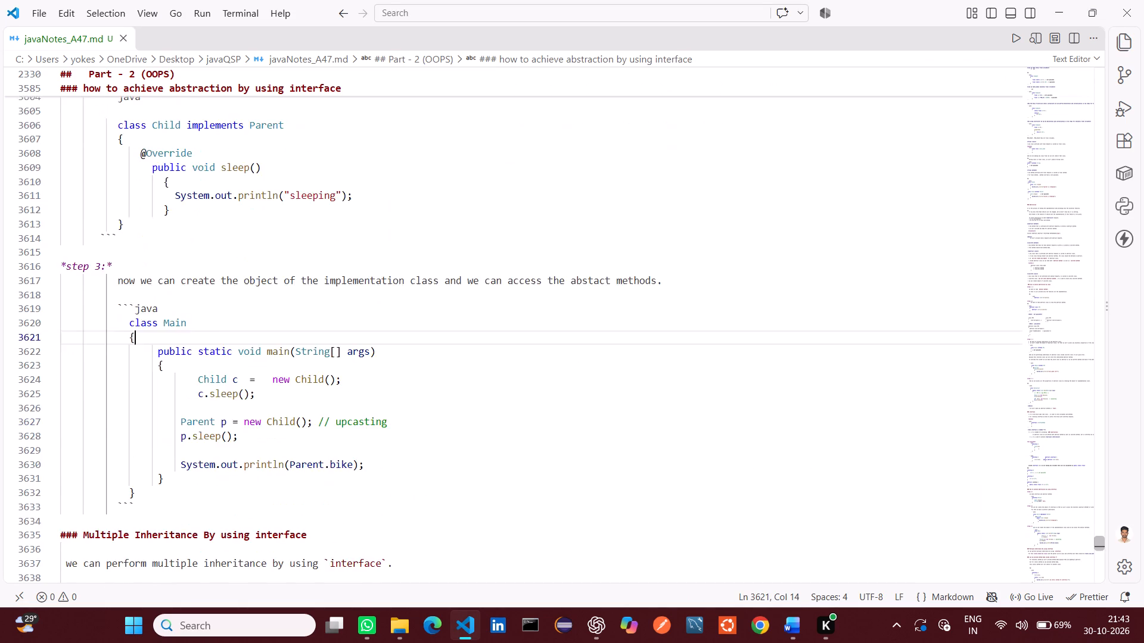
pyautogui.scroll(-4, 453, 482)
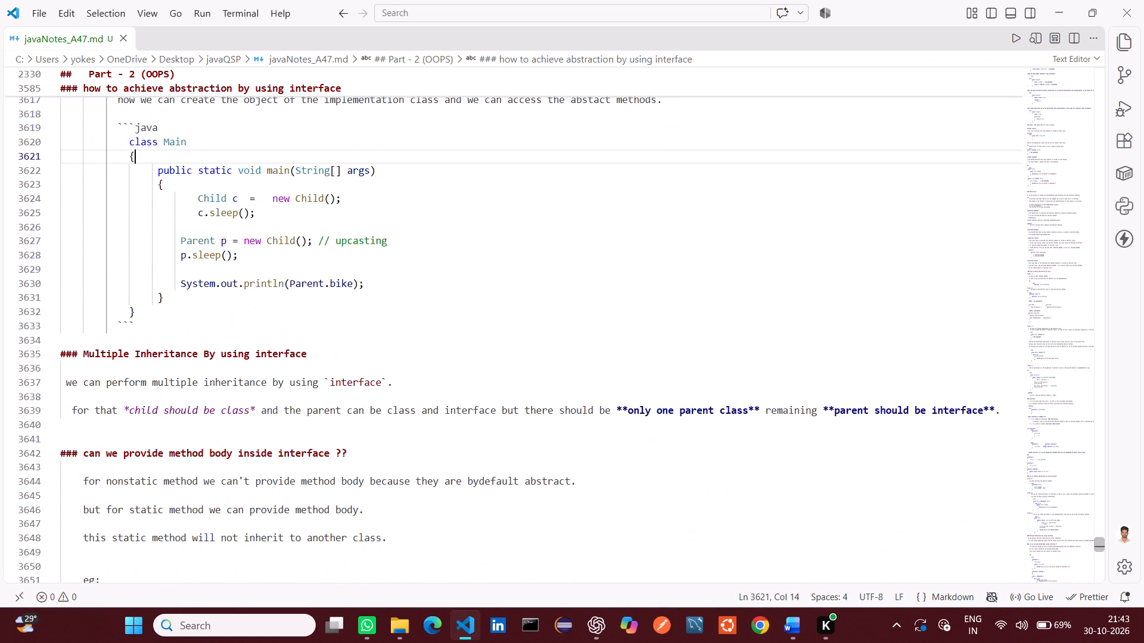
pyautogui.scroll(-1, 453, 482)
pyautogui.hotkey('alt', 'Tab')
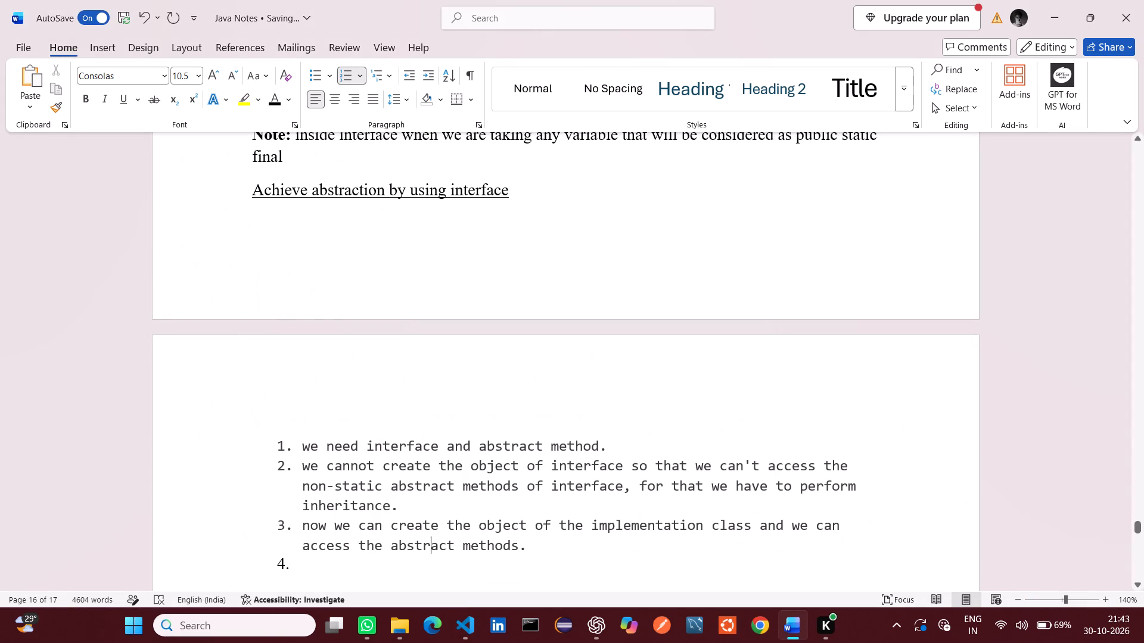
pyautogui.click(321, 564)
pyautogui.press('BackSpace')
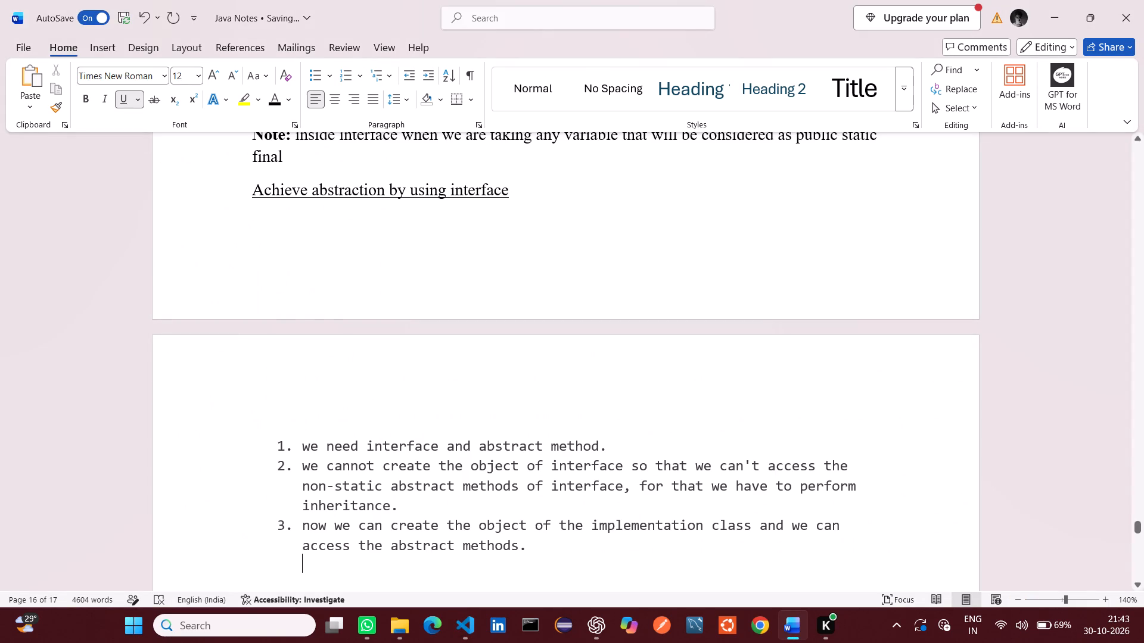
# Format the three points under "Achieve abstraction by using interface" as Times New Roman, size 12, with justified alignment.
pyautogui.moveTo(531, 544); pyautogui.dragTo(281, 435)
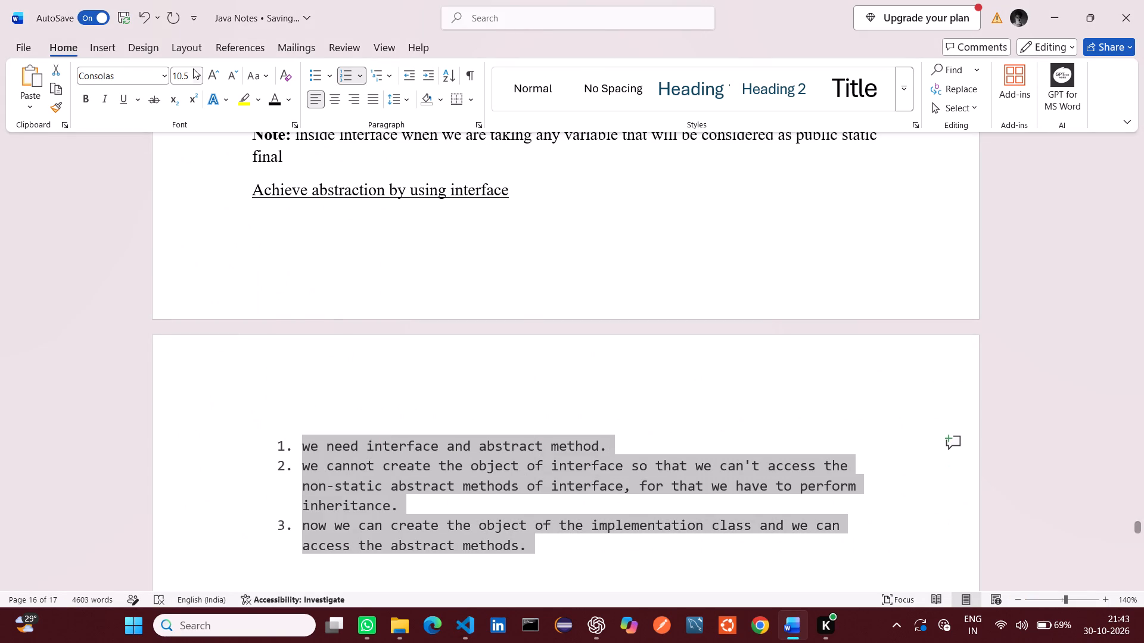
pyautogui.click(161, 69)
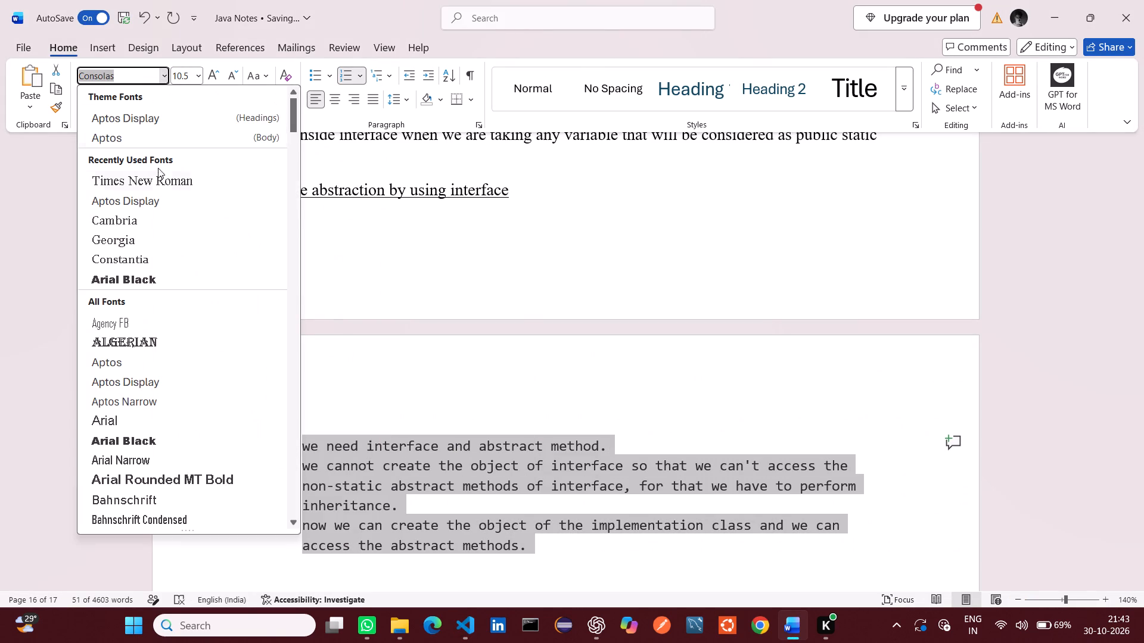
pyautogui.click(157, 172)
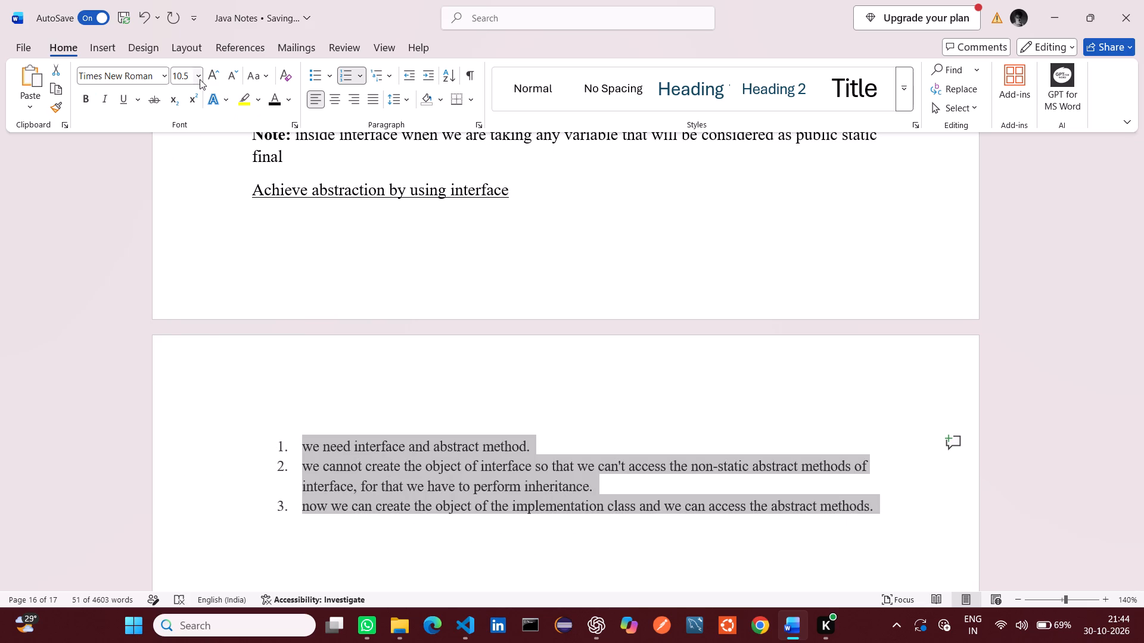
pyautogui.click(200, 79)
pyautogui.click(184, 170)
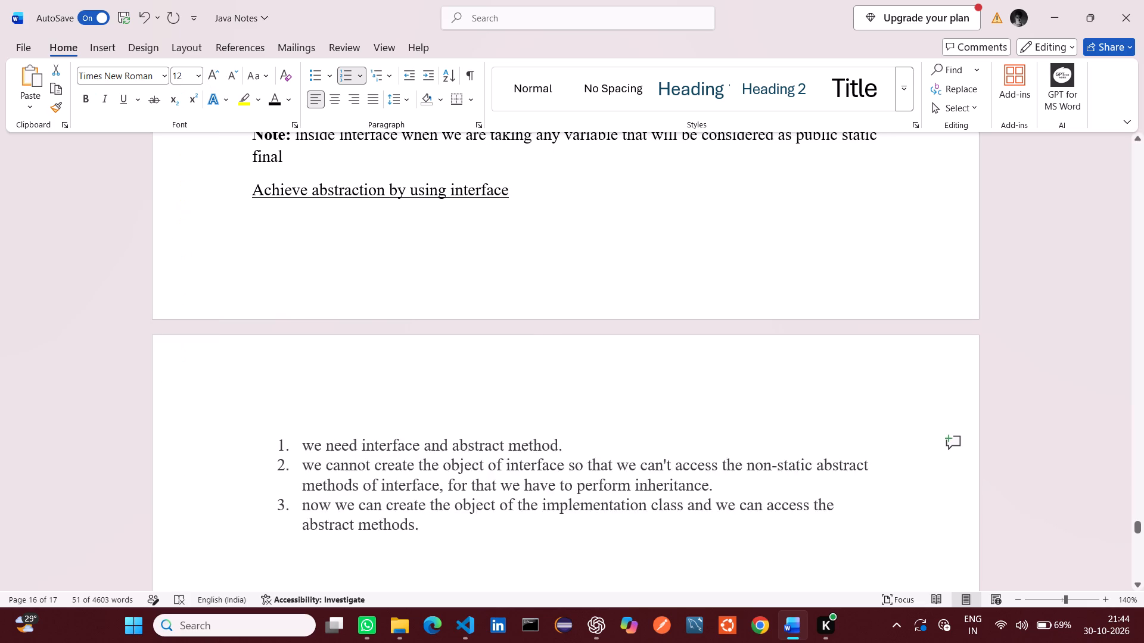
pyautogui.click(374, 98)
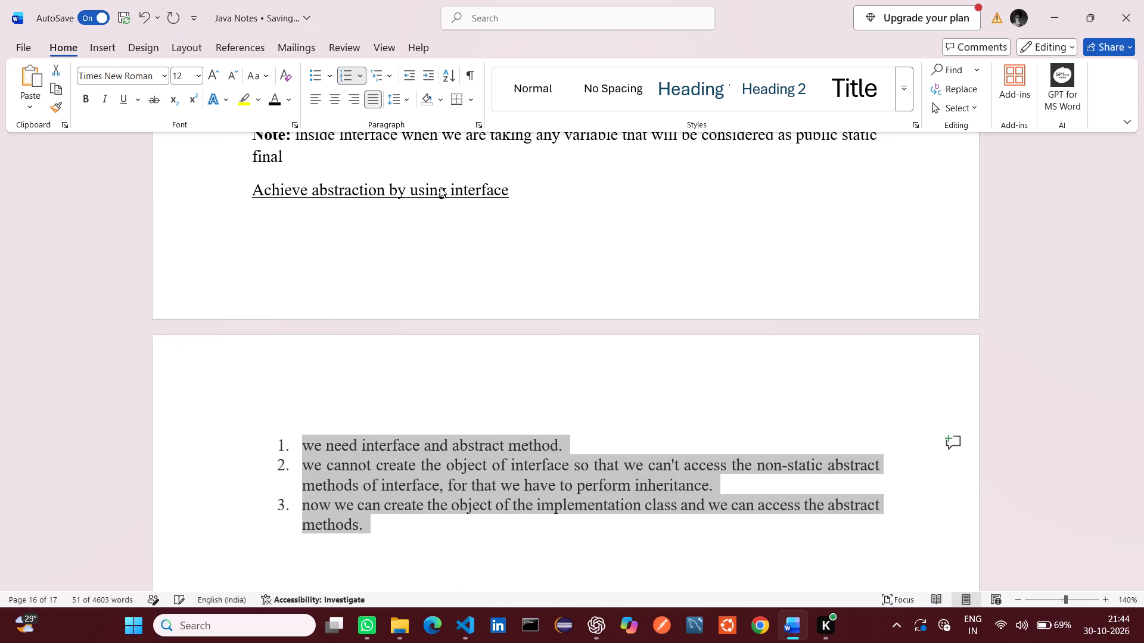
pyautogui.click(506, 280)
# Justify the Interface section text from the first check-mark bullet through the "multiple inheritance" point.
pyautogui.scroll(2, 506, 280)
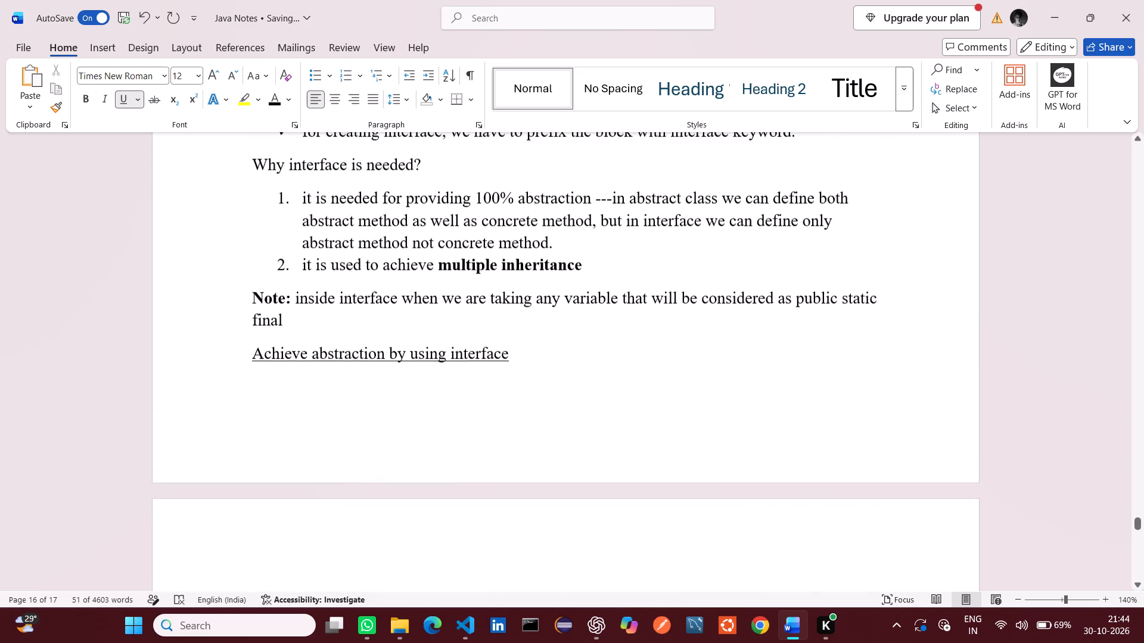
pyautogui.scroll(1, 506, 280)
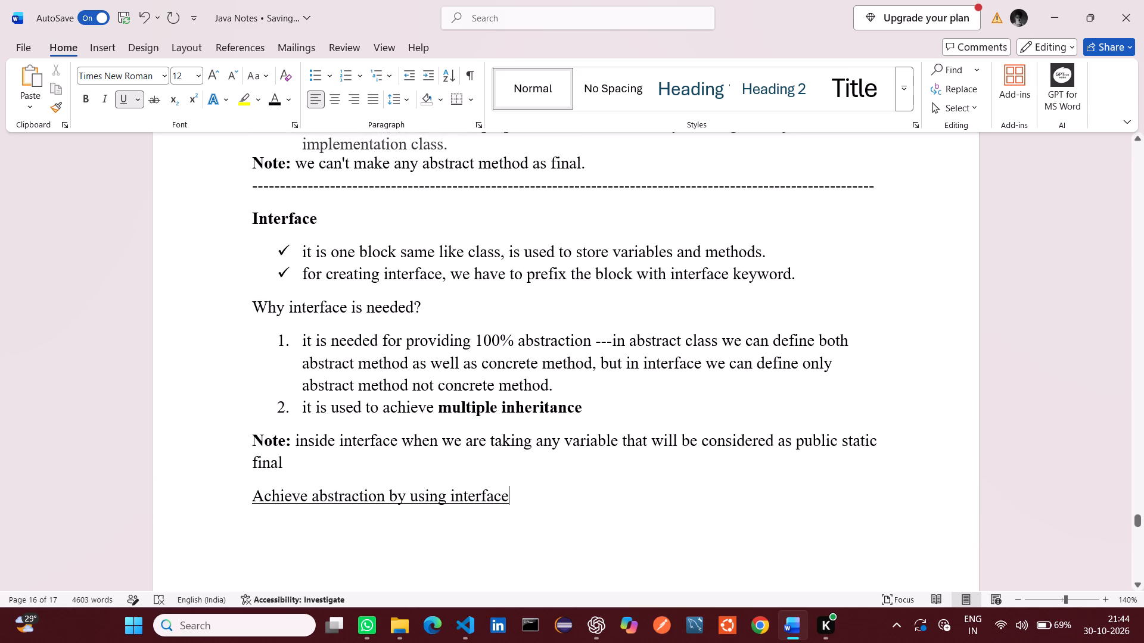
pyautogui.moveTo(602, 406); pyautogui.dragTo(310, 254)
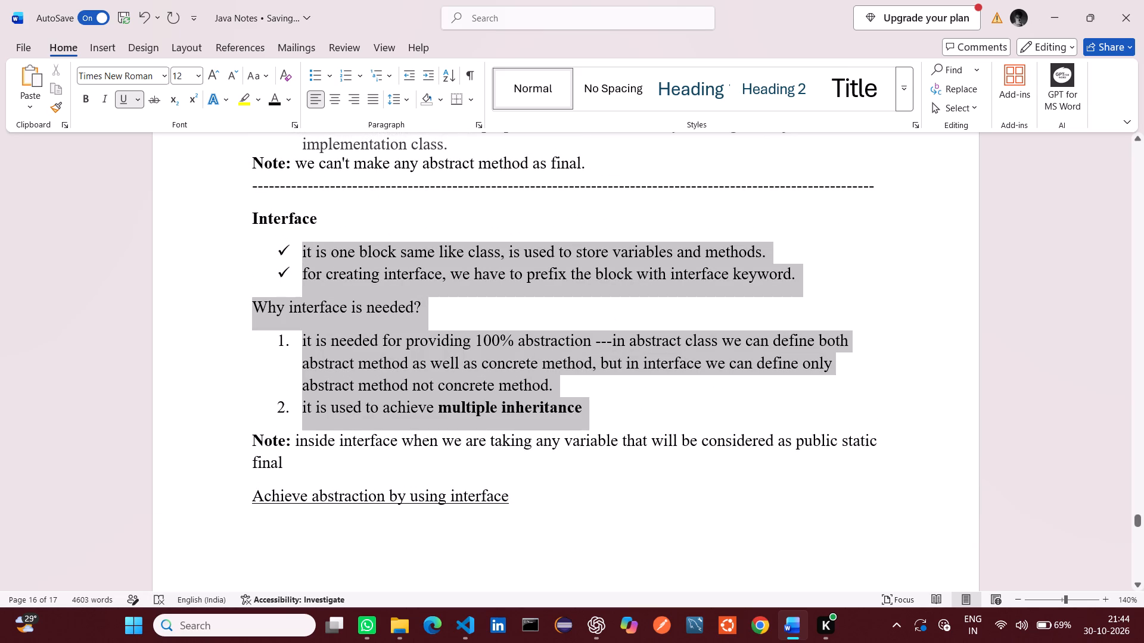
pyautogui.click(371, 99)
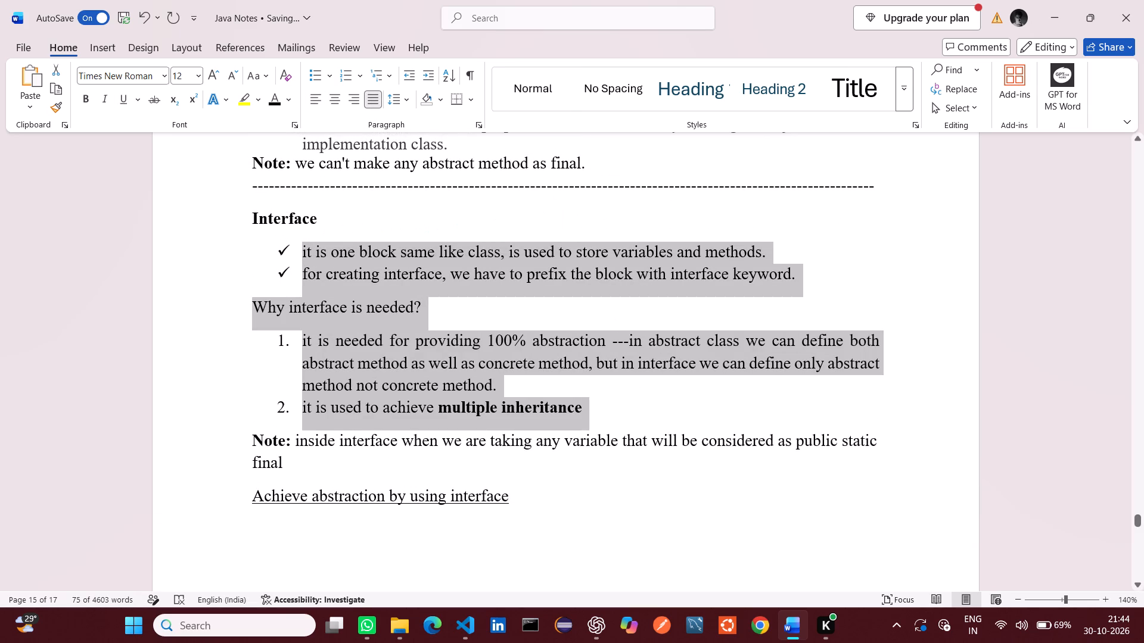
pyautogui.click(476, 229)
# Justify the five numbered points under "To achieve abstraction" together with the note that follows them.
pyautogui.scroll(2, 476, 229)
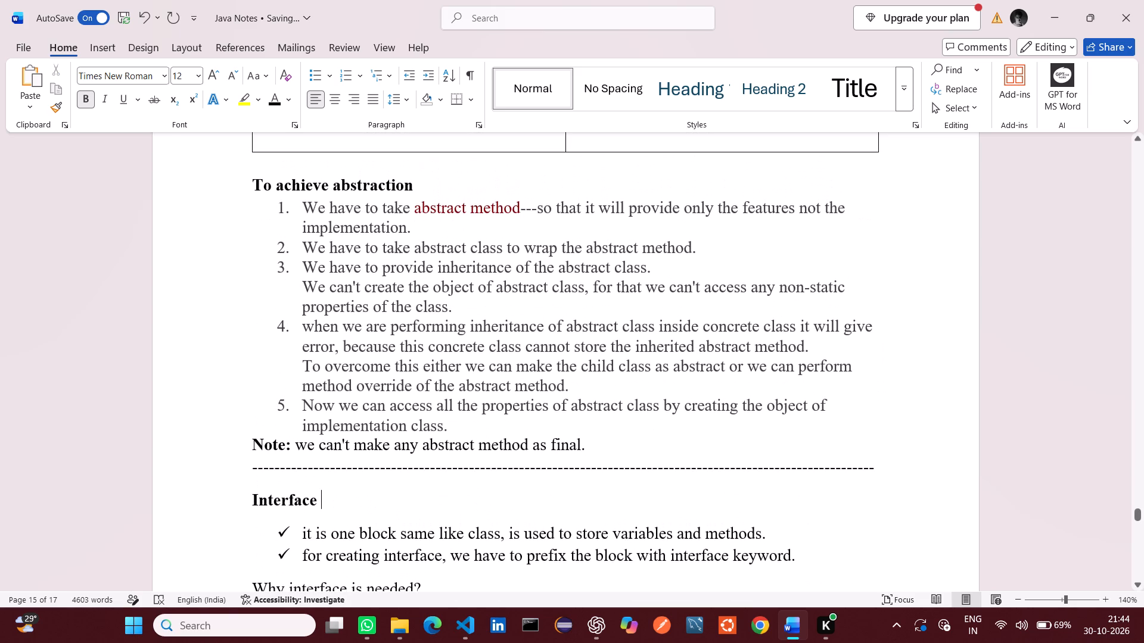
pyautogui.moveTo(596, 450); pyautogui.dragTo(344, 248)
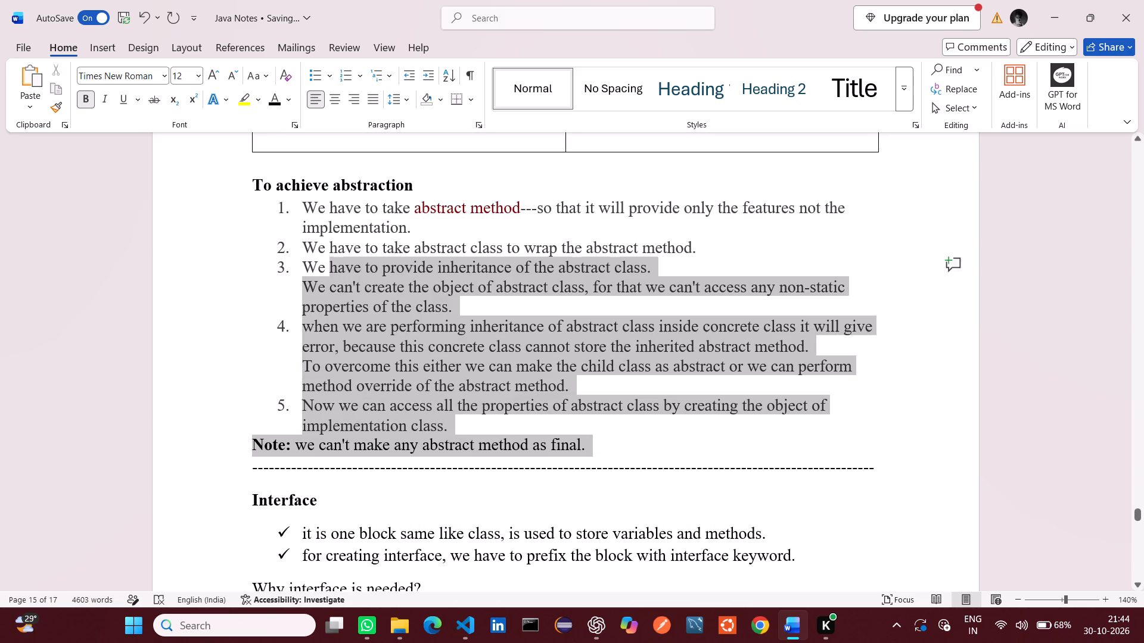
pyautogui.moveTo(344, 248); pyautogui.dragTo(319, 211)
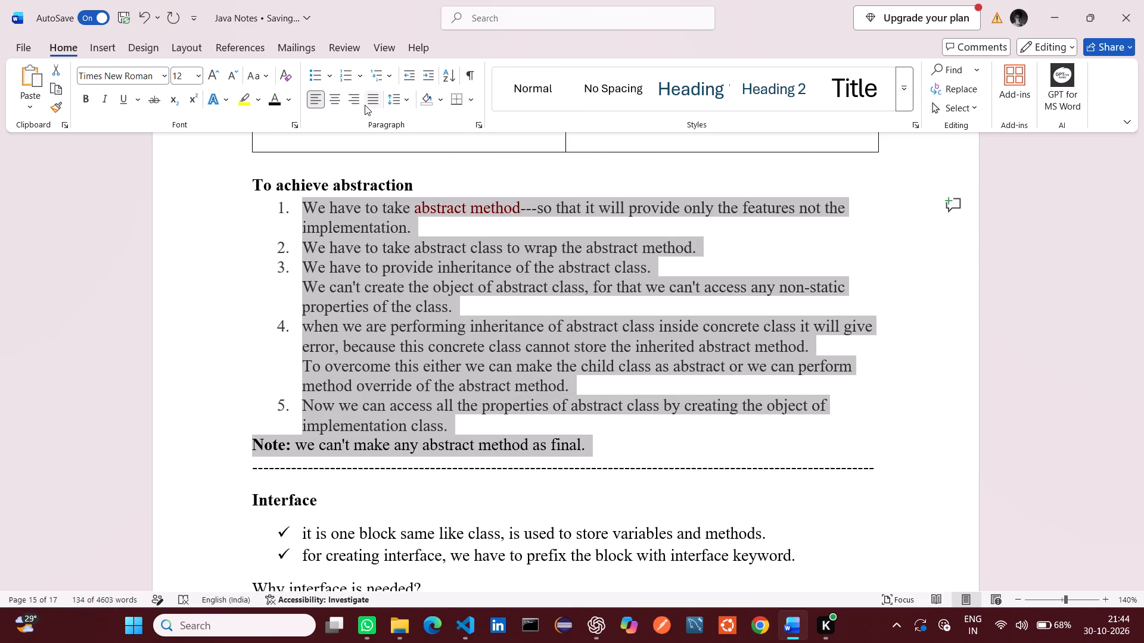
pyautogui.click(365, 105)
pyautogui.click(483, 187)
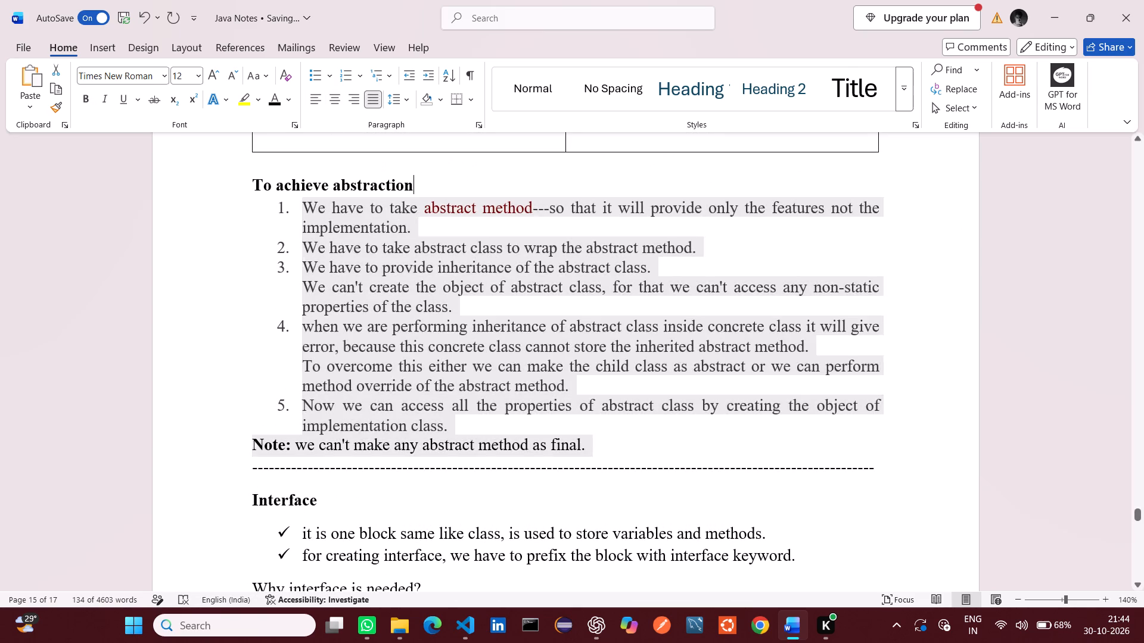
# Justify the check-mark bullets under "Type promotion (method overloading)" and the Note bullets down to the static methods one.
pyautogui.scroll(6, 483, 187)
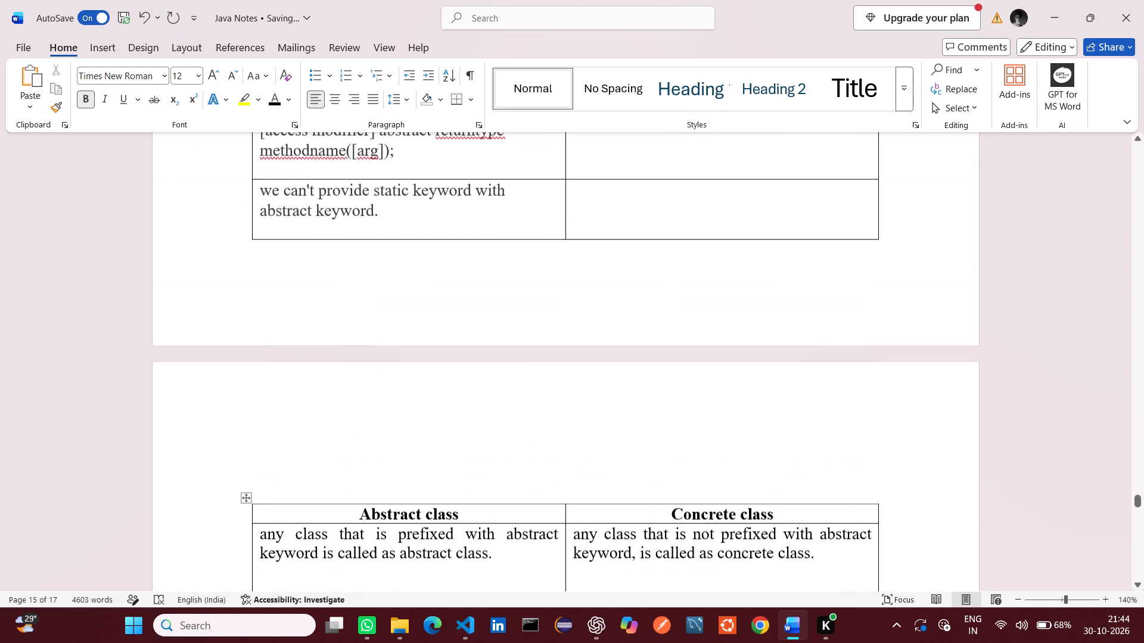
pyautogui.scroll(3, 483, 187)
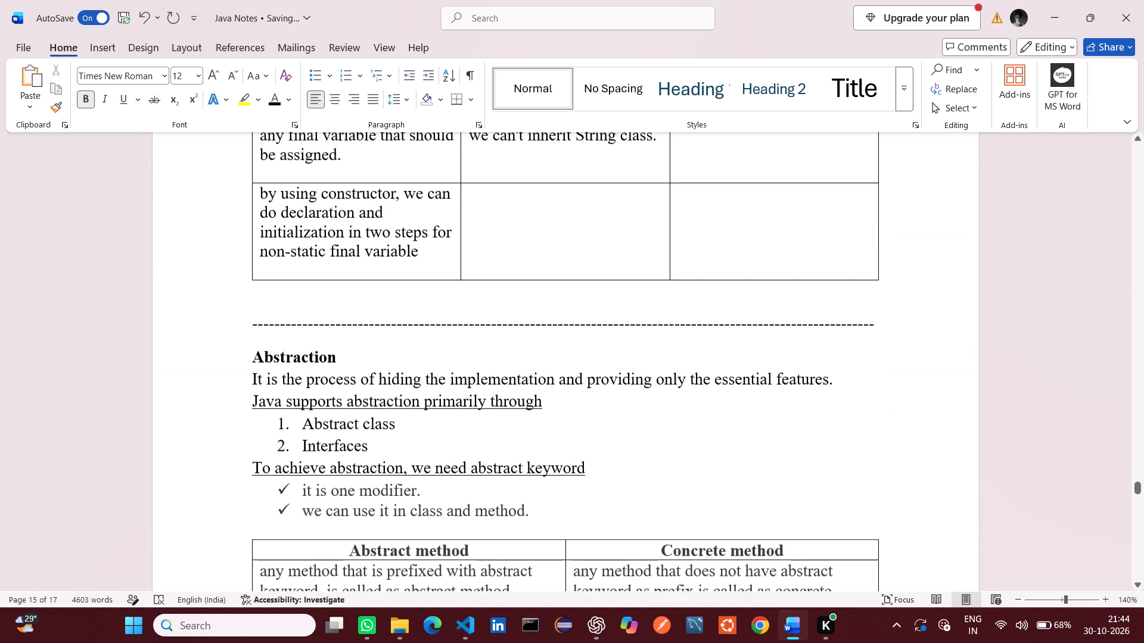
pyautogui.scroll(4, 483, 187)
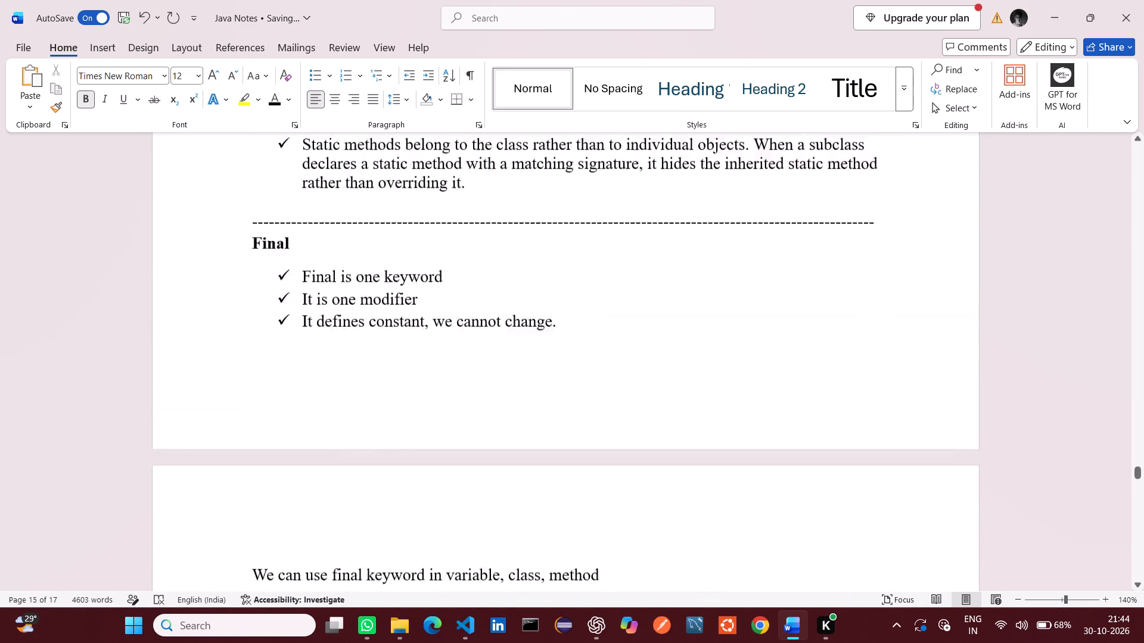
pyautogui.scroll(2, 483, 187)
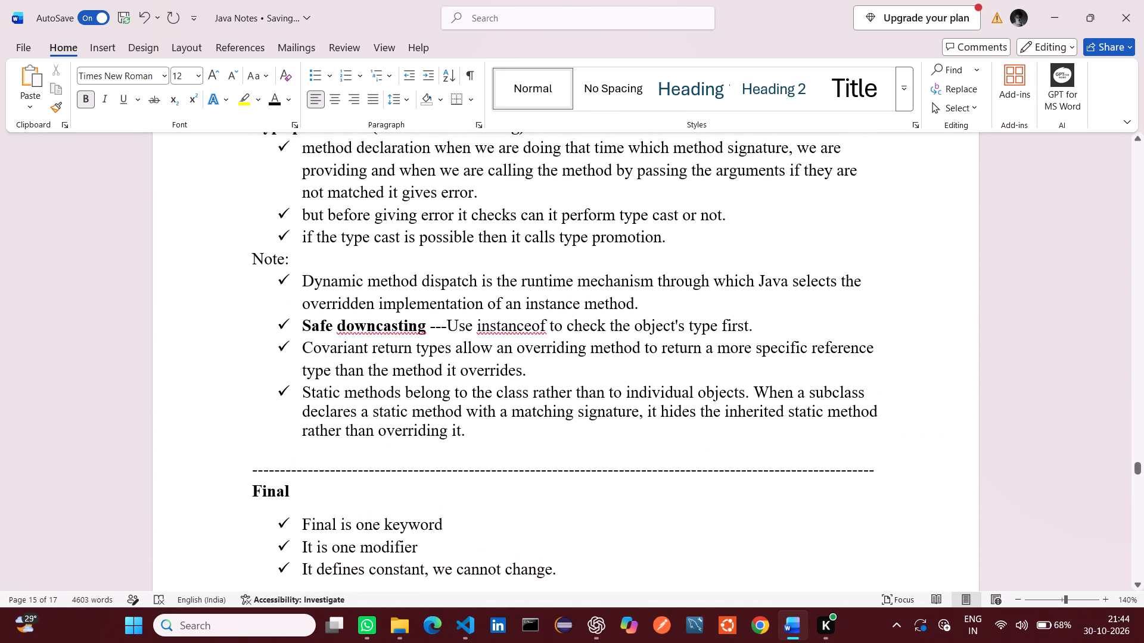
pyautogui.moveTo(493, 442); pyautogui.dragTo(328, 189)
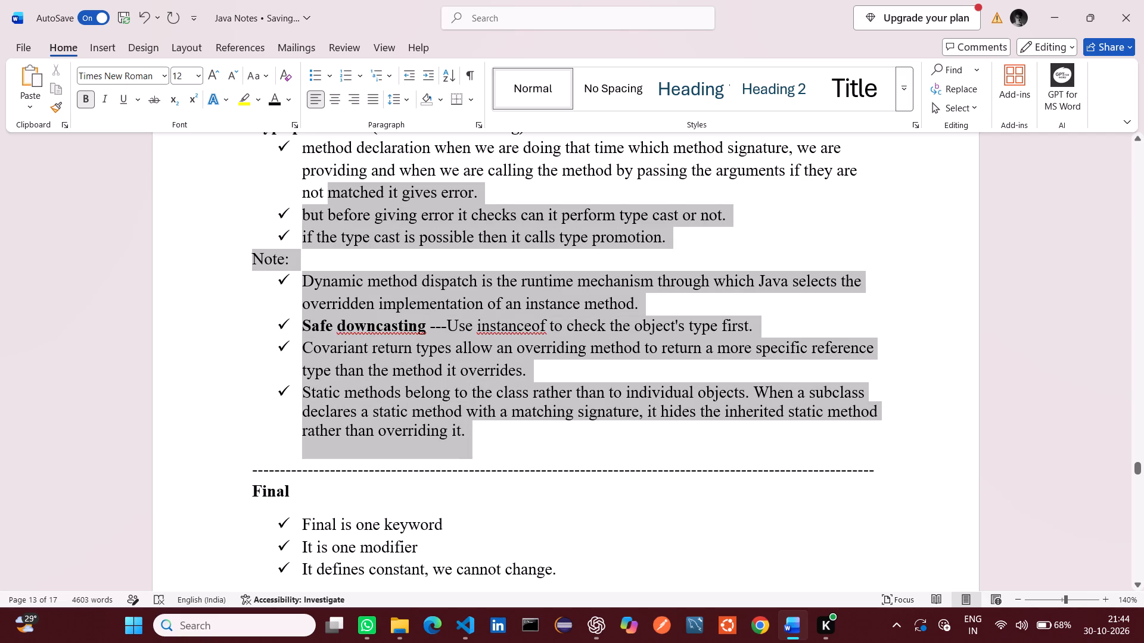
pyautogui.moveTo(328, 189); pyautogui.dragTo(321, 307)
pyautogui.click(375, 100)
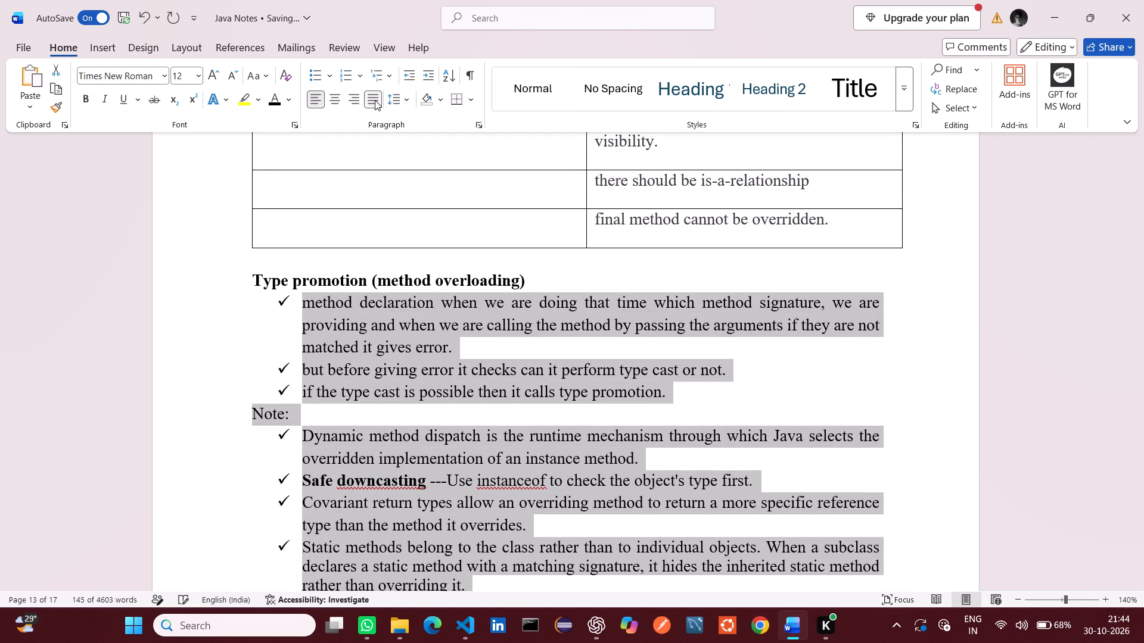
pyautogui.click(472, 266)
# Justify the Polymorphism text from the numbered "Compile-time polymorphism" point through the note on runtime polymorphism below "Method override".
pyautogui.scroll(2, 472, 266)
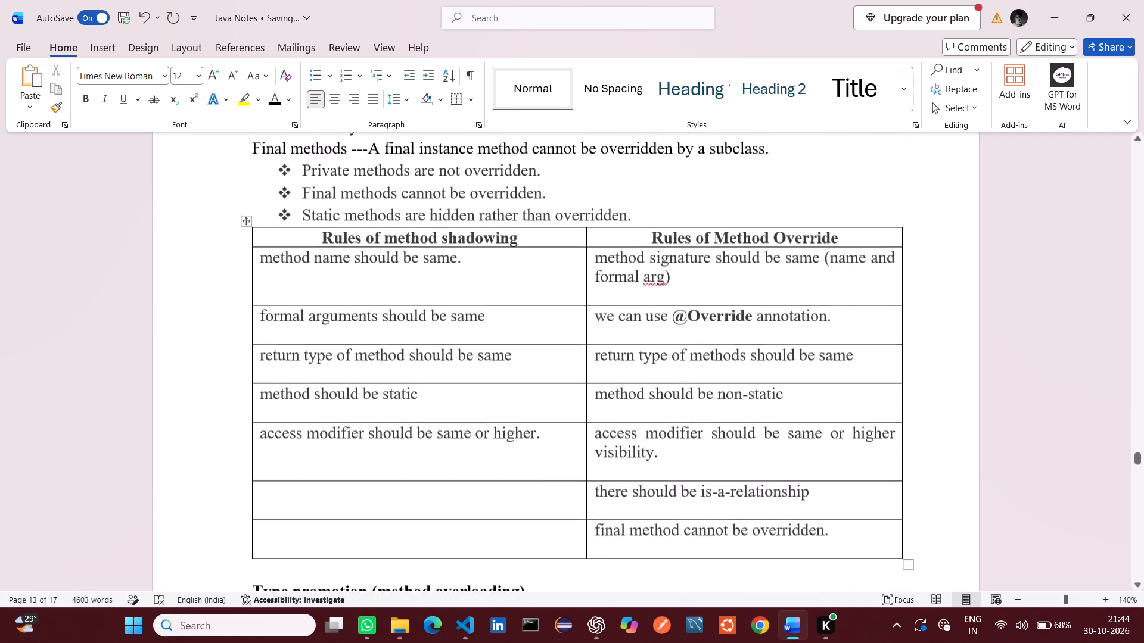
pyautogui.scroll(3, 472, 266)
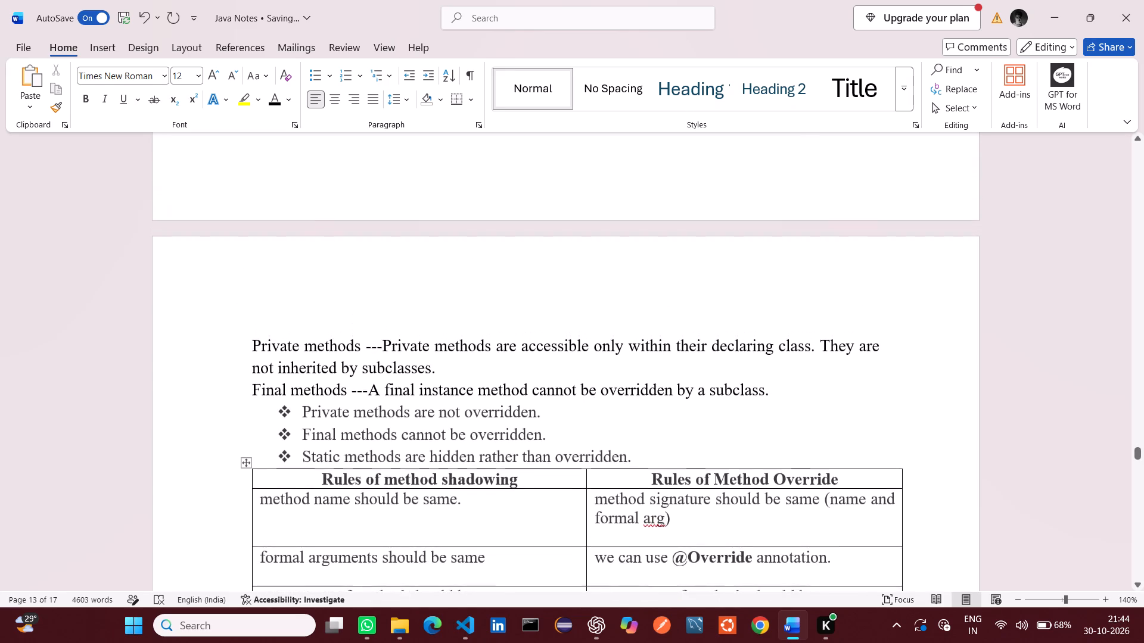
pyautogui.scroll(3, 472, 266)
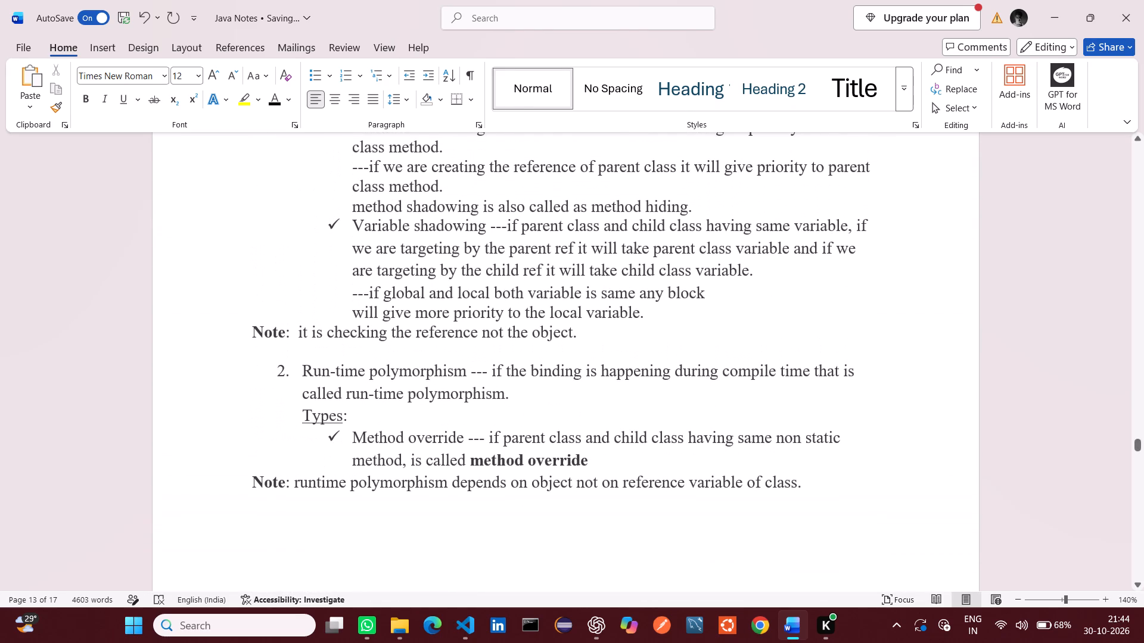
pyautogui.moveTo(811, 492); pyautogui.dragTo(498, 228)
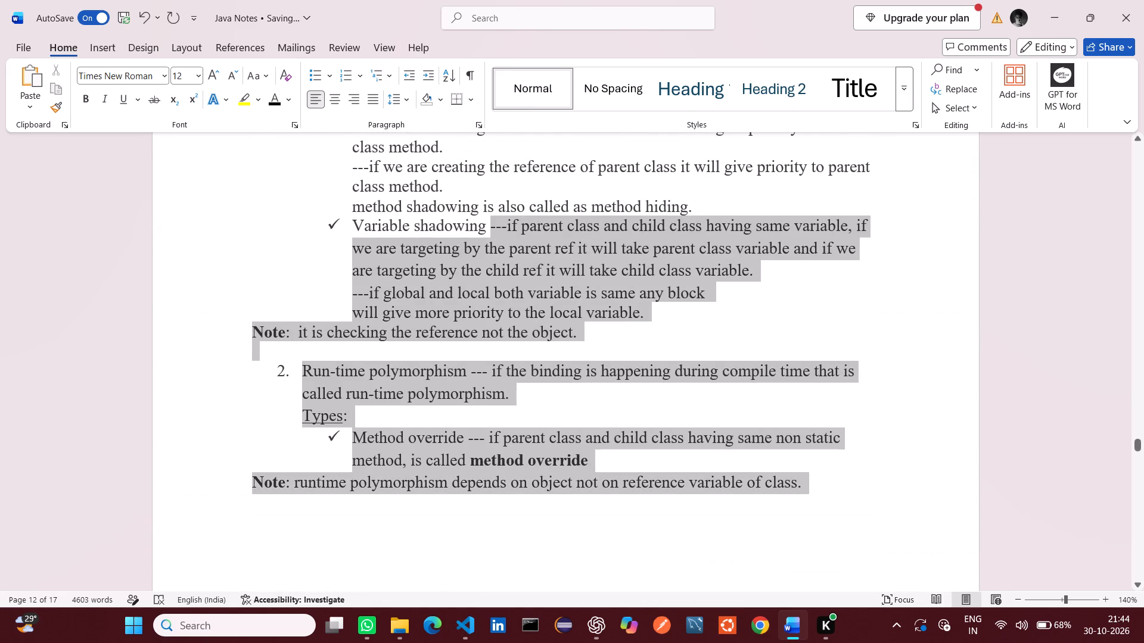
pyautogui.moveTo(498, 228); pyautogui.dragTo(394, 174)
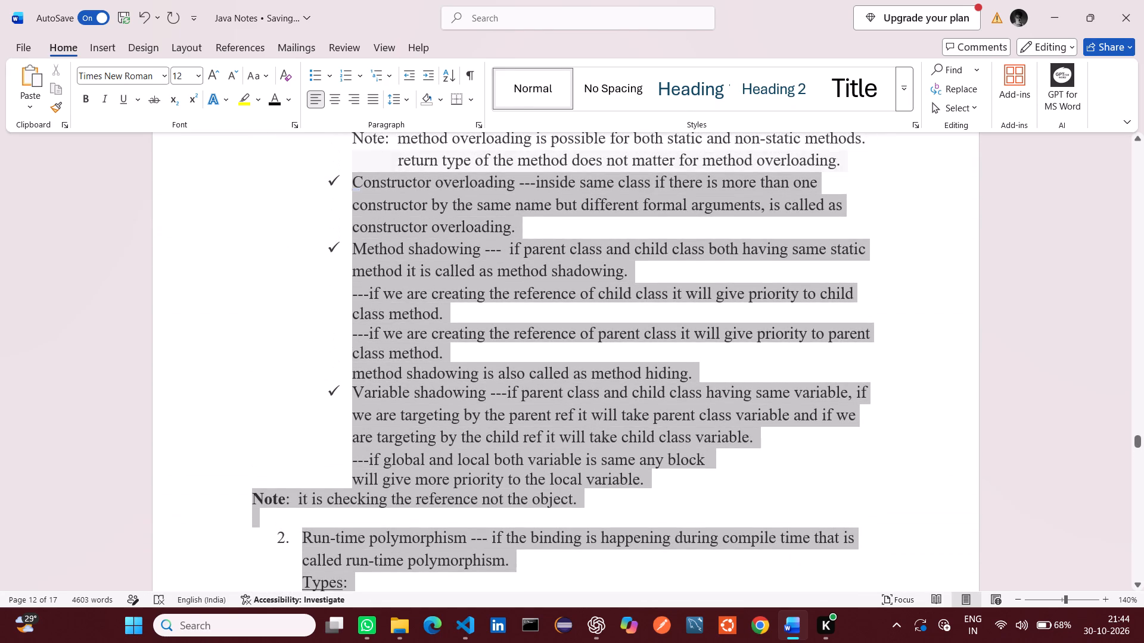
pyautogui.moveTo(394, 174); pyautogui.dragTo(375, 132)
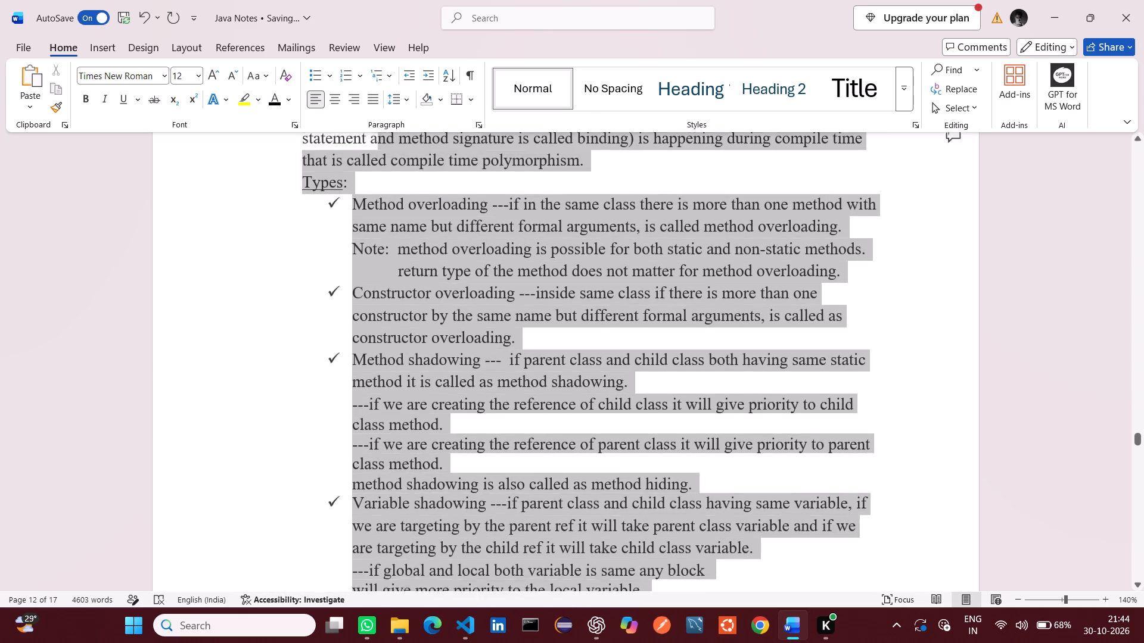
pyautogui.moveTo(375, 132); pyautogui.dragTo(343, 147)
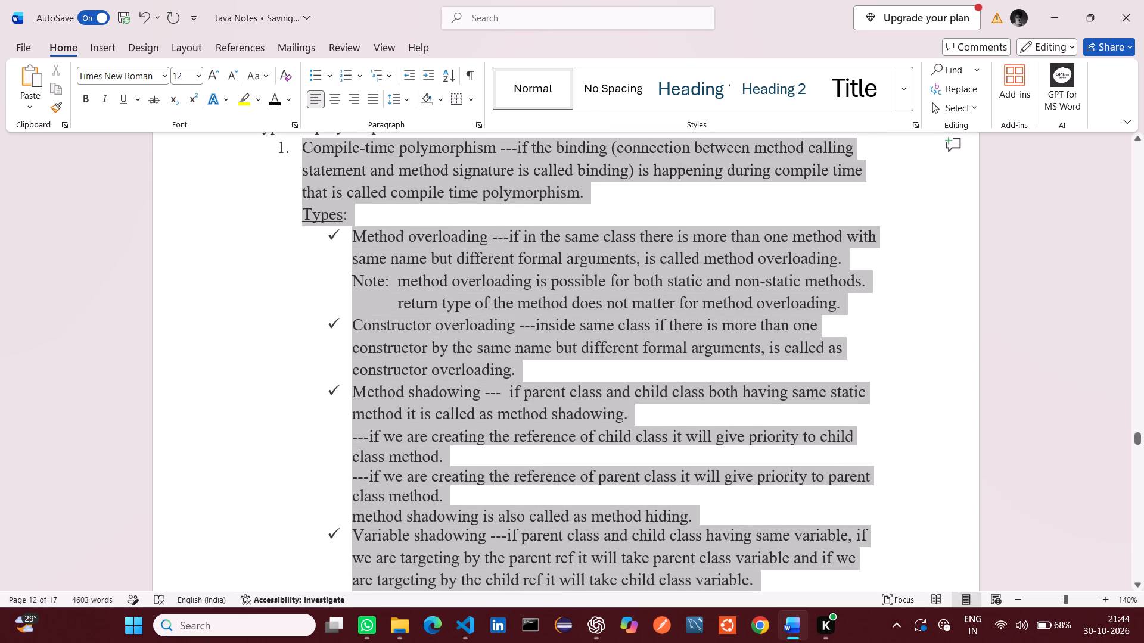
pyautogui.moveTo(343, 147); pyautogui.dragTo(324, 177)
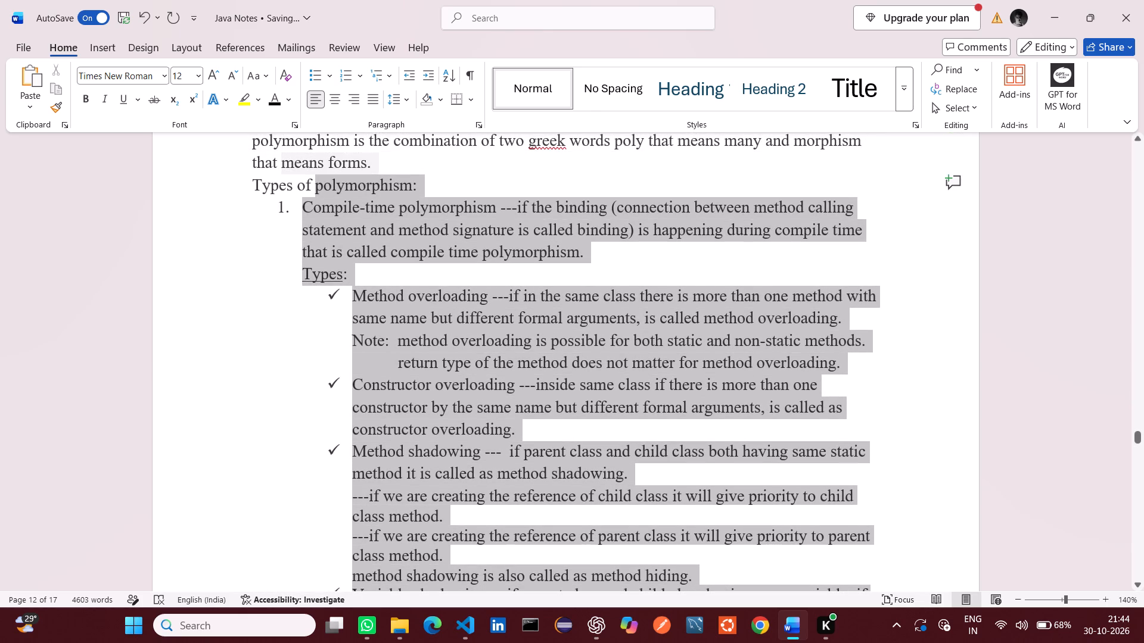
pyautogui.moveTo(324, 177); pyautogui.dragTo(307, 208)
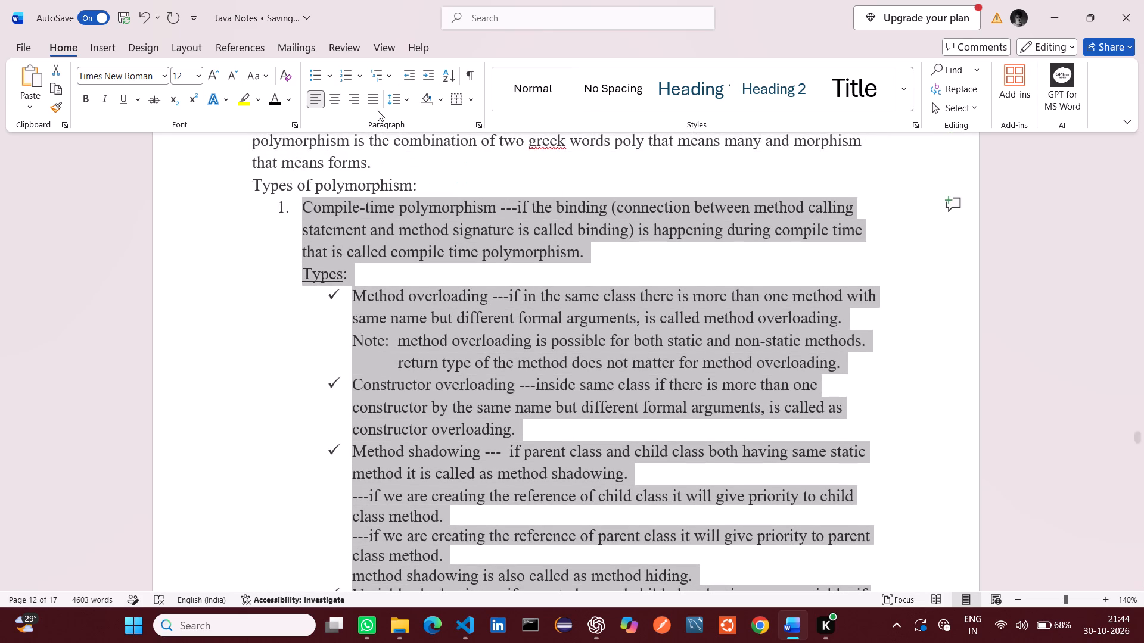
pyautogui.click(371, 102)
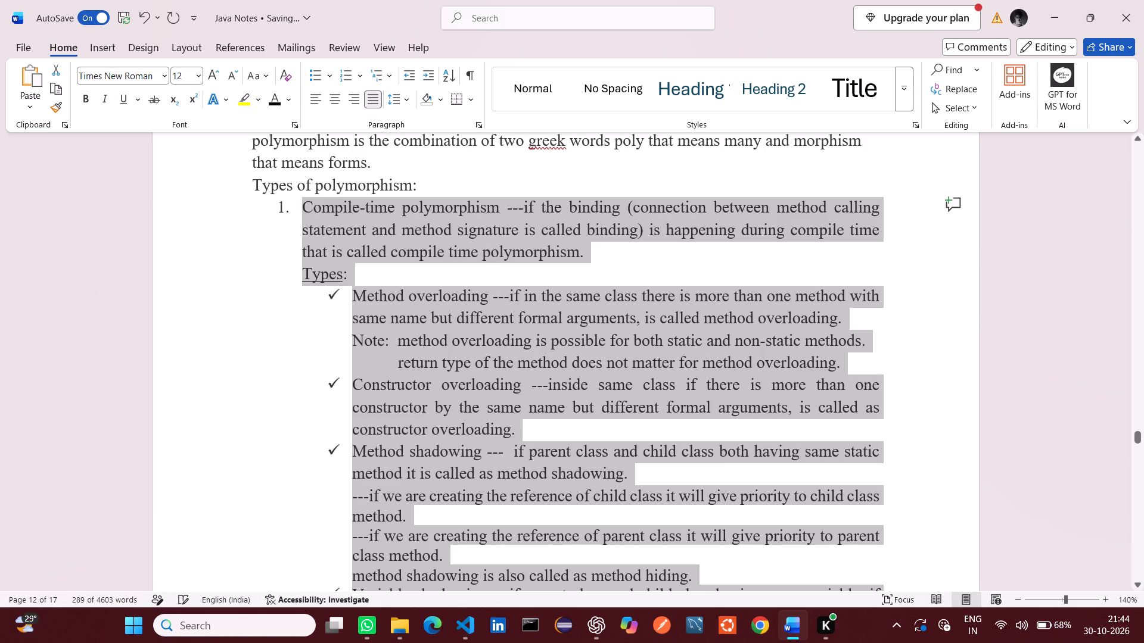
pyautogui.click(486, 178)
# Justify the introductory lines under the Polymorphism heading, from "Ability of an object having same" to "that means forms".
pyautogui.scroll(1, 486, 178)
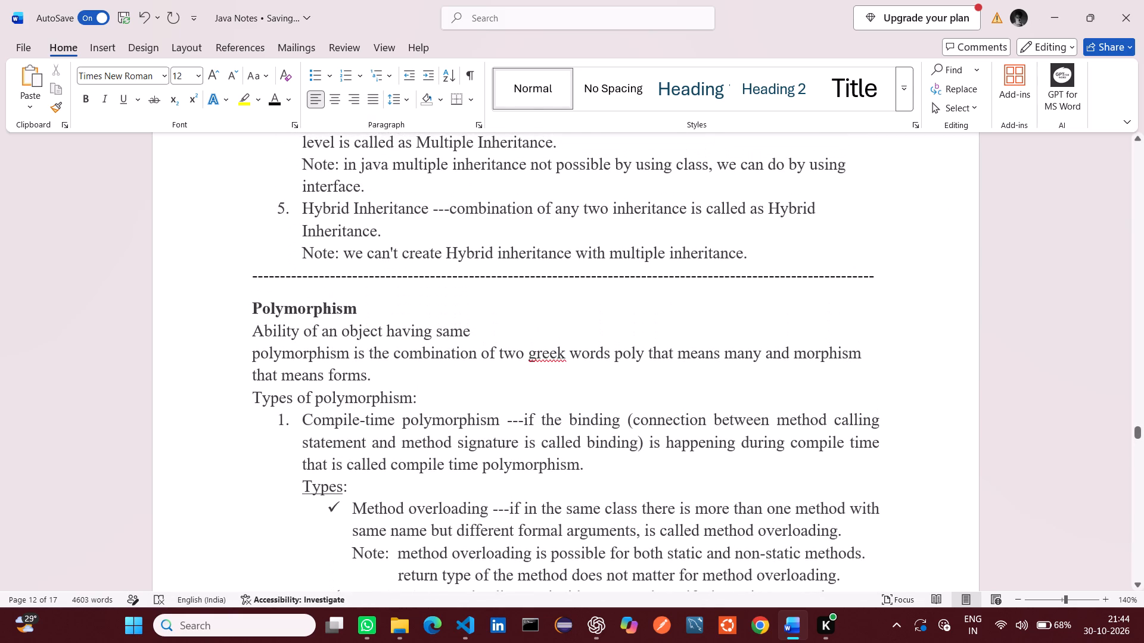
pyautogui.moveTo(368, 385); pyautogui.dragTo(236, 332)
pyautogui.click(371, 96)
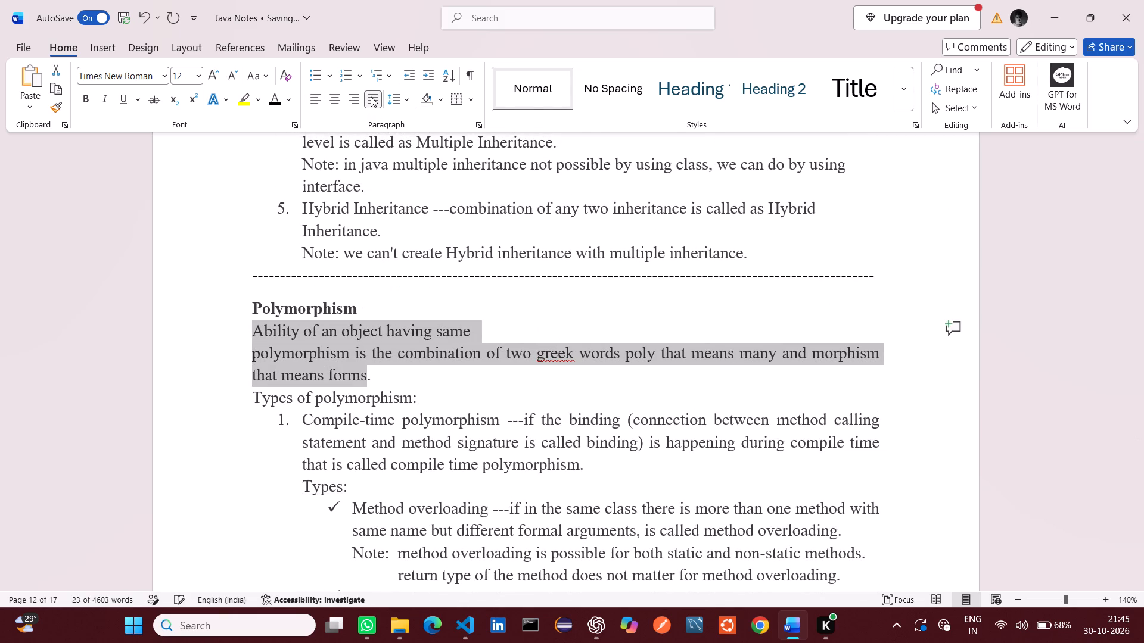
pyautogui.click(456, 283)
# Justify the five numbered points under "Types of Inheritance", from Single-level Inheritance through the Hybrid Inheritance note.
pyautogui.scroll(1, 456, 283)
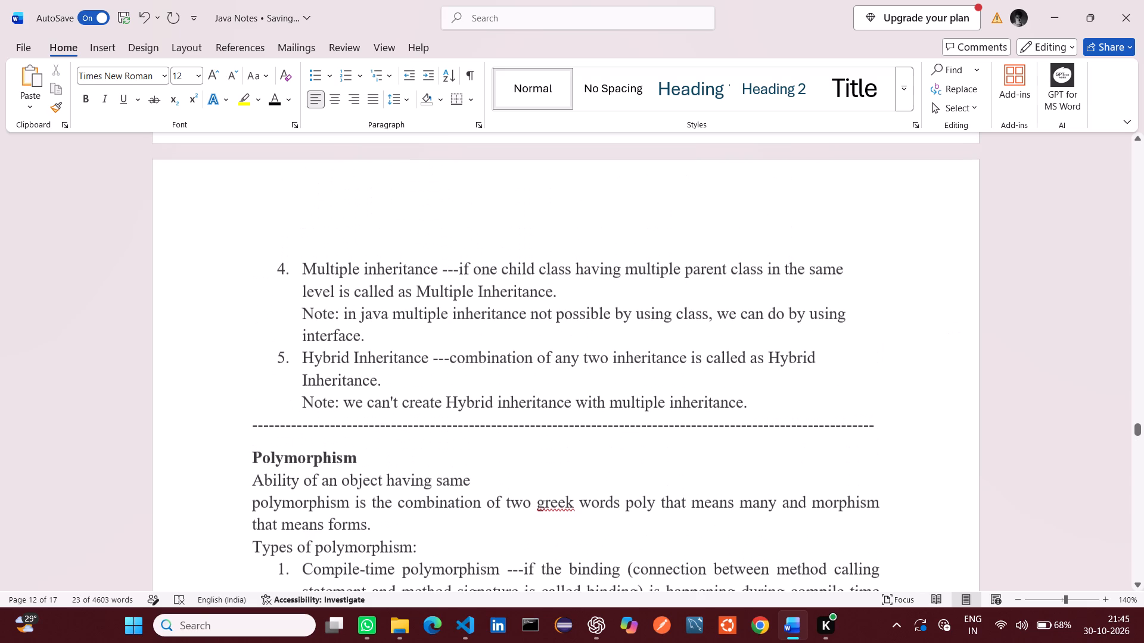
pyautogui.moveTo(752, 401); pyautogui.dragTo(573, 288)
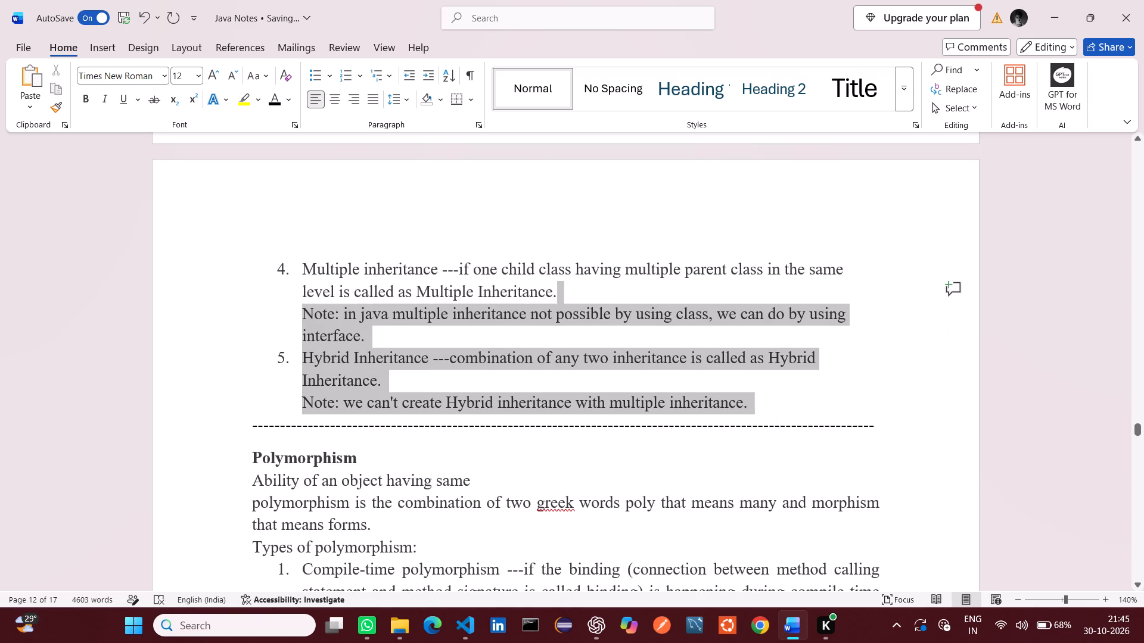
pyautogui.moveTo(573, 288); pyautogui.dragTo(331, 43)
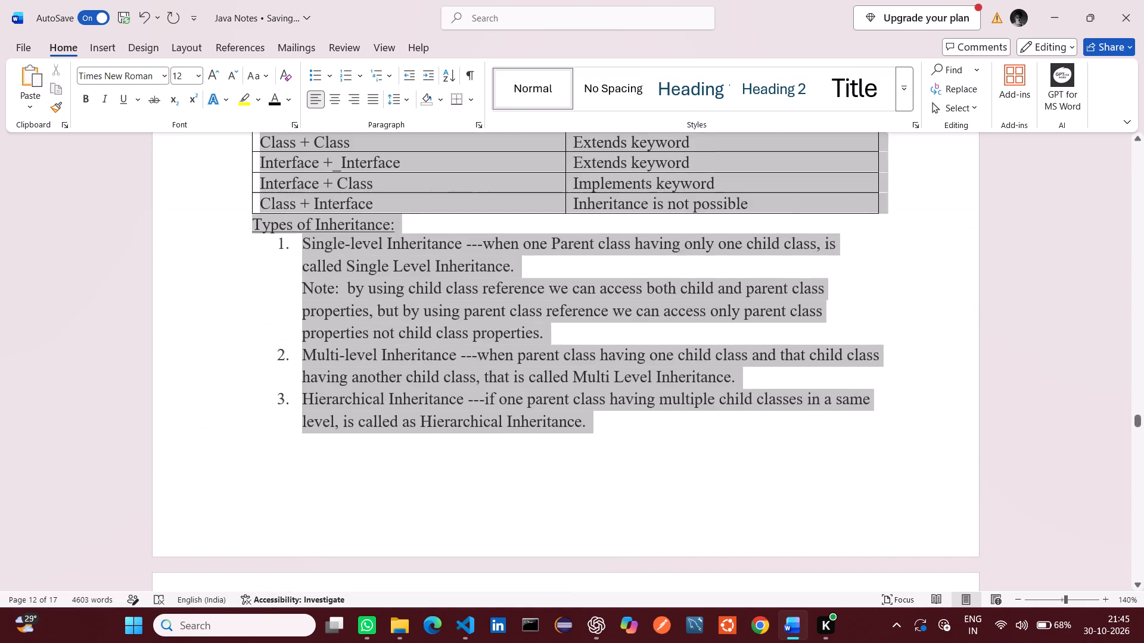
pyautogui.moveTo(331, 43); pyautogui.dragTo(295, 385)
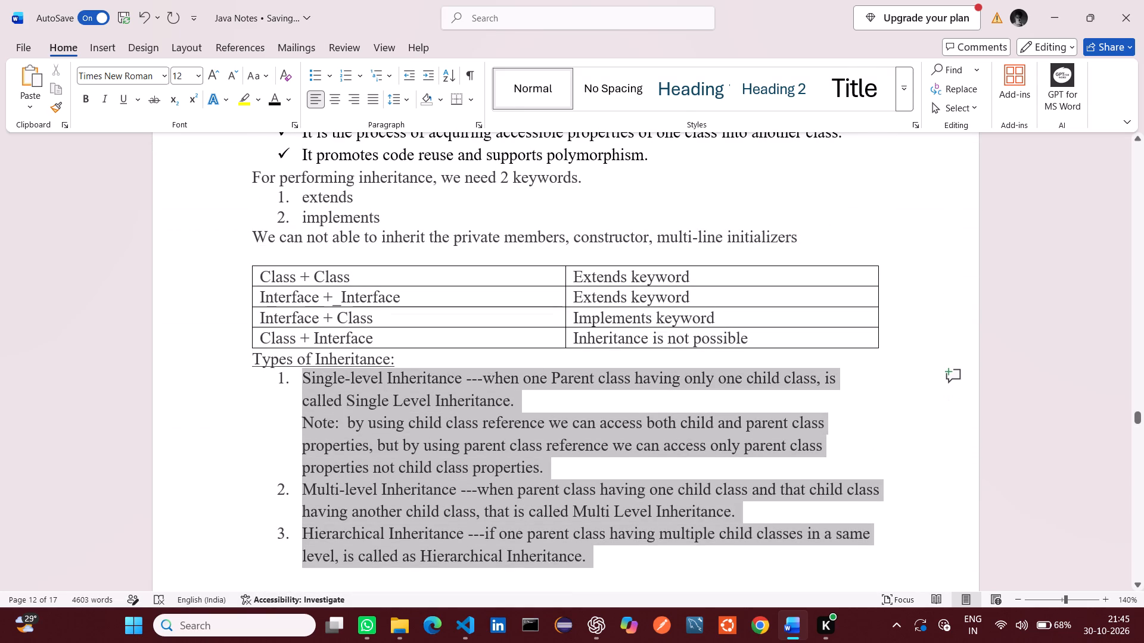
pyautogui.moveTo(295, 385); pyautogui.dragTo(296, 385)
pyautogui.click(375, 101)
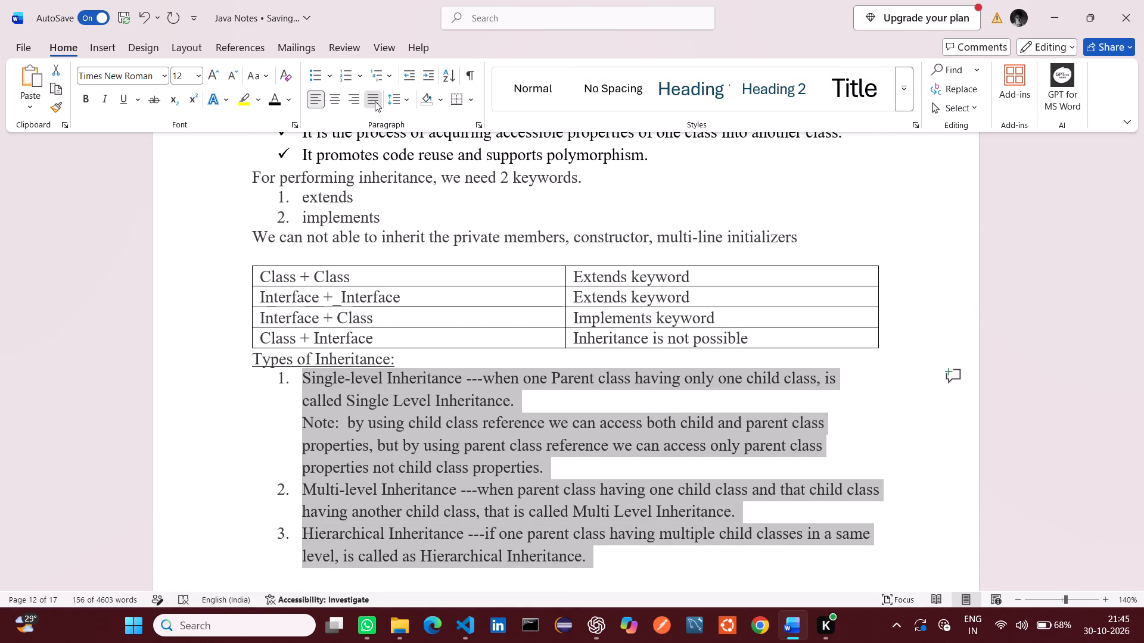
pyautogui.click(571, 244)
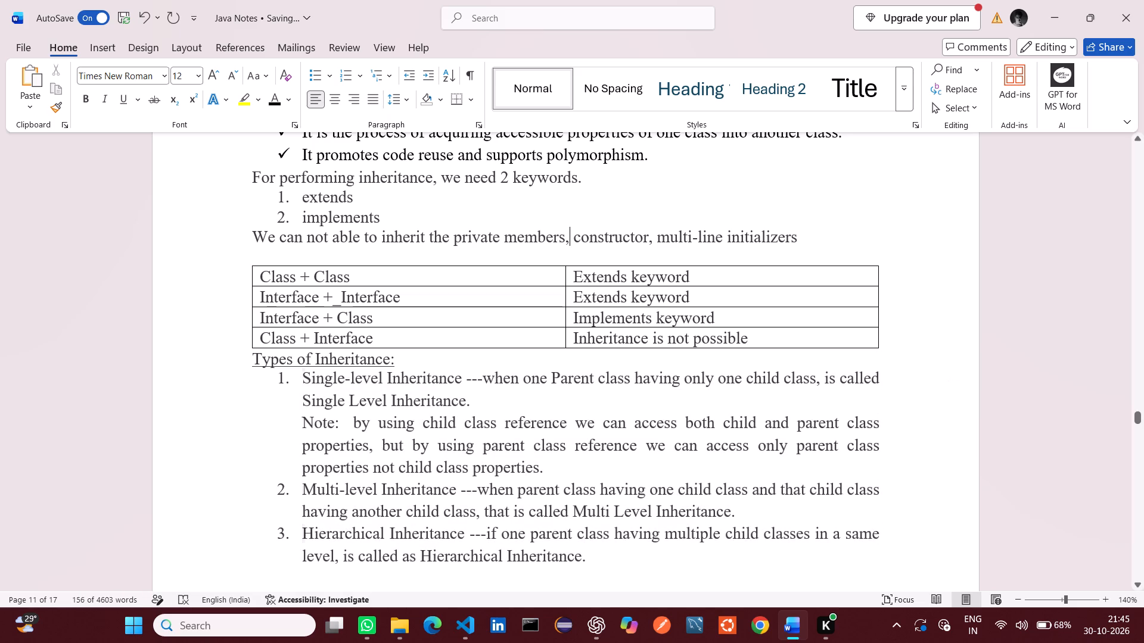
# Justify the text from the "Relationship" line through the Inheritance section's sentence about private members, constructor and multi-line initializers.
pyautogui.scroll(2, 571, 244)
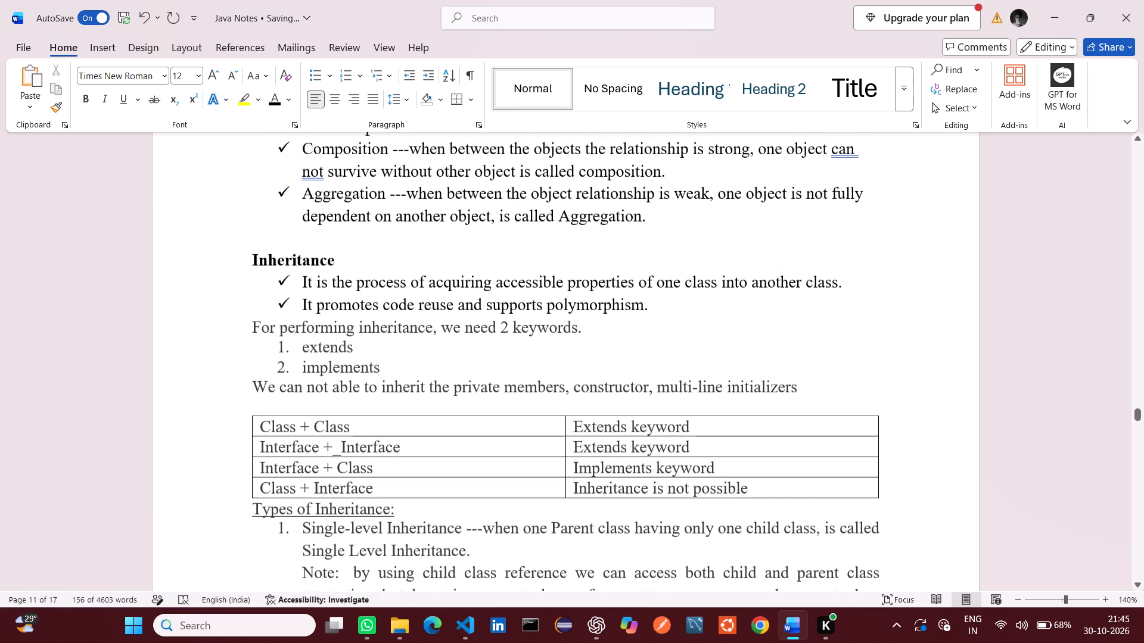
pyautogui.scroll(1, 571, 244)
pyautogui.moveTo(811, 503); pyautogui.dragTo(768, 488)
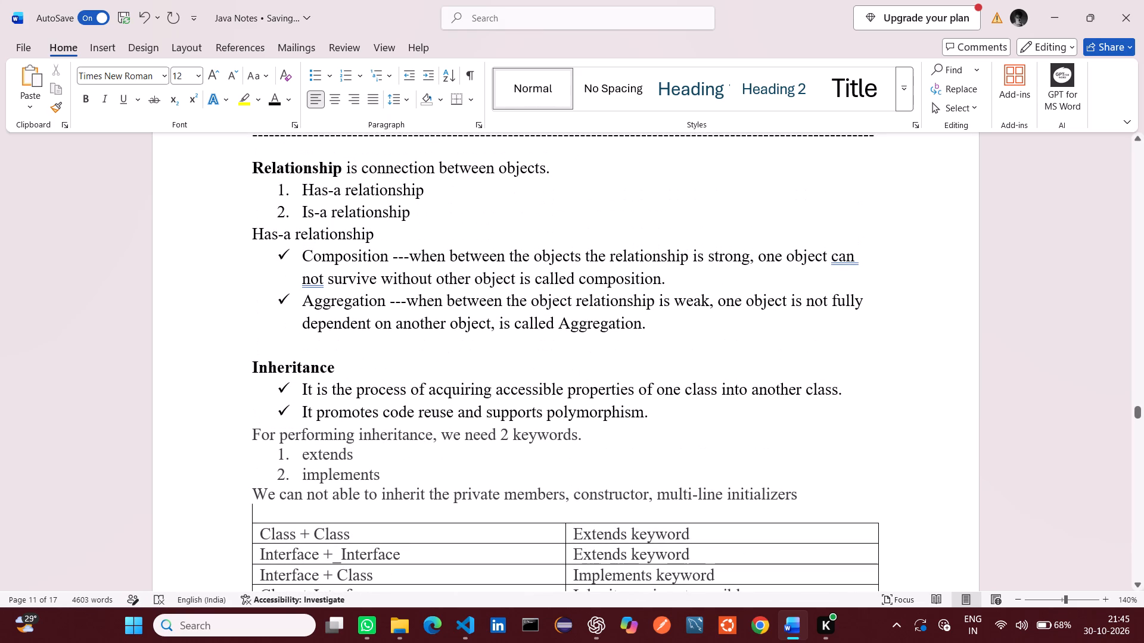
pyautogui.moveTo(768, 488); pyautogui.dragTo(276, 160)
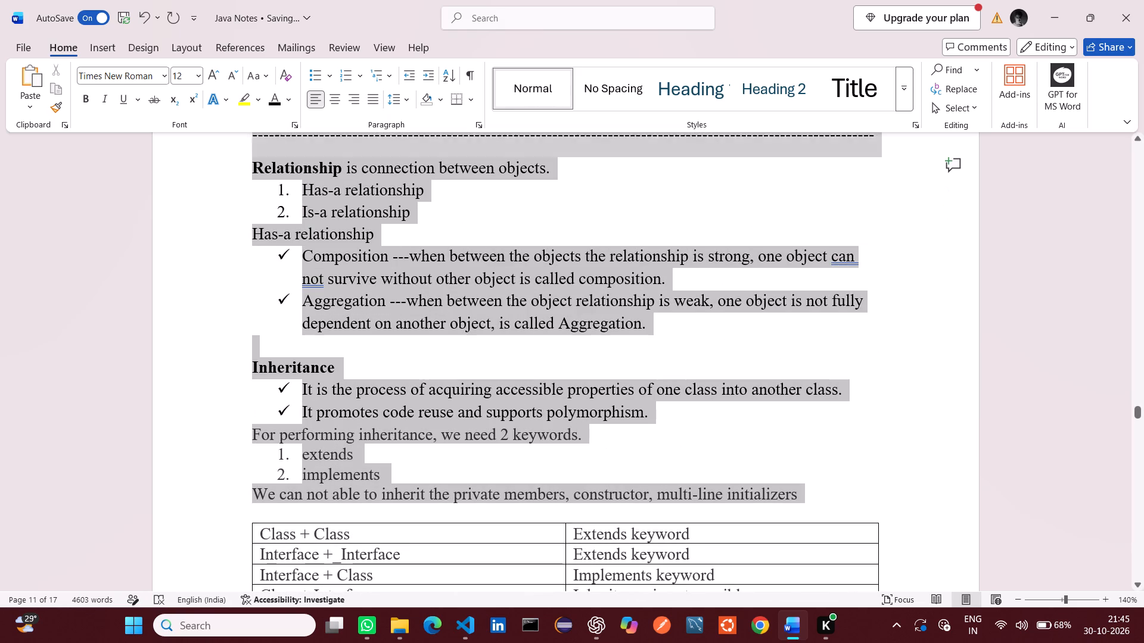
pyautogui.moveTo(276, 160); pyautogui.dragTo(269, 167)
pyautogui.click(374, 102)
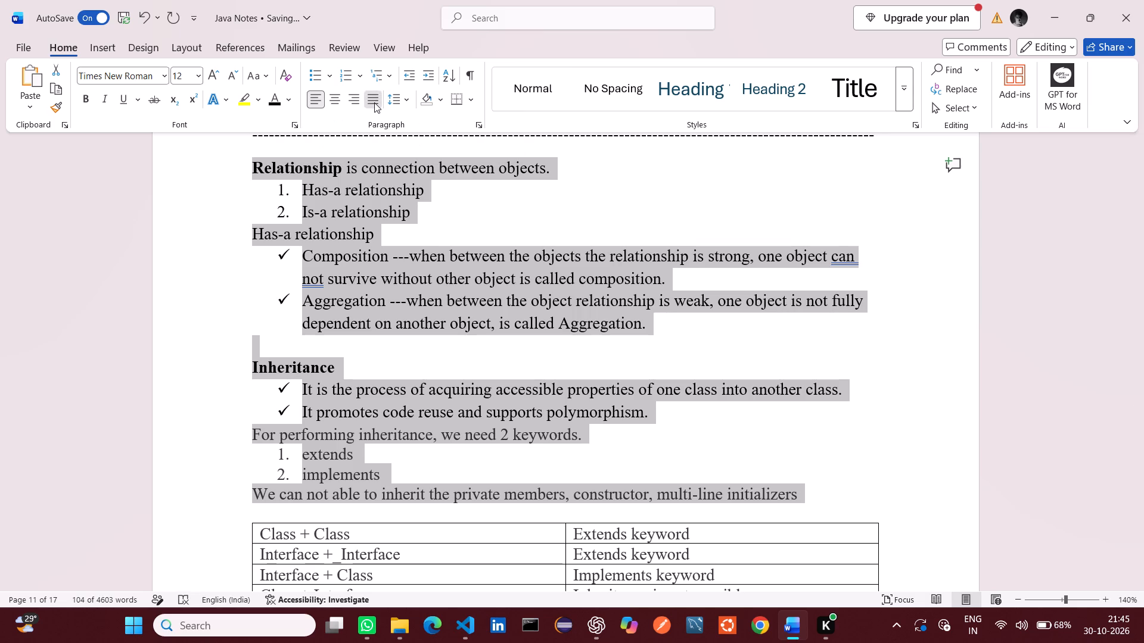
pyautogui.click(571, 215)
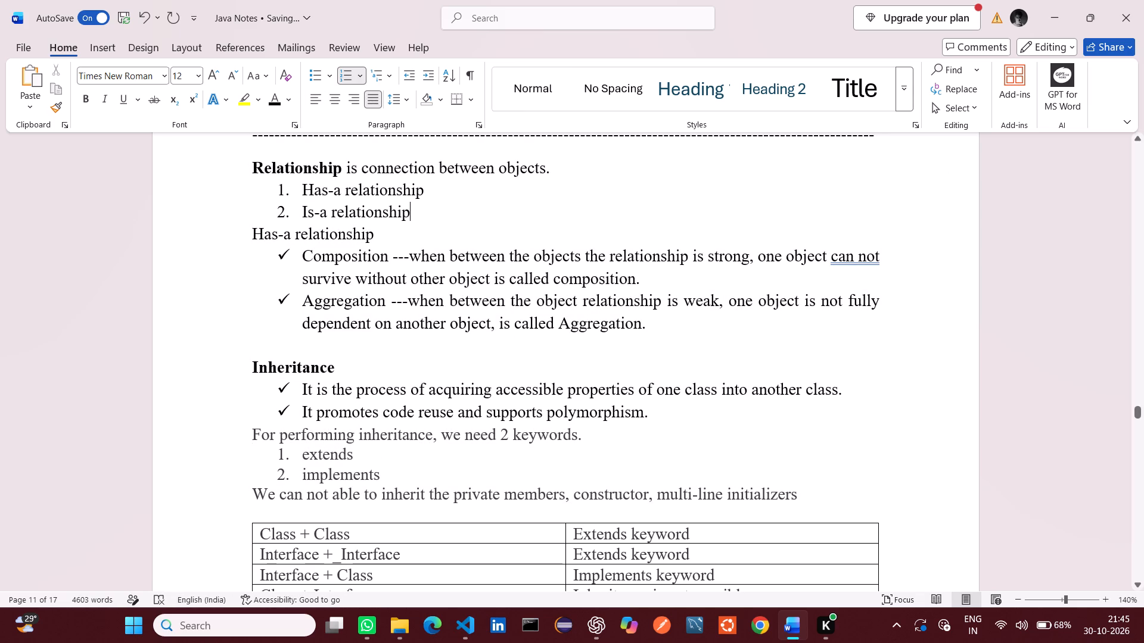
# Correct "can not" to "cannot" in the Composition bullet under "Has-a relationship".
pyautogui.click(860, 260)
pyautogui.press('BackSpace')
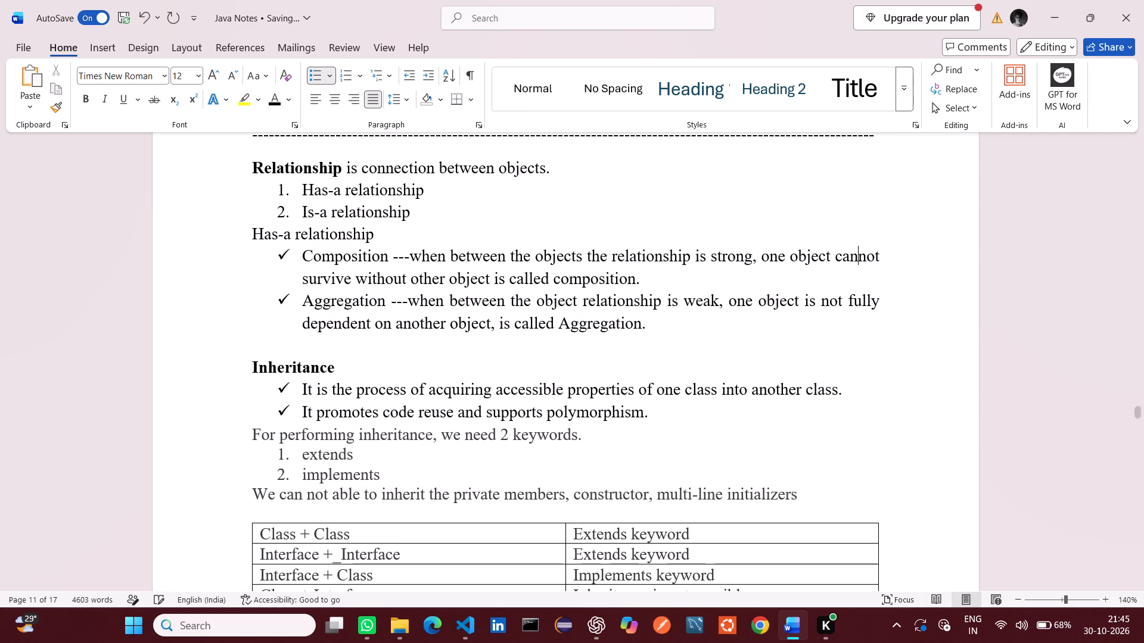
# Justify the whole Encapsulation section, from its heading through the two Note bullets above the Relationship divider.
pyautogui.scroll(2, 860, 260)
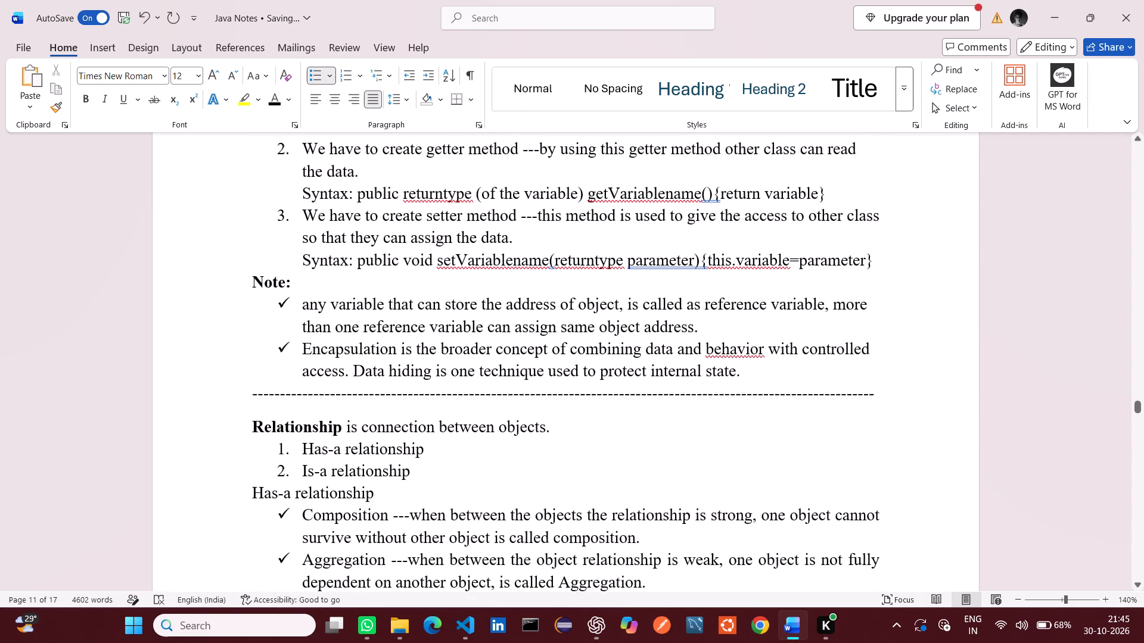
pyautogui.scroll(1, 860, 260)
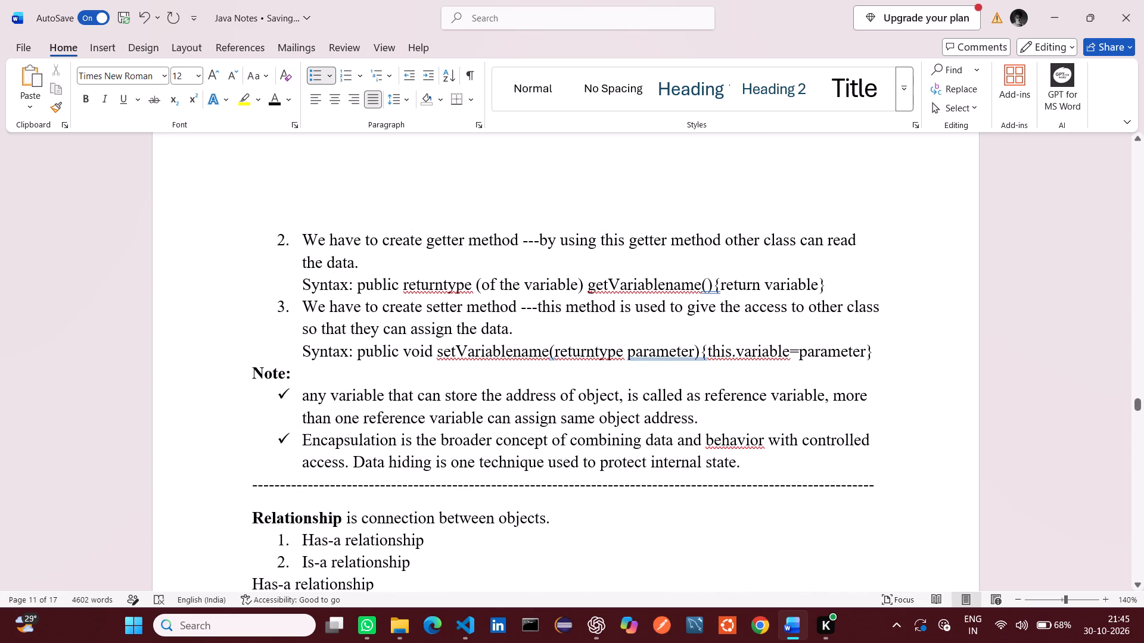
pyautogui.moveTo(760, 470); pyautogui.dragTo(436, 252)
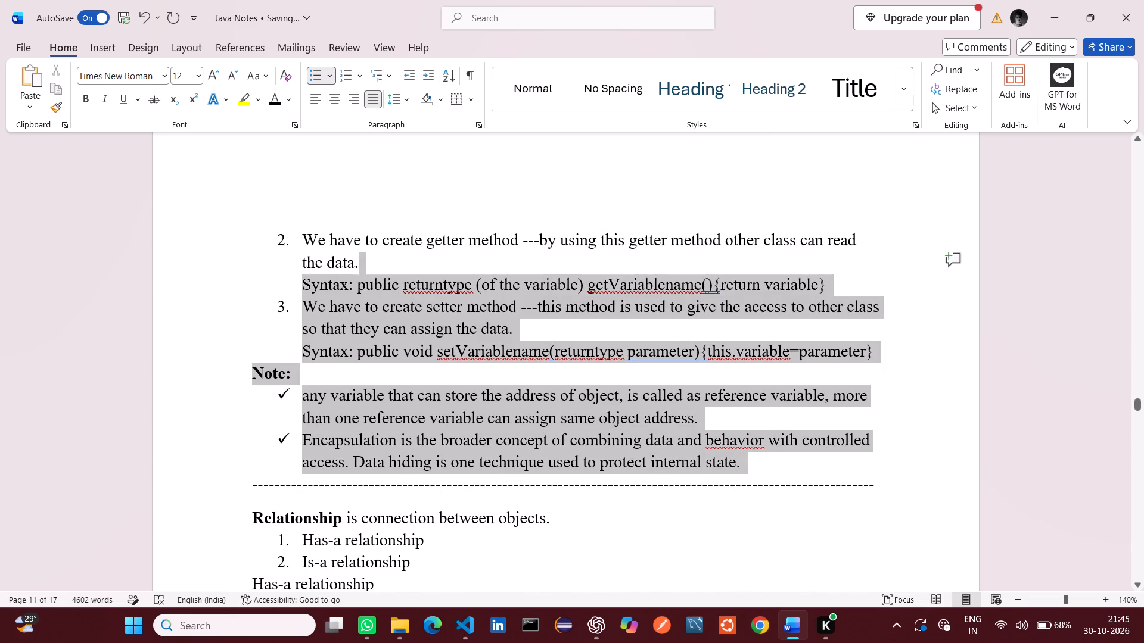
pyautogui.moveTo(436, 252); pyautogui.dragTo(319, 76)
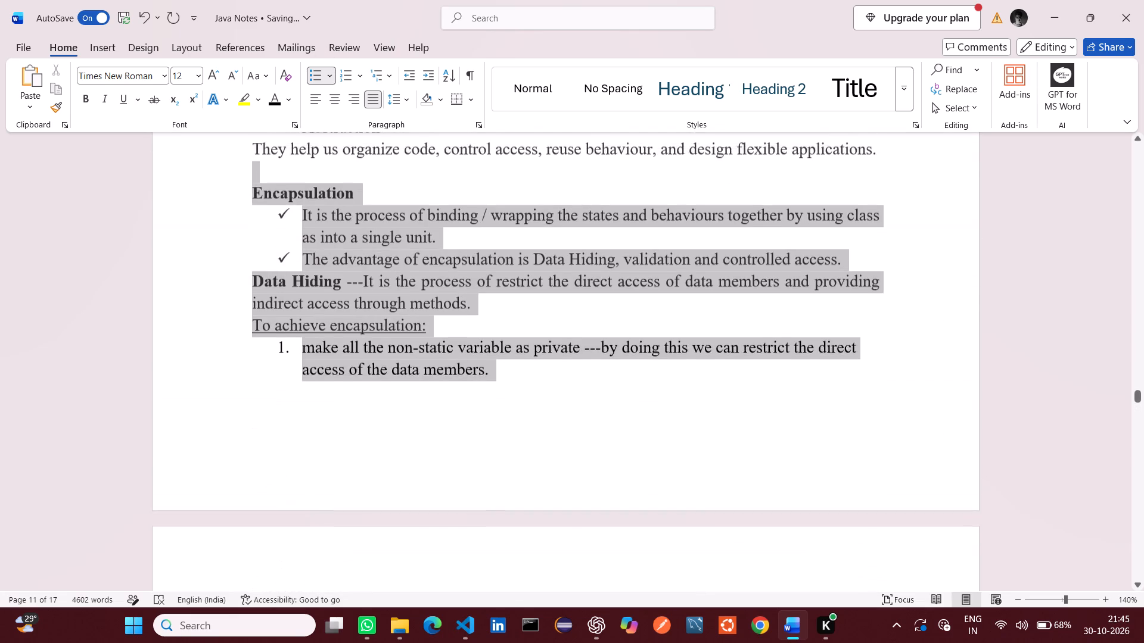
pyautogui.moveTo(319, 76); pyautogui.dragTo(268, 248)
pyautogui.click(372, 104)
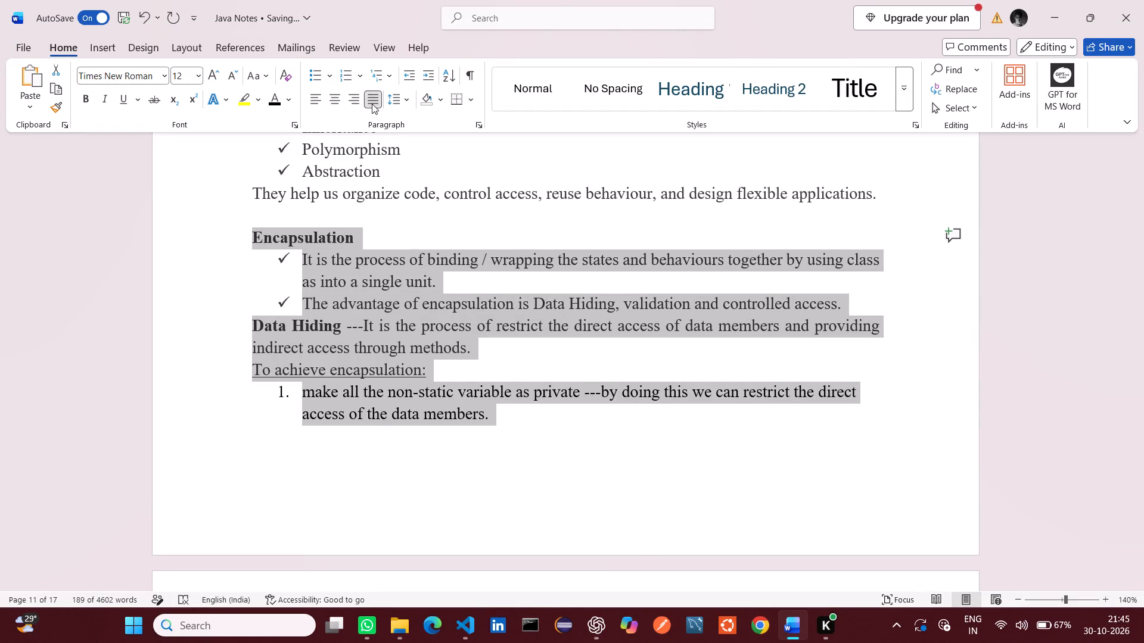
pyautogui.click(467, 221)
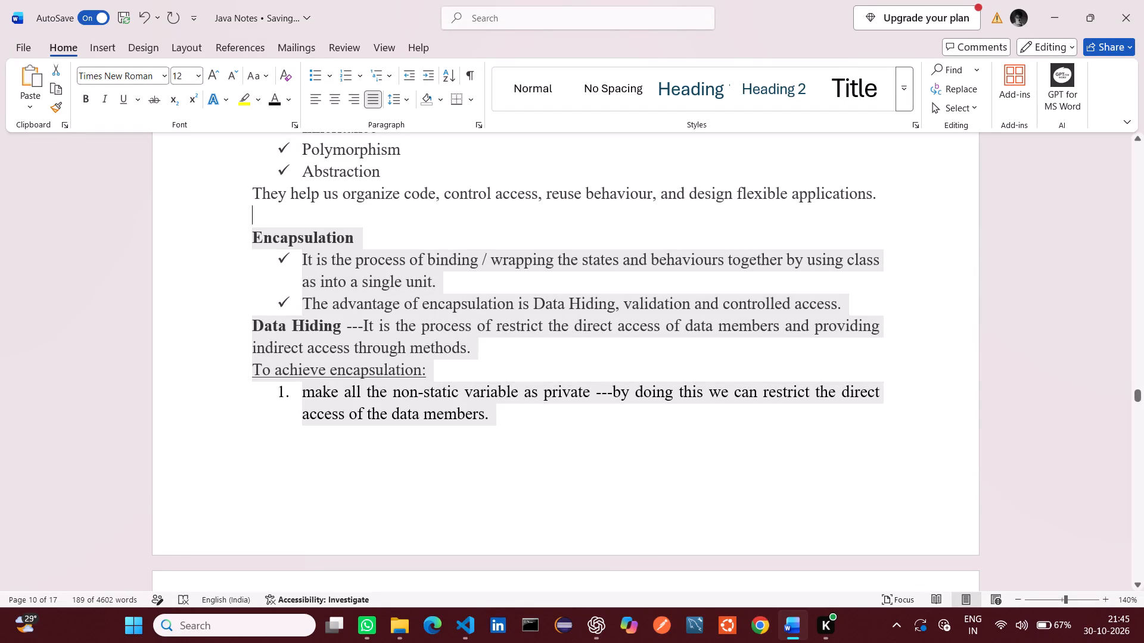
# Justify the text from the constructor chaining Rules bullets through the bullet about parent class properties loading first, just above "This keyword".
pyautogui.scroll(3, 467, 221)
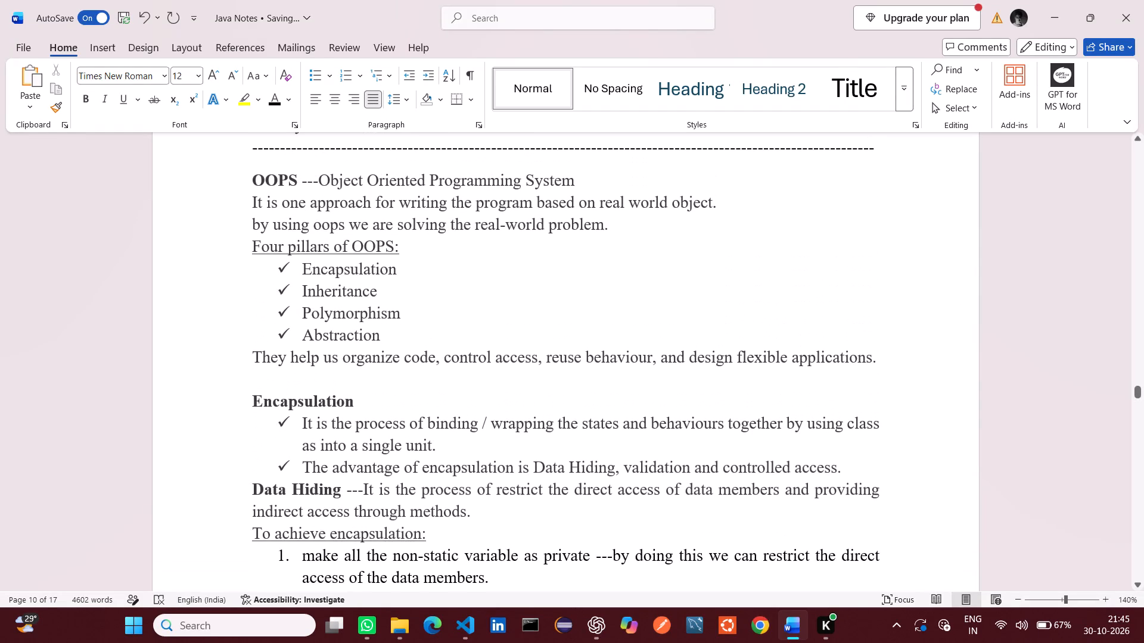
pyautogui.scroll(1, 467, 221)
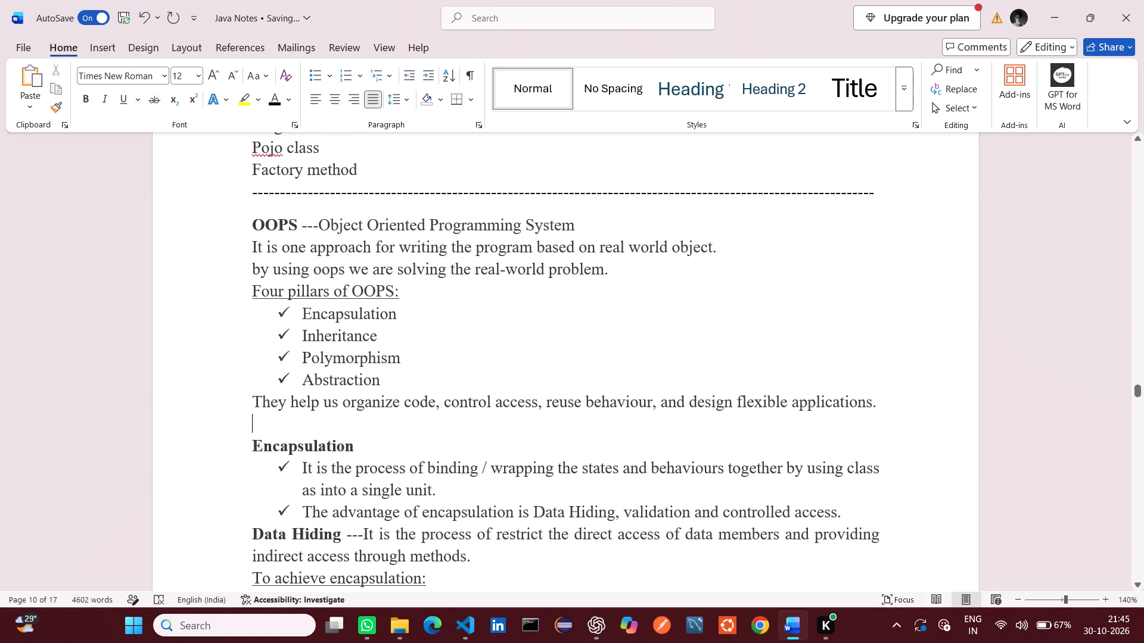
pyautogui.scroll(1, 585, 299)
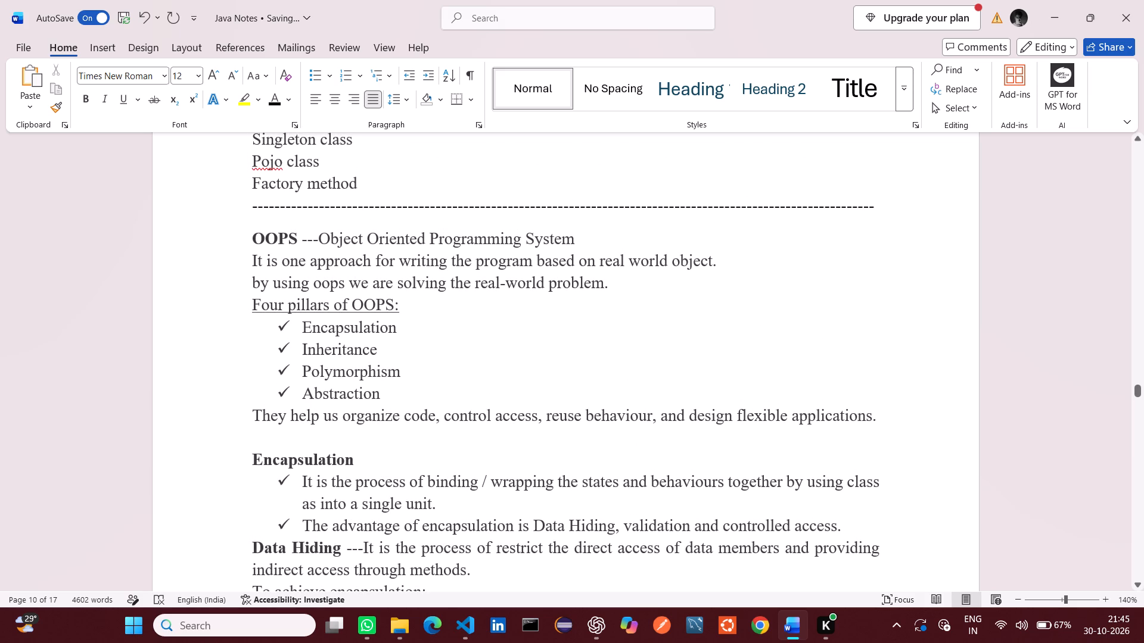
pyautogui.scroll(-1, 554, 317)
pyautogui.scroll(2, 554, 317)
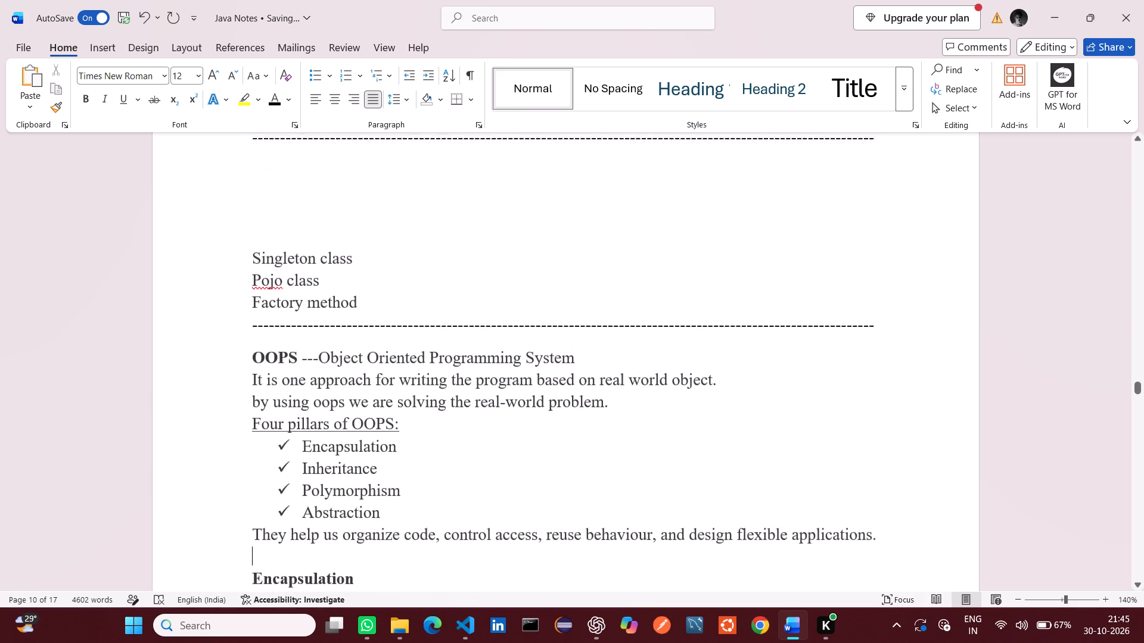
pyautogui.scroll(3, 554, 317)
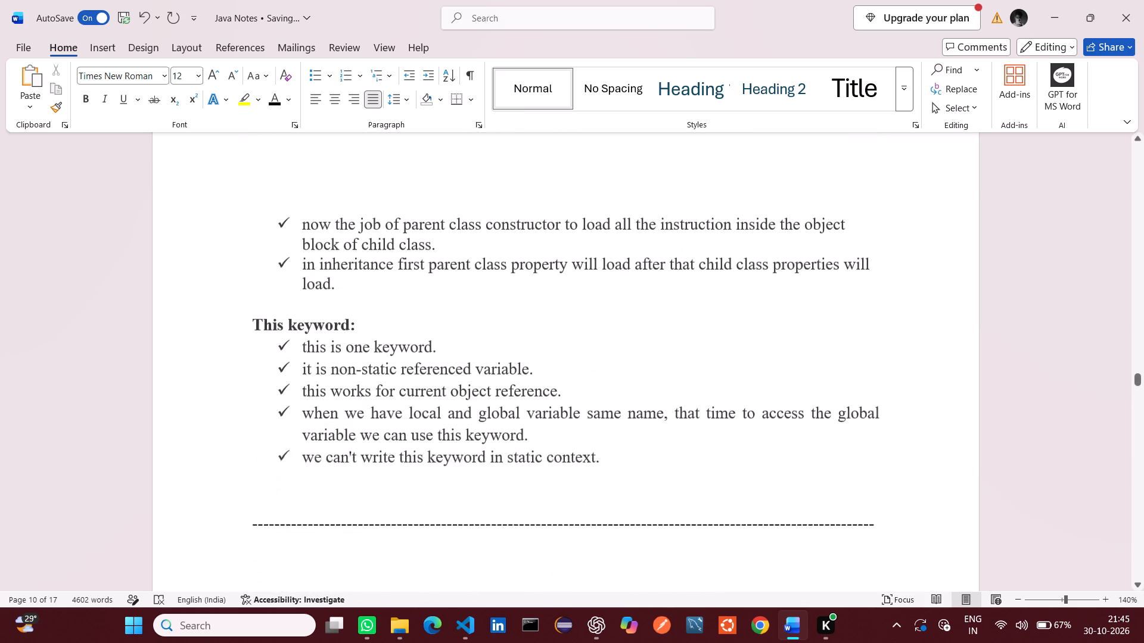
pyautogui.scroll(1, 554, 317)
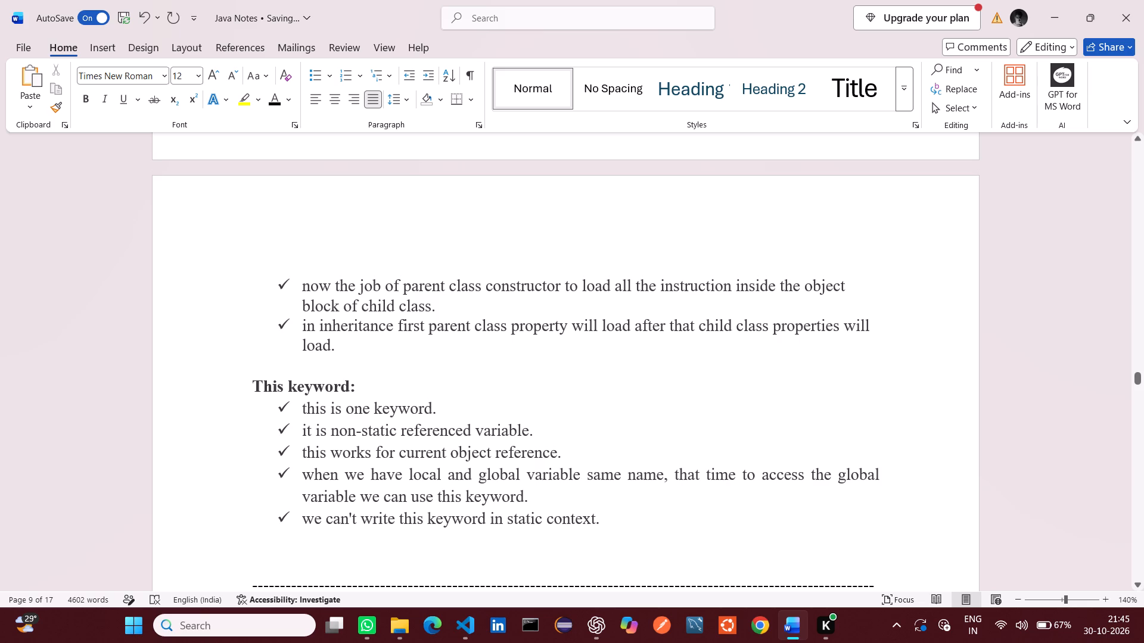
pyautogui.moveTo(375, 355); pyautogui.dragTo(367, 350)
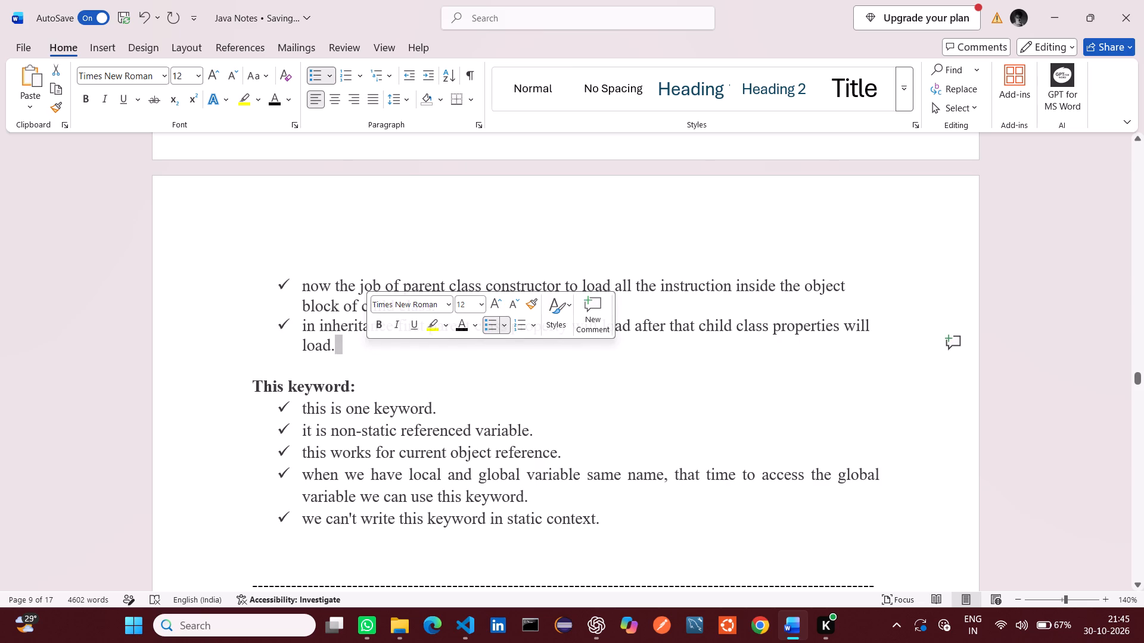
pyautogui.click(365, 354)
pyautogui.moveTo(365, 354); pyautogui.dragTo(248, 105)
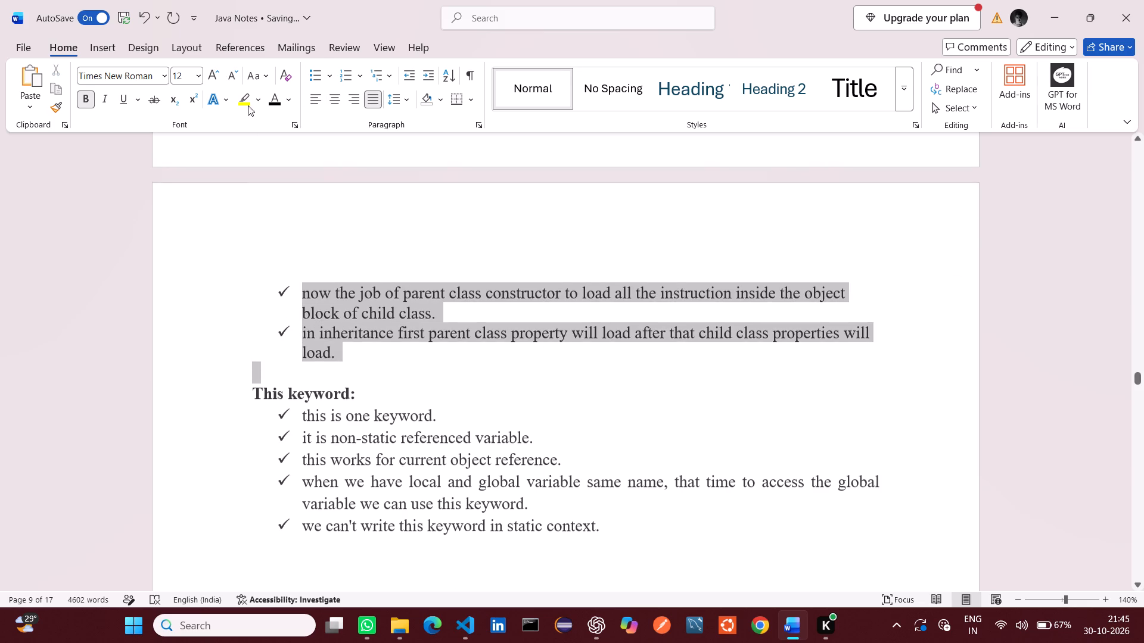
pyautogui.moveTo(248, 105); pyautogui.dragTo(232, 410)
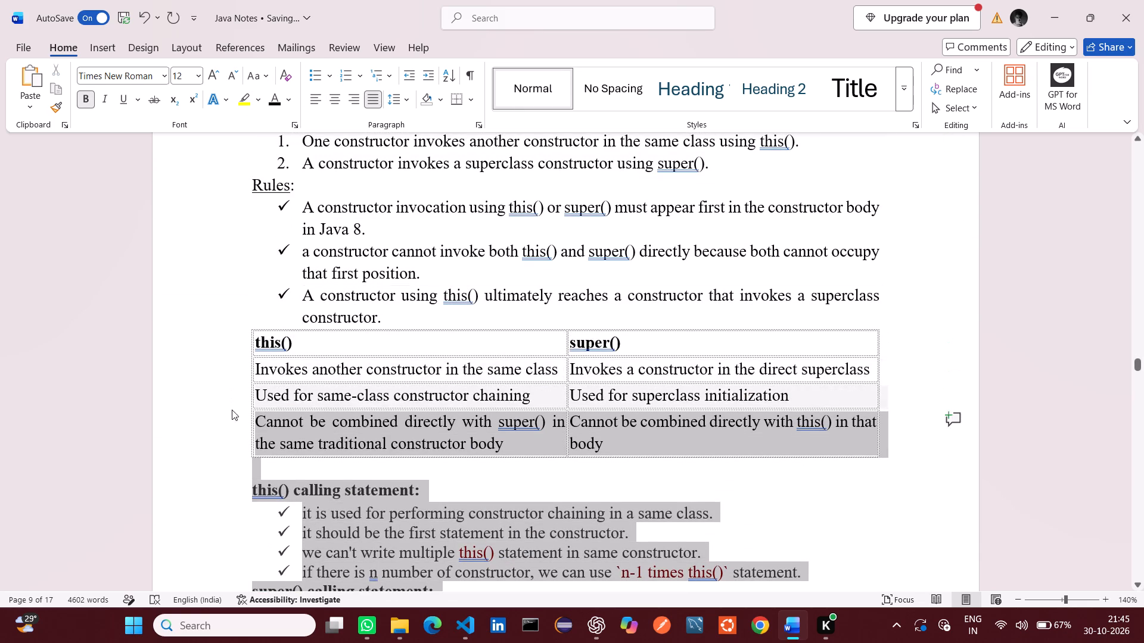
pyautogui.moveTo(232, 410); pyautogui.dragTo(272, 213)
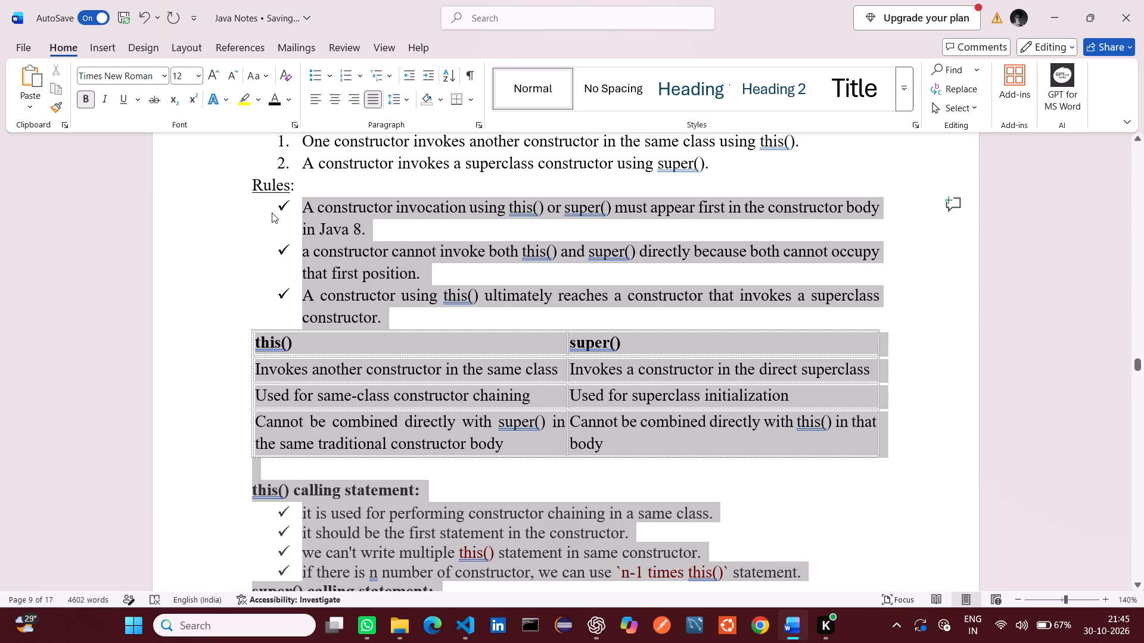
pyautogui.click(371, 102)
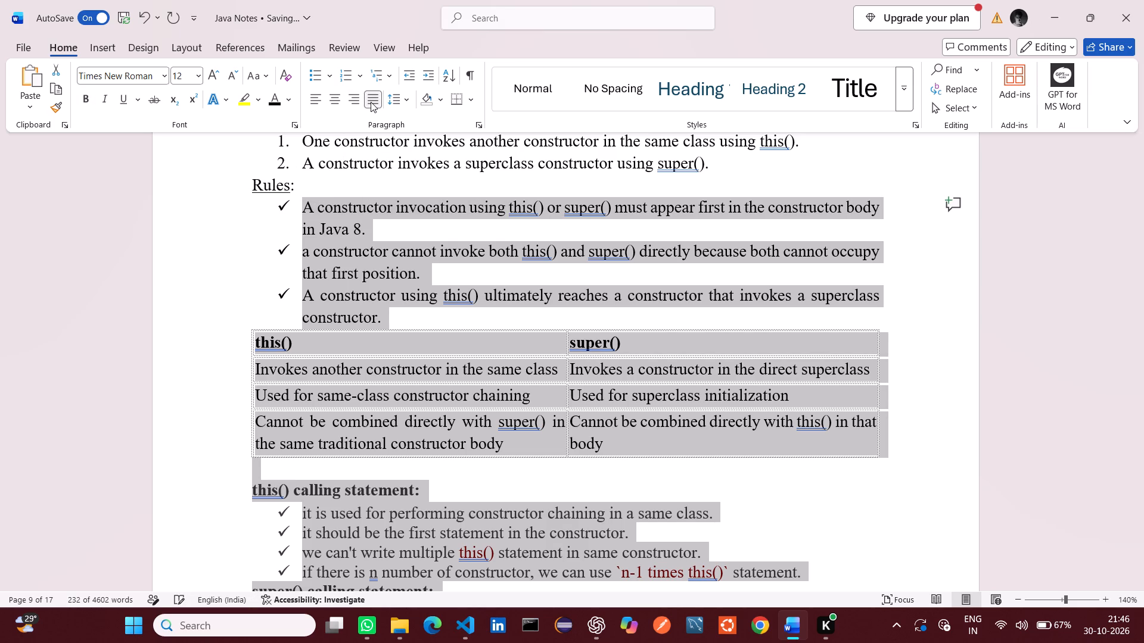
pyautogui.click(417, 177)
# Start a new unnumbered line below the third point about creating the object of the implementation class, at the end of the Interface section.
pyautogui.scroll(-2, 417, 177)
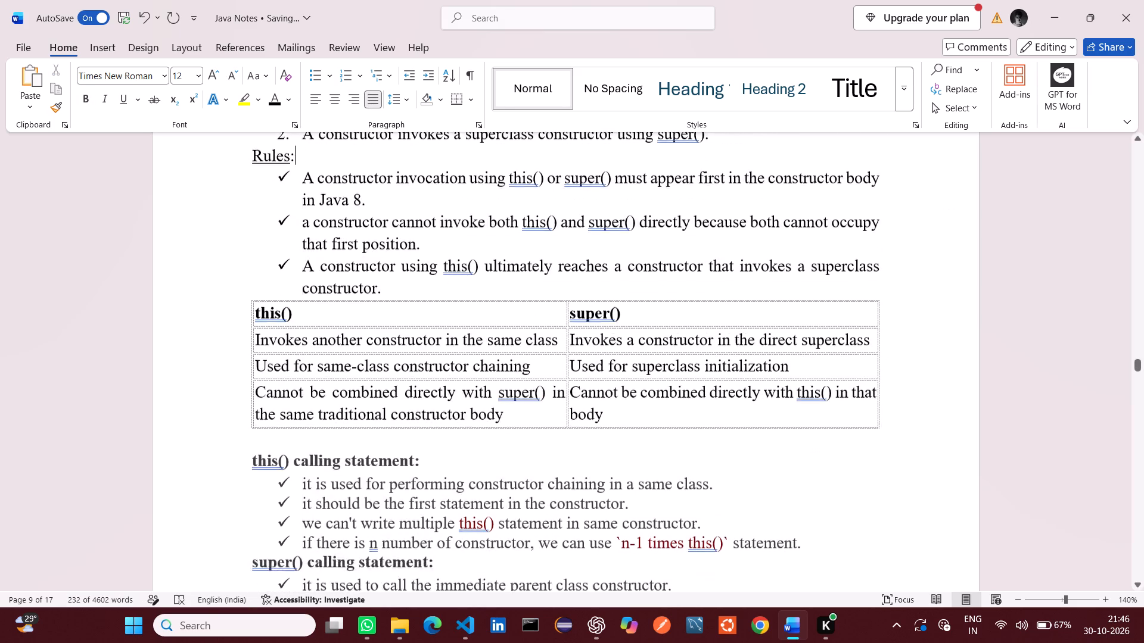
pyautogui.scroll(-11, 417, 177)
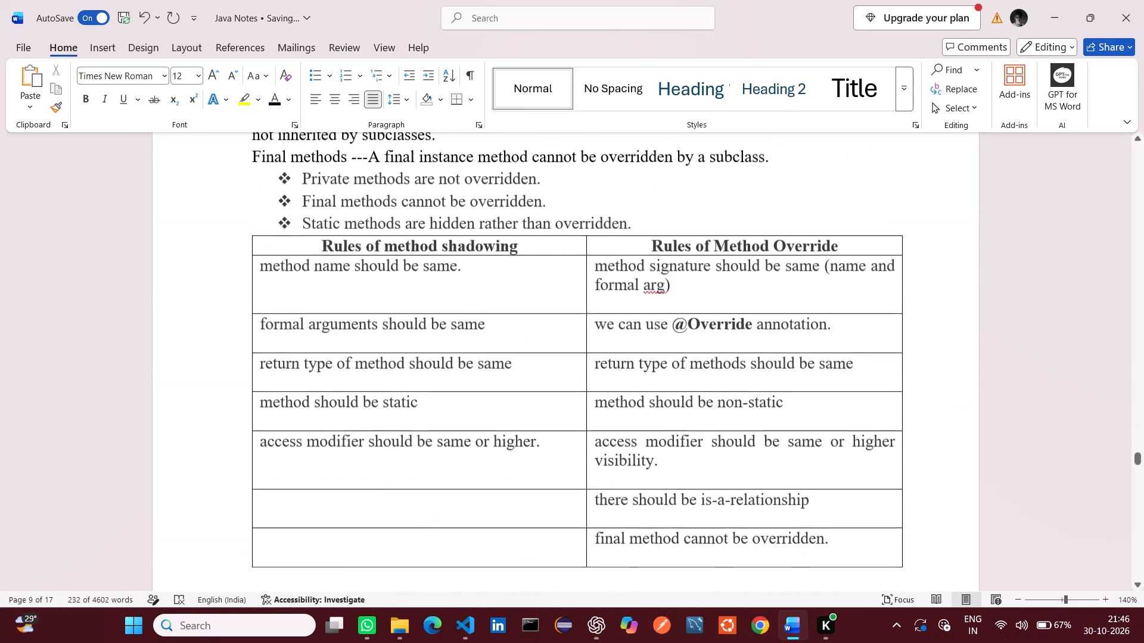
pyautogui.scroll(-2, 417, 177)
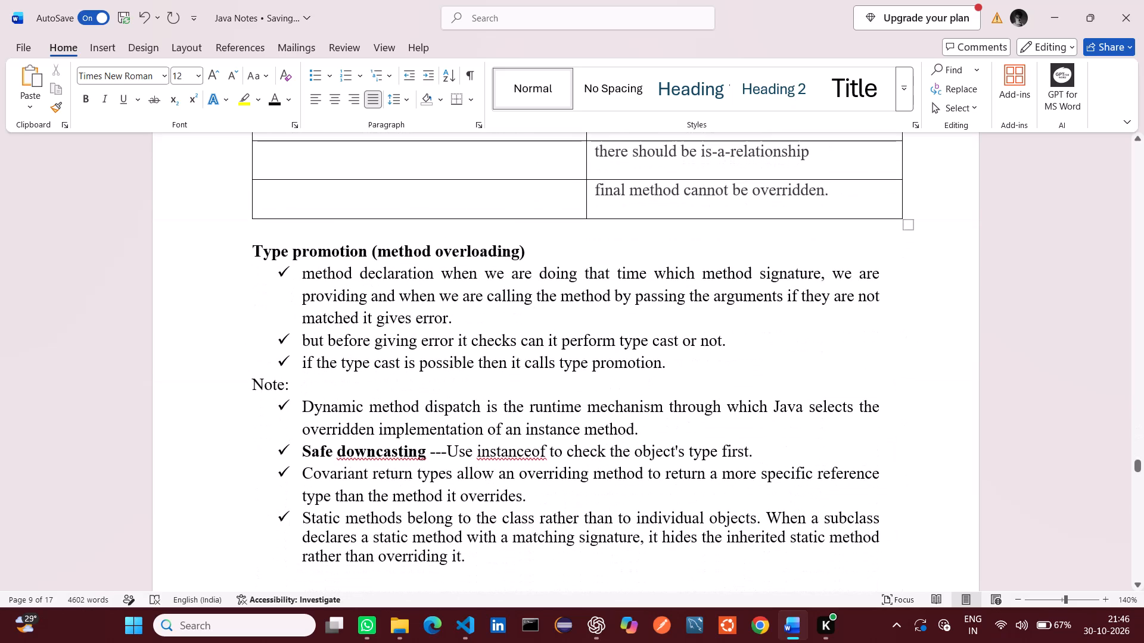
pyautogui.scroll(-2, 417, 177)
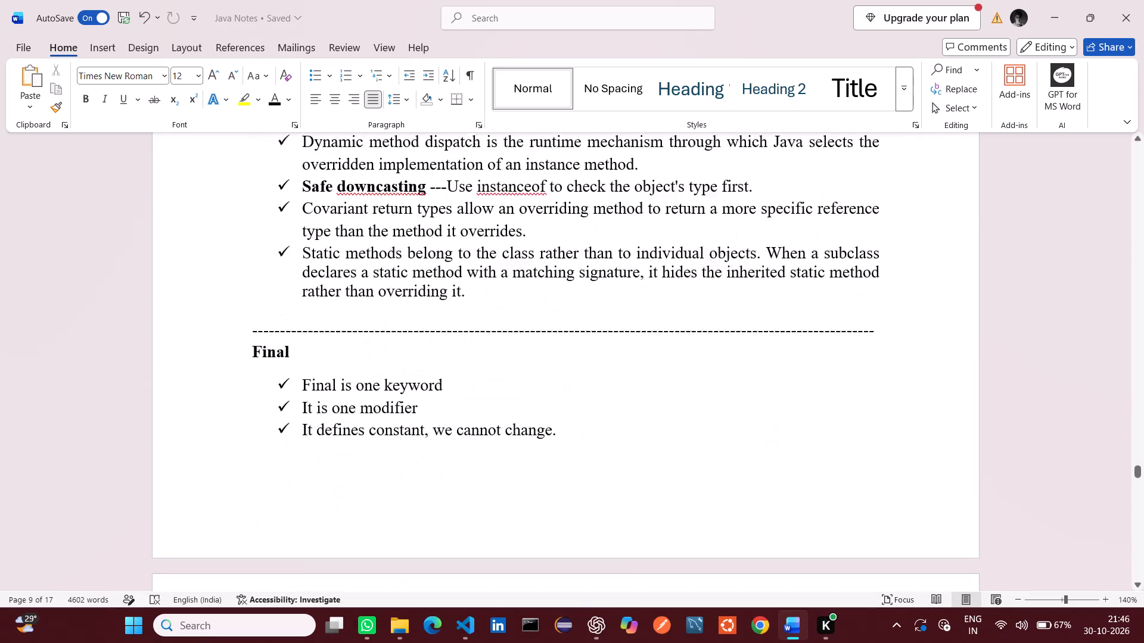
pyautogui.scroll(-1, 417, 177)
pyautogui.scroll(-3, 490, 350)
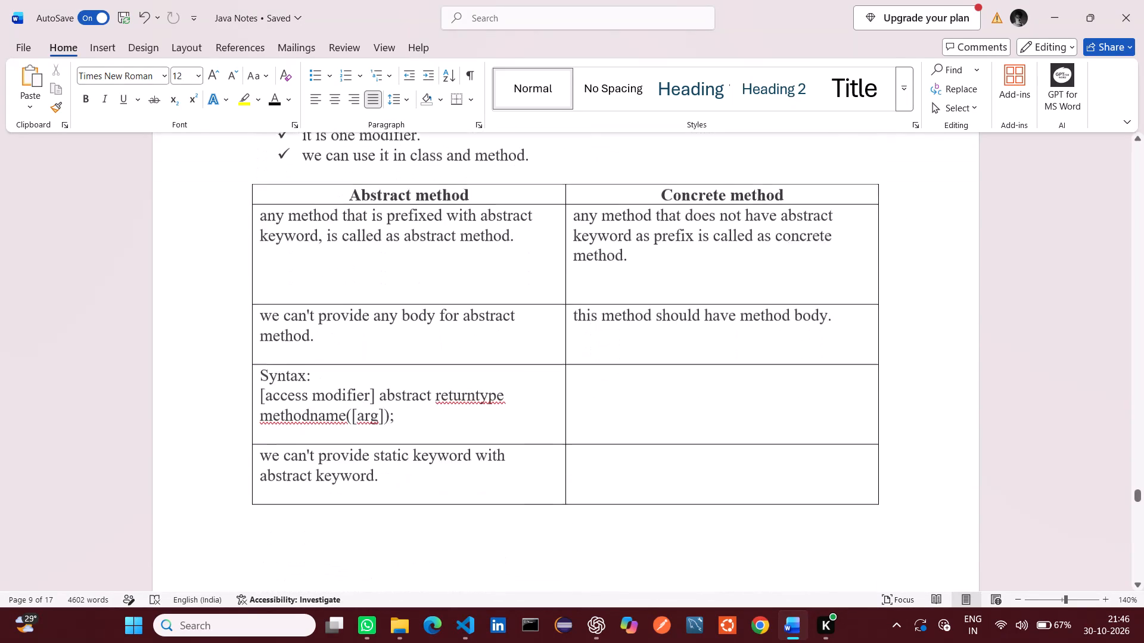
pyautogui.scroll(-8, 490, 350)
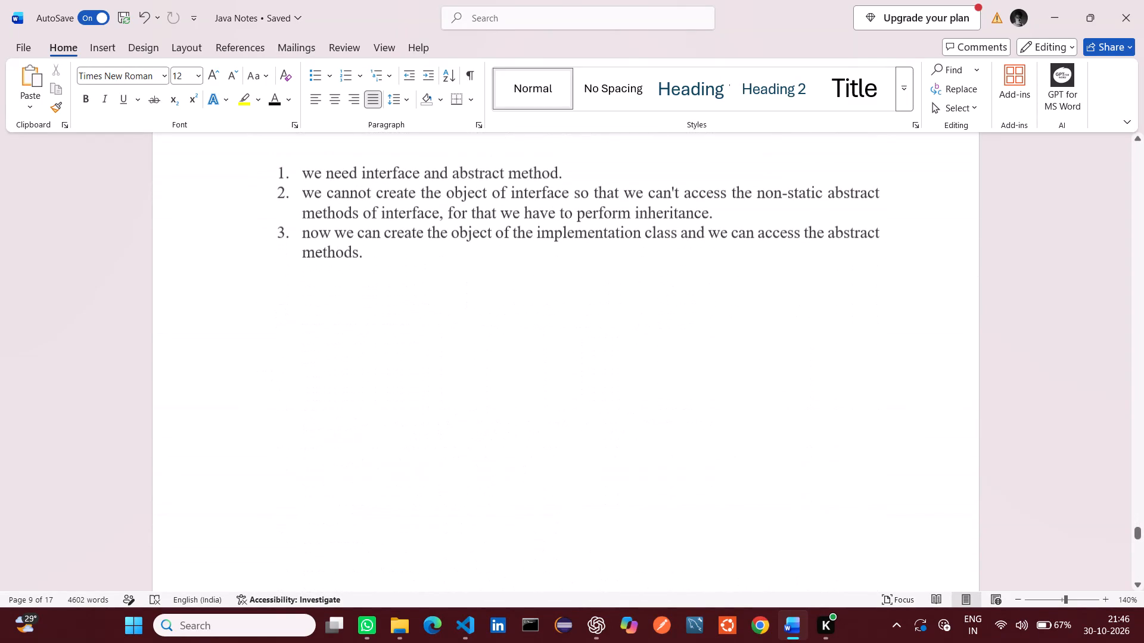
pyautogui.rightClick(490, 350)
pyautogui.scroll(1, 490, 350)
pyautogui.click(359, 360)
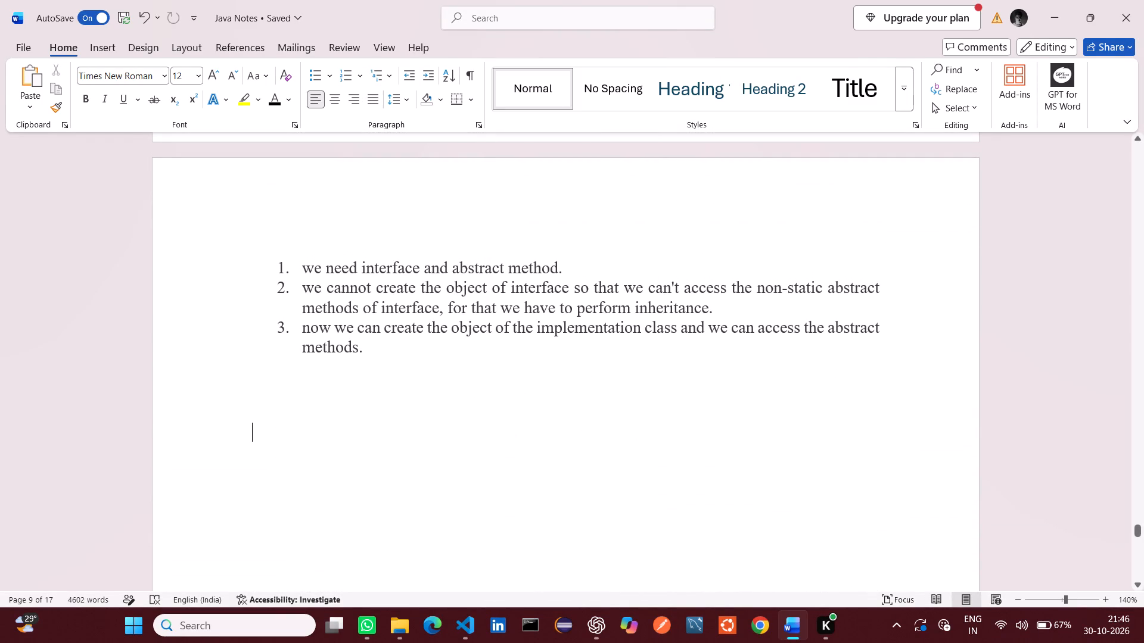
pyautogui.click(369, 357)
pyautogui.press('Return')
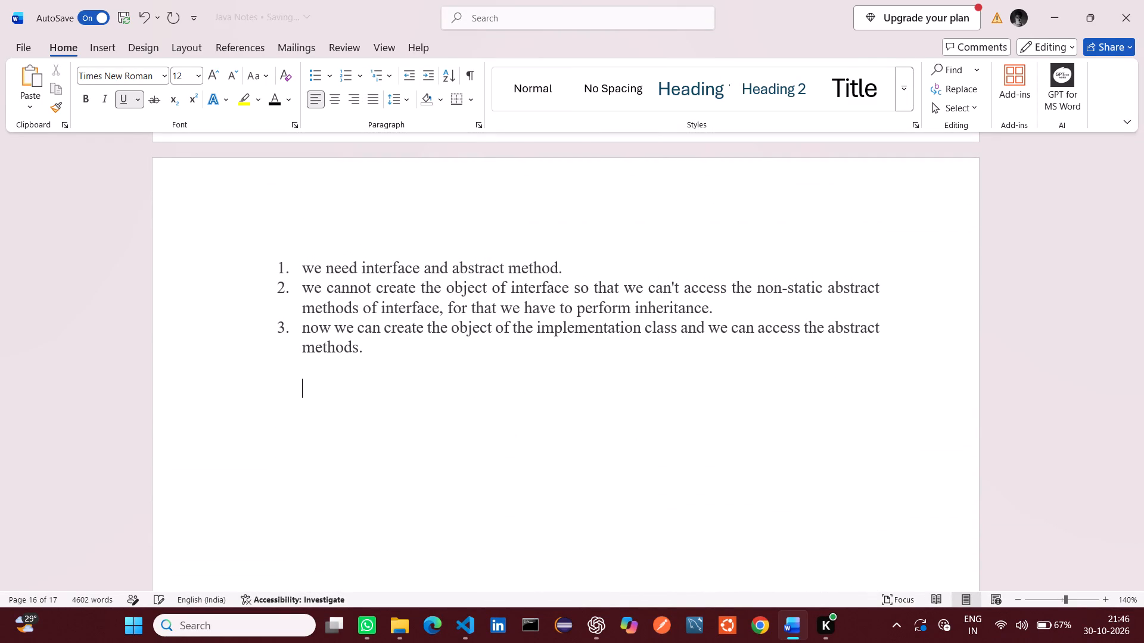
pyautogui.press('Return')
pyautogui.press('BackSpace')
pyautogui.press('BackSpace')
pyautogui.press('BackSpace')
pyautogui.press('Return')
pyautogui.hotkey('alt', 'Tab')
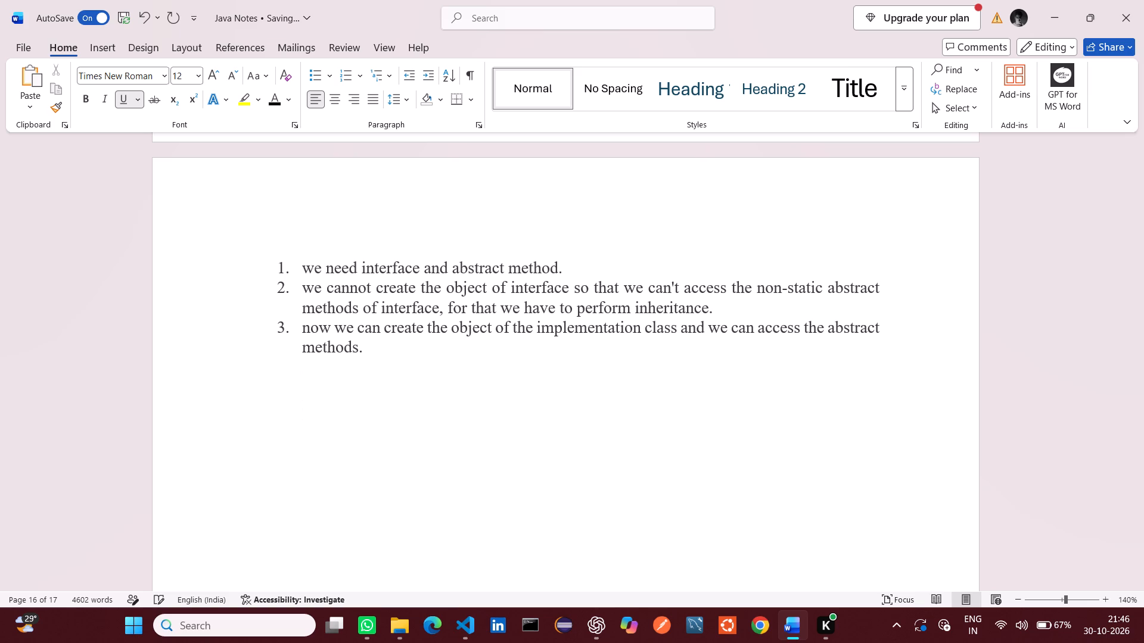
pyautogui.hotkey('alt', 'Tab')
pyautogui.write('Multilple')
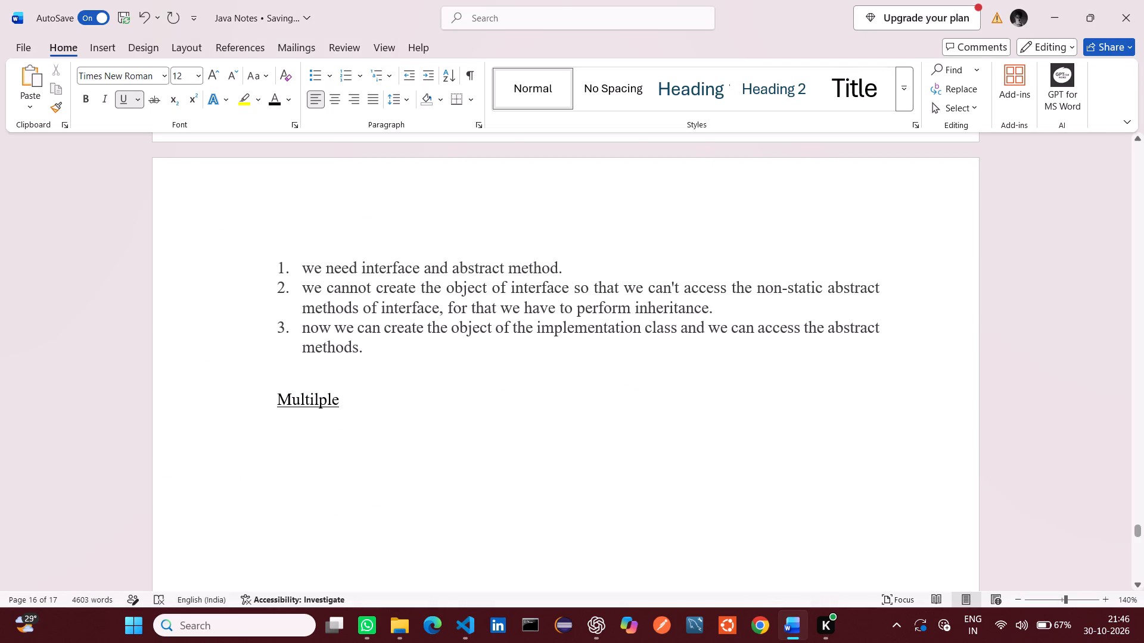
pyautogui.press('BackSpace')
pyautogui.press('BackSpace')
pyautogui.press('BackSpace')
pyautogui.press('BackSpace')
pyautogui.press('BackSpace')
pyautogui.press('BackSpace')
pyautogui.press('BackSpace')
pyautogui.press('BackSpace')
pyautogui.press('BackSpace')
# Write the heading line "Multiple inheritance by using interface" below the numbered points, following the markdown notes.
pyautogui.hotkey('alt', 'Tab')
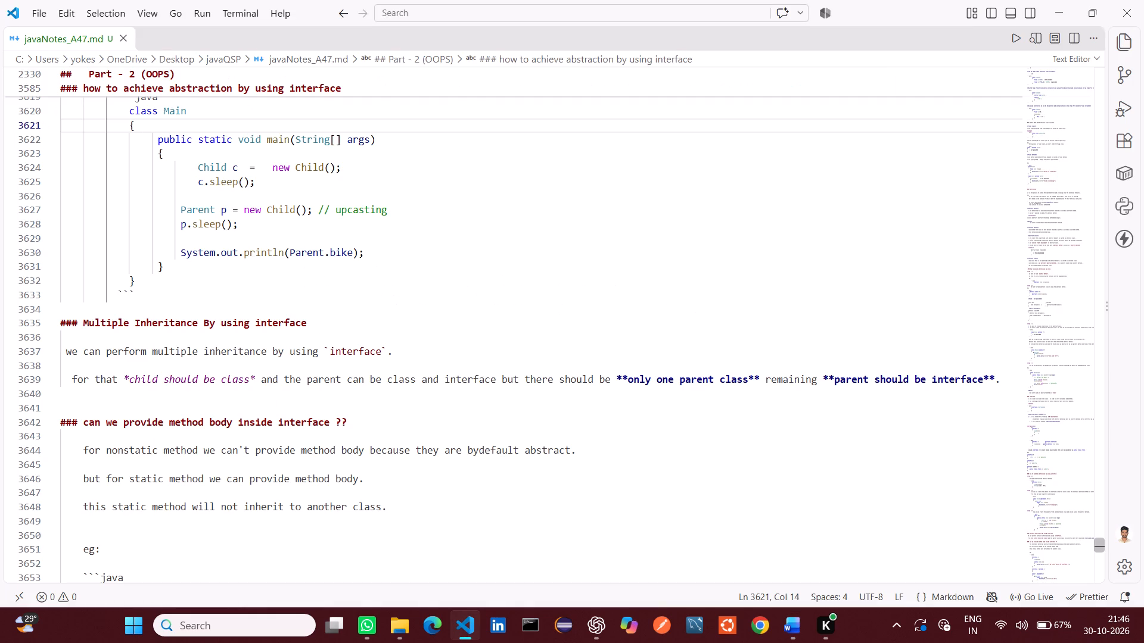
pyautogui.moveTo(312, 325); pyautogui.dragTo(80, 326)
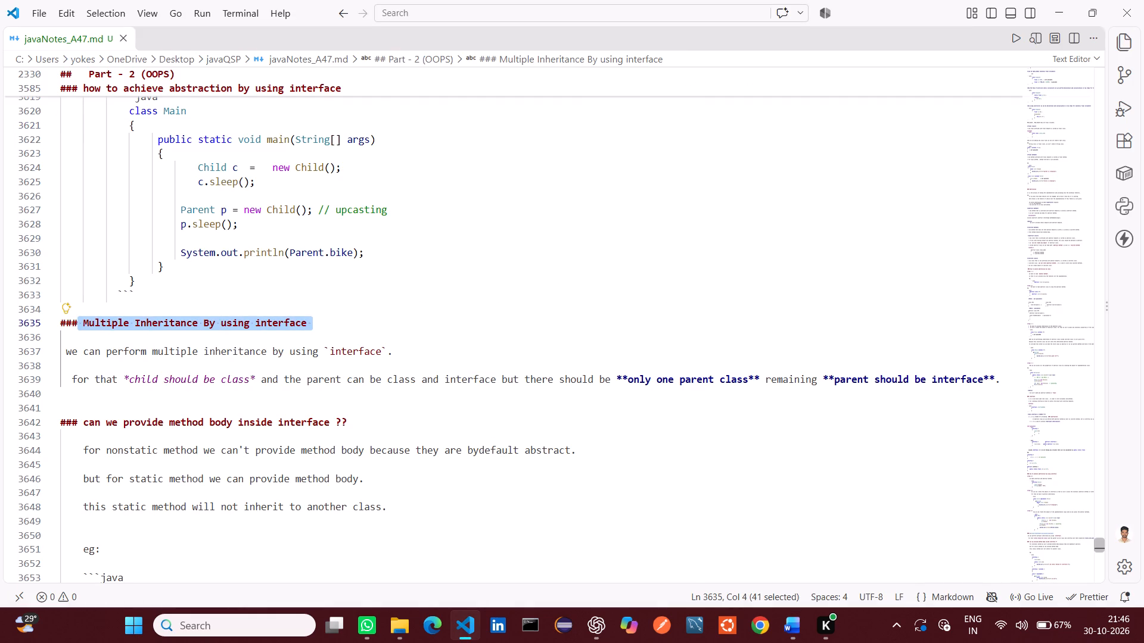
pyautogui.click(338, 326)
pyautogui.hotkey('alt', 'Tab')
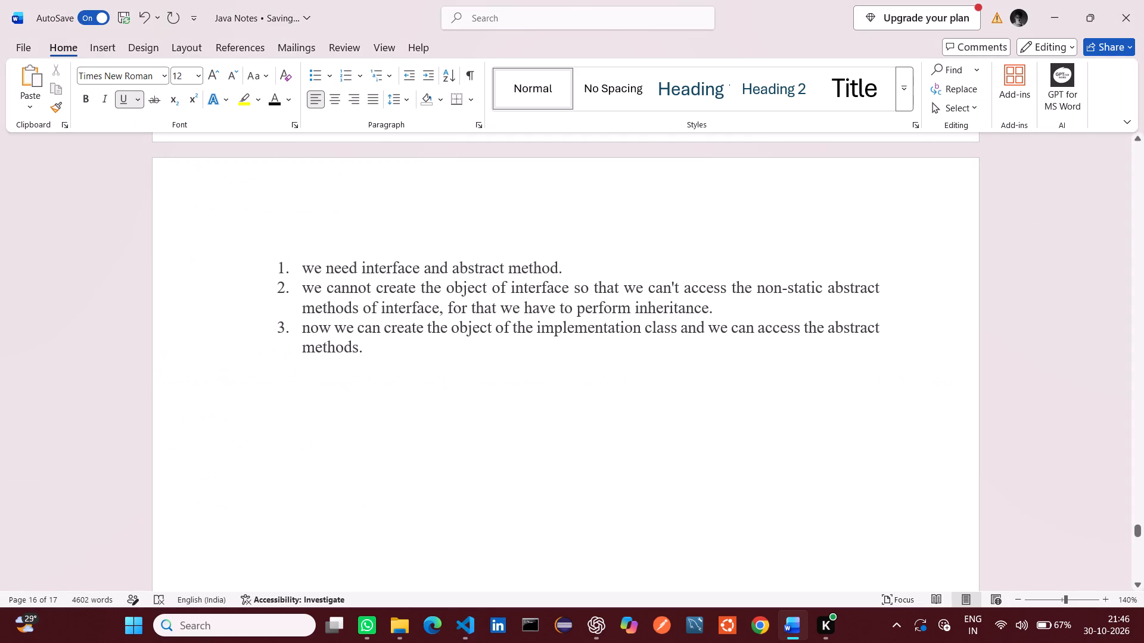
pyautogui.write('Mul')
pyautogui.write('tiple in')
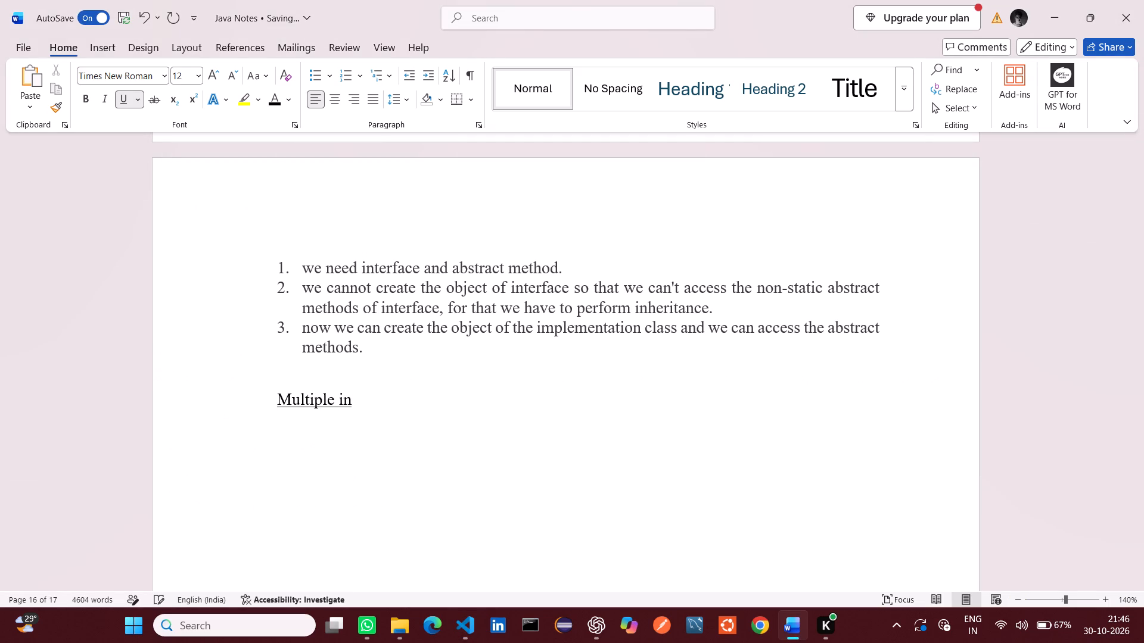
pyautogui.write('her')
pyautogui.write('itance by')
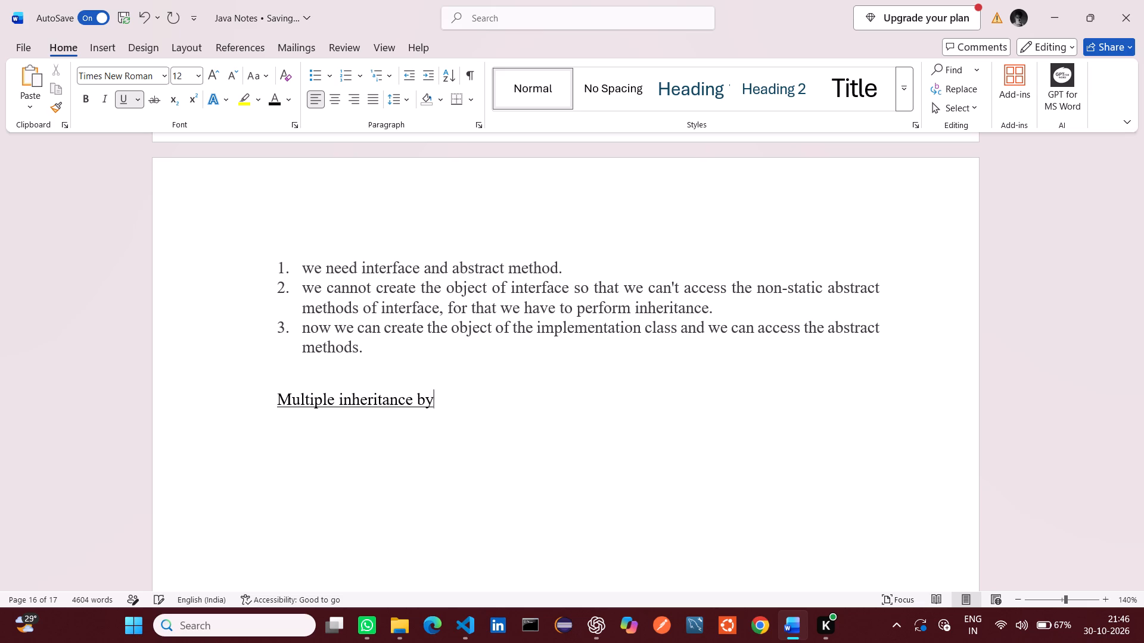
pyautogui.press('space')
pyautogui.hotkey('alt', 'Tab')
pyautogui.hotkey('alt', 'Tab')
pyautogui.write('using')
pyautogui.press('space')
pyautogui.hotkey('alt', 'Tab')
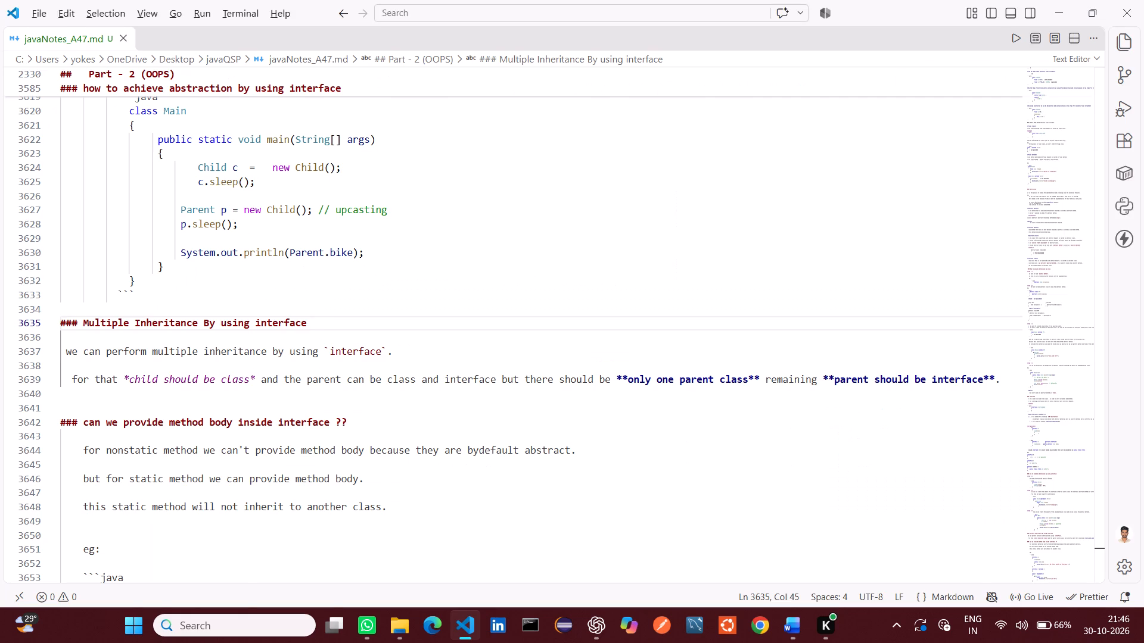
pyautogui.hotkey('alt', 'Tab')
pyautogui.write('interface')
pyautogui.hotkey('alt', 'Tab')
pyautogui.click(319, 327)
pyautogui.click(308, 325)
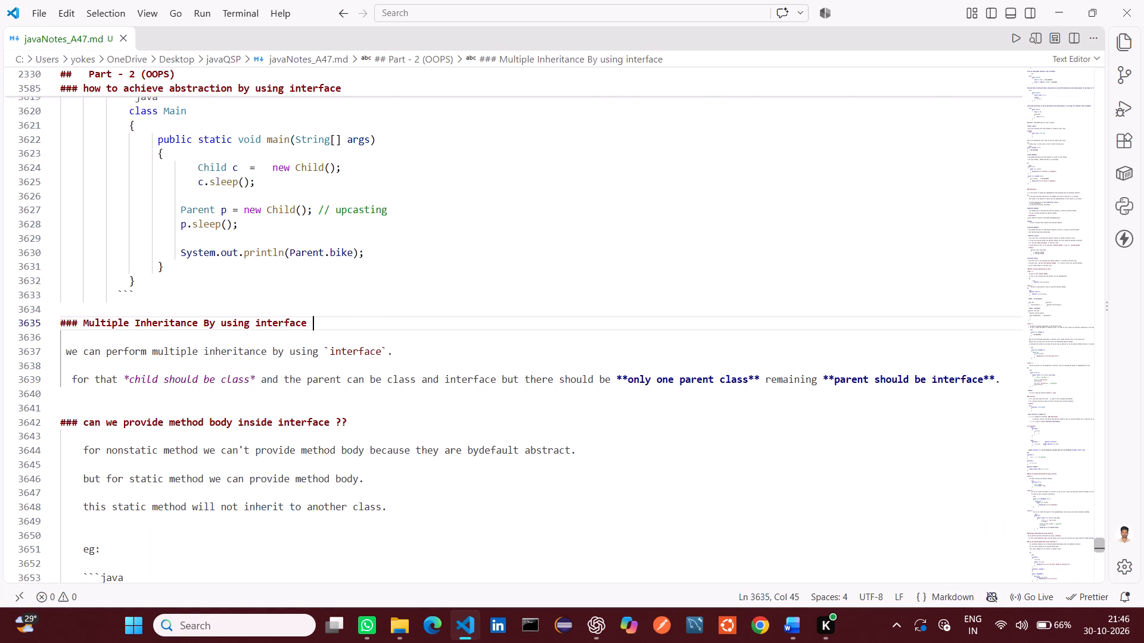
# Remove the underline from the "Multiple inheritance by using interface" heading in the Word document.
pyautogui.hotkey('alt', 'Tab')
pyautogui.moveTo(539, 399); pyautogui.dragTo(261, 400)
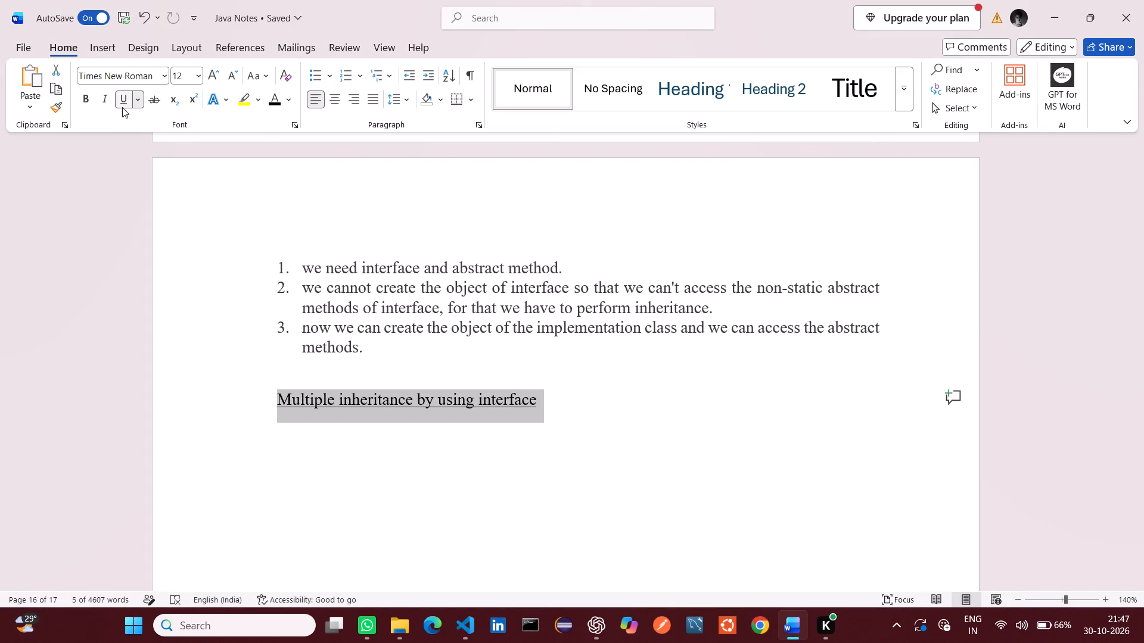
pyautogui.click(122, 107)
pyautogui.click(551, 405)
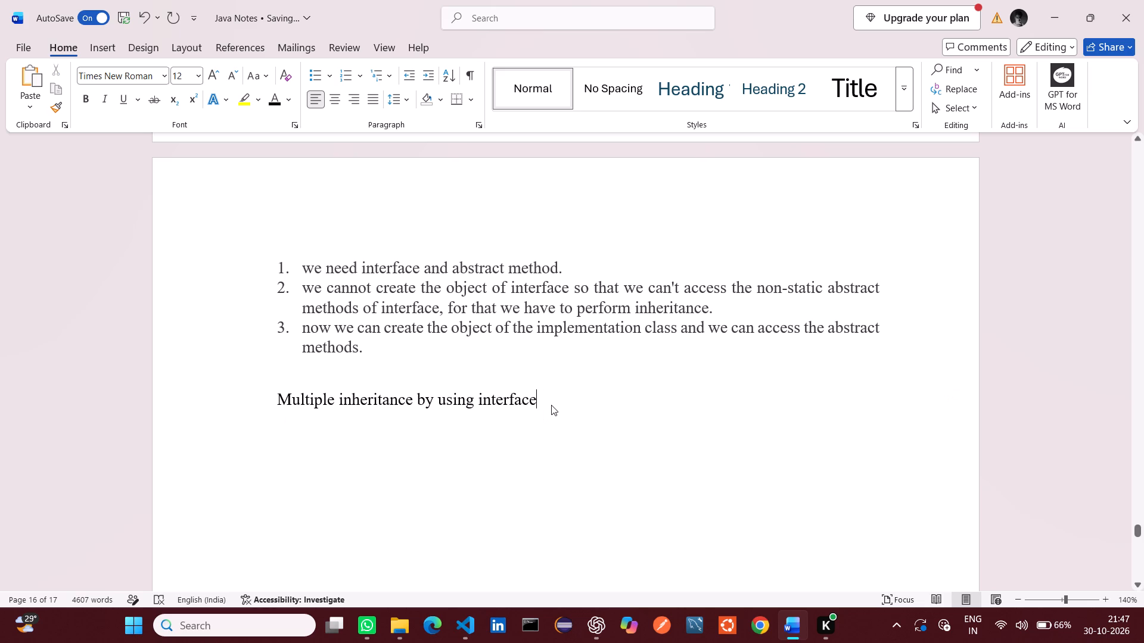
# Make the "Multiple inheritance by using interface" heading bold.
pyautogui.moveTo(540, 403); pyautogui.dragTo(284, 398)
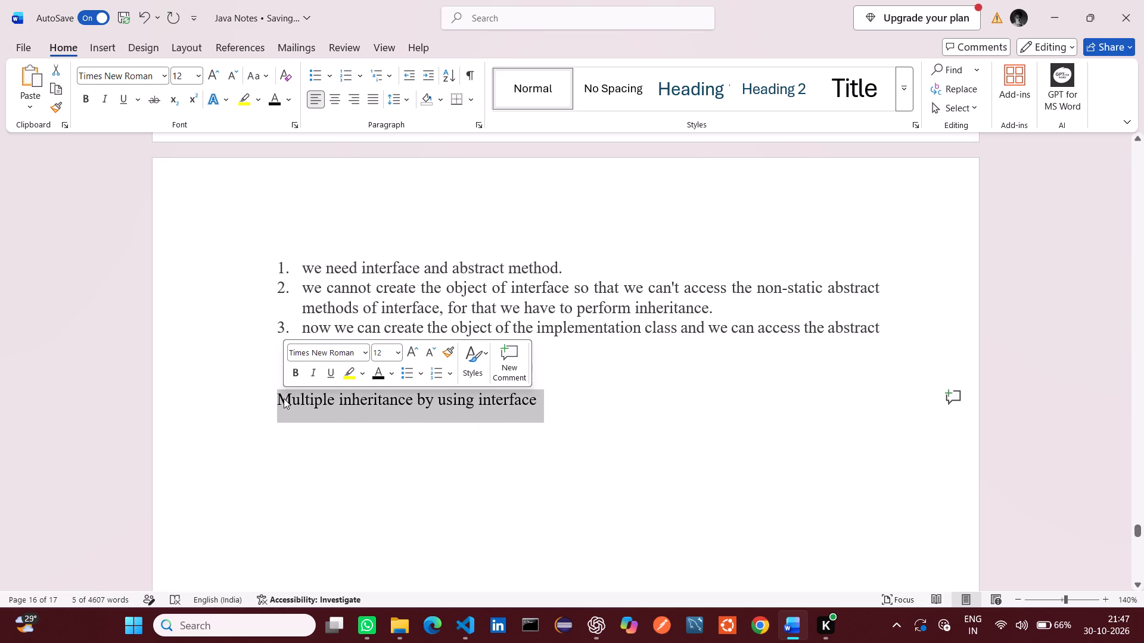
pyautogui.click(82, 102)
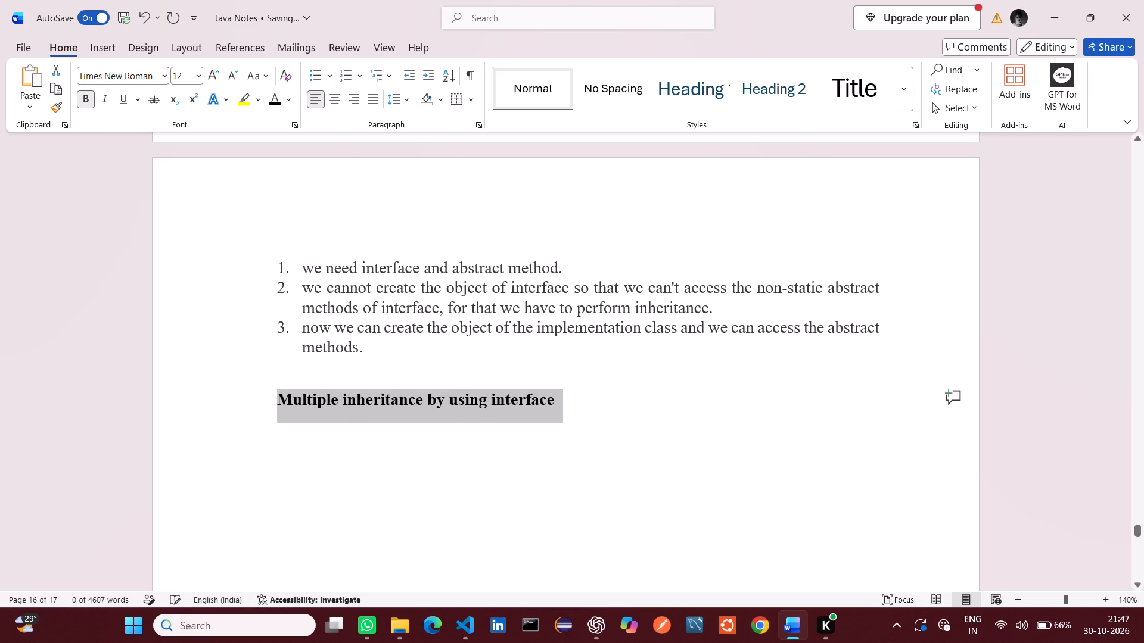
# Remove the blank line between the third numbered point and the "Multiple inheritance by using interface" heading.
pyautogui.click(277, 385)
pyautogui.press('BackSpace')
pyautogui.press('BackSpace')
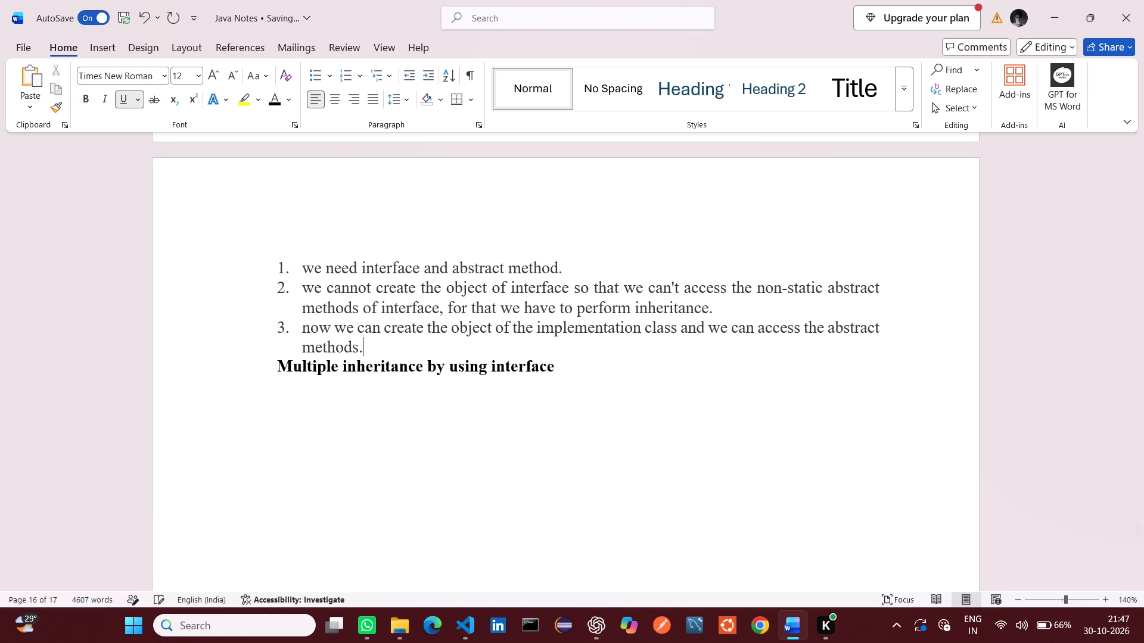
# Start a new line below the "Multiple inheritance by using interface" heading.
pyautogui.click(560, 372)
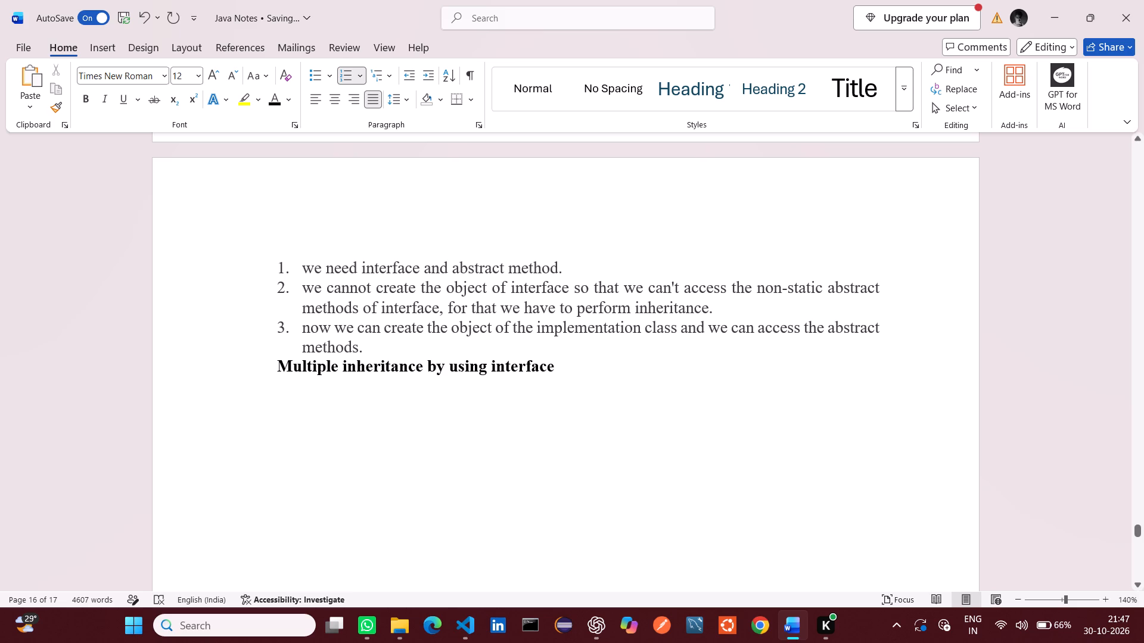
pyautogui.press('Return')
# Switch to the markdown notes in Visual Studio Code and review the content from Multiple Inheritance through the start of Types of Interface.
pyautogui.hotkey('alt', 'Tab')
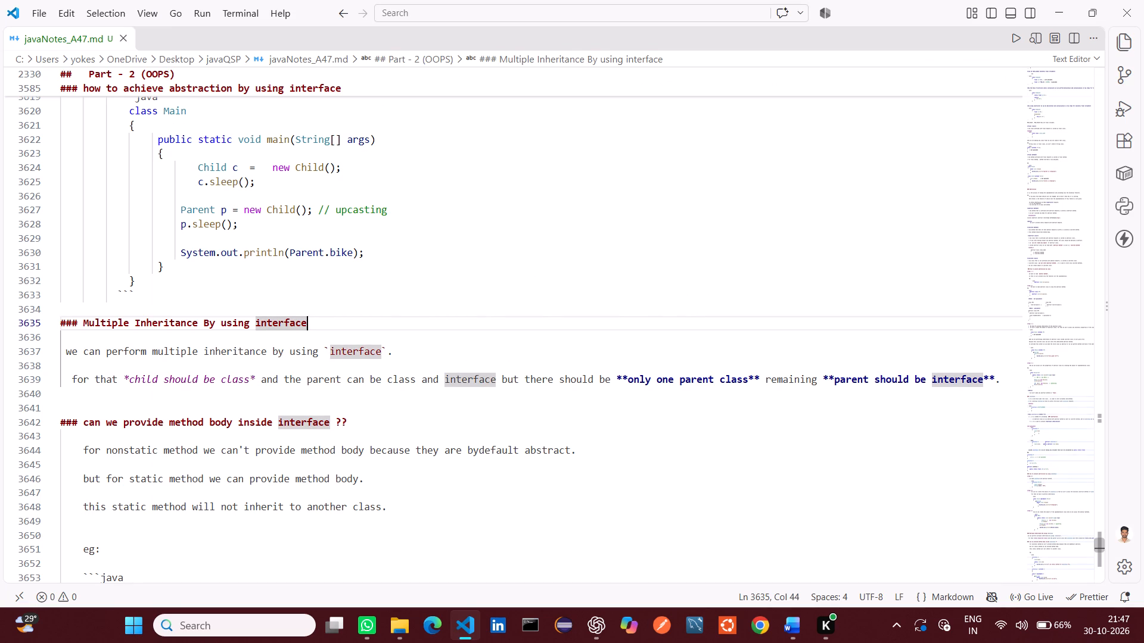
pyautogui.moveTo(64, 351); pyautogui.dragTo(355, 382)
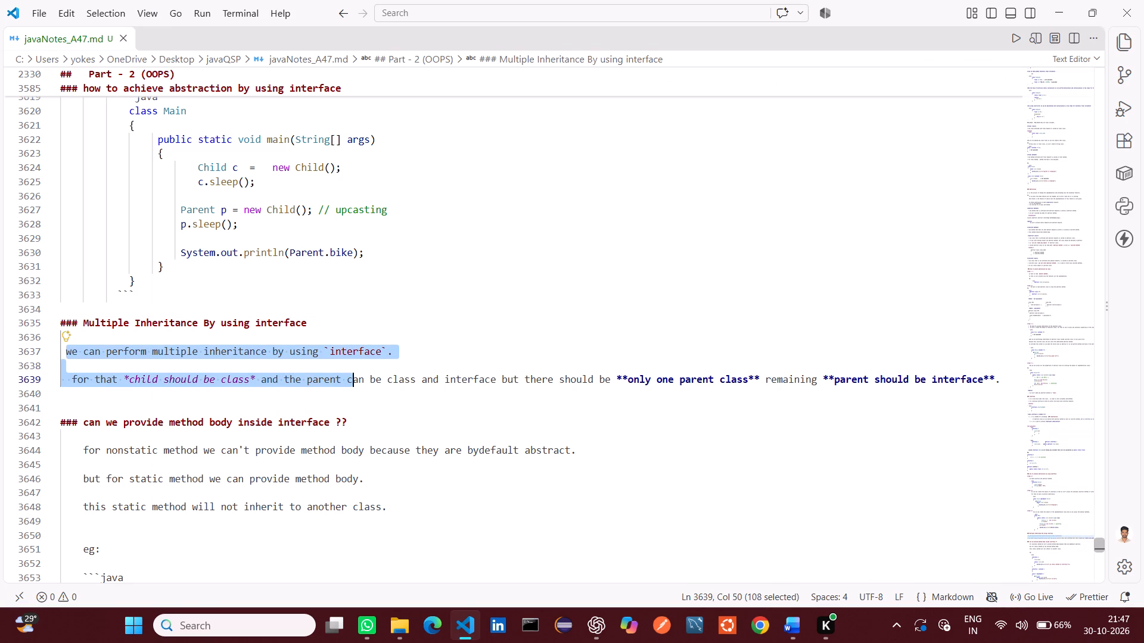
pyautogui.click(478, 359)
pyautogui.scroll(-3, 478, 359)
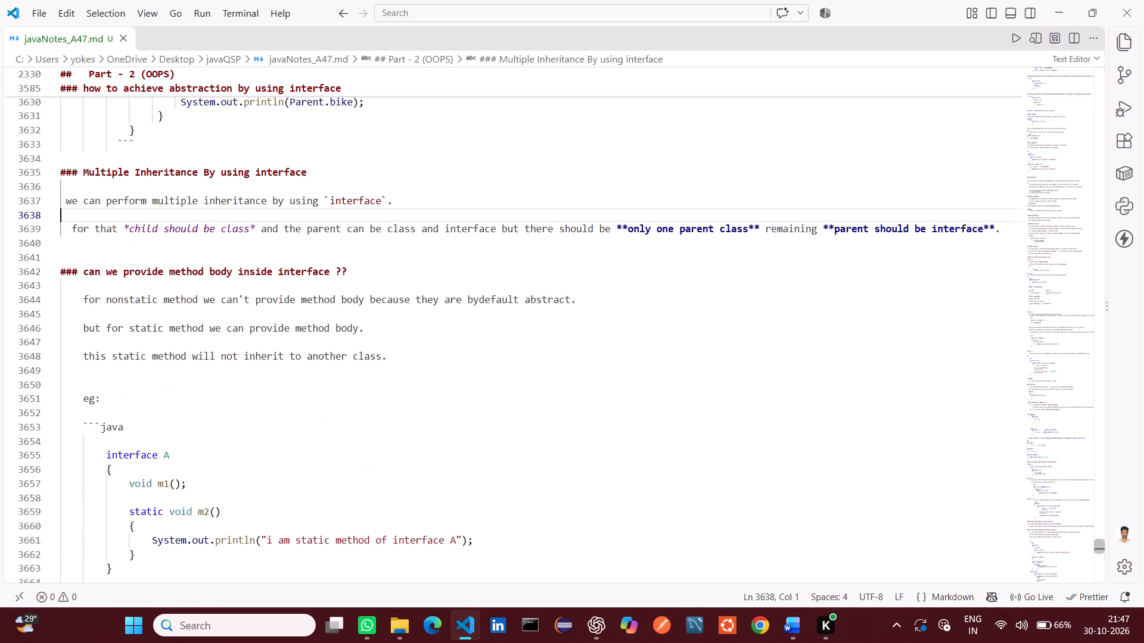
pyautogui.scroll(-4, 478, 359)
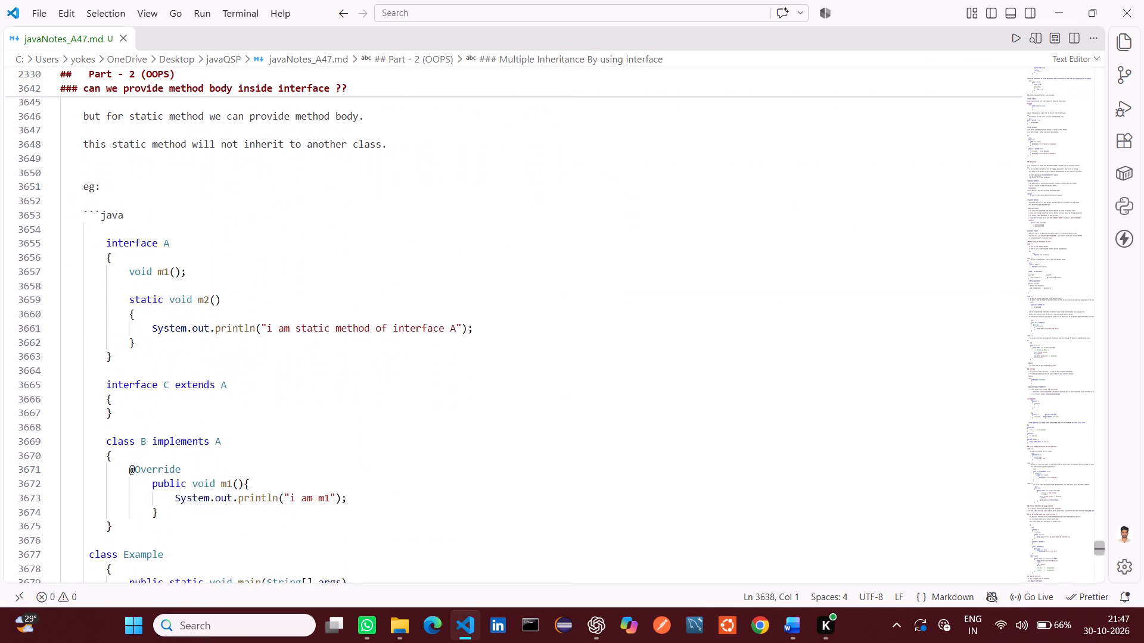
pyautogui.scroll(-6, 478, 359)
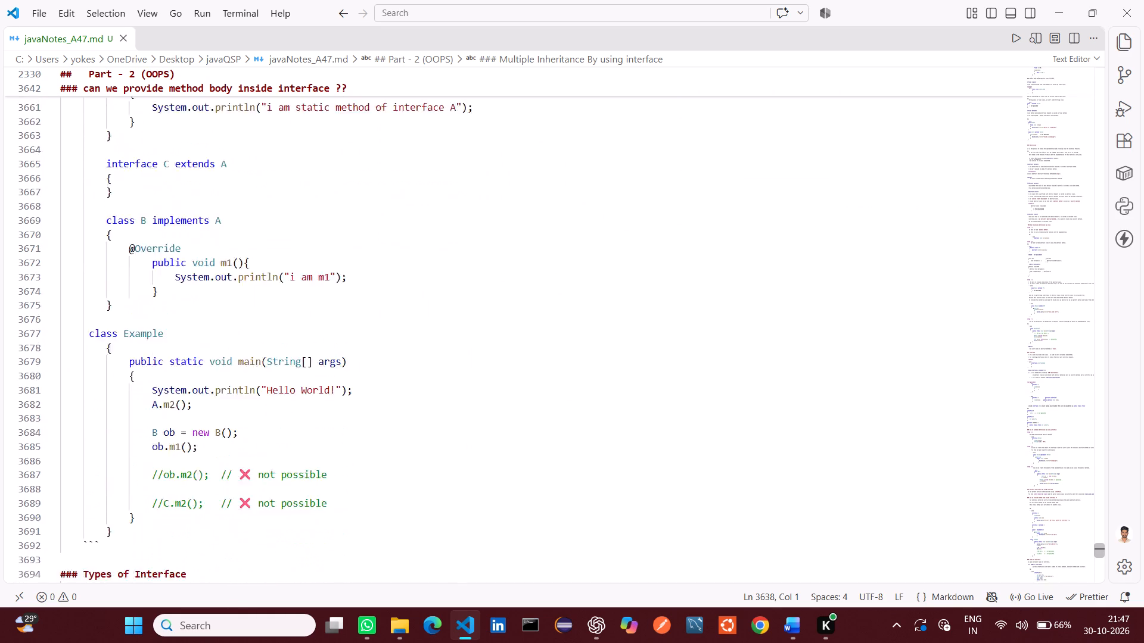
pyautogui.scroll(-1, 478, 359)
pyautogui.scroll(3, 478, 359)
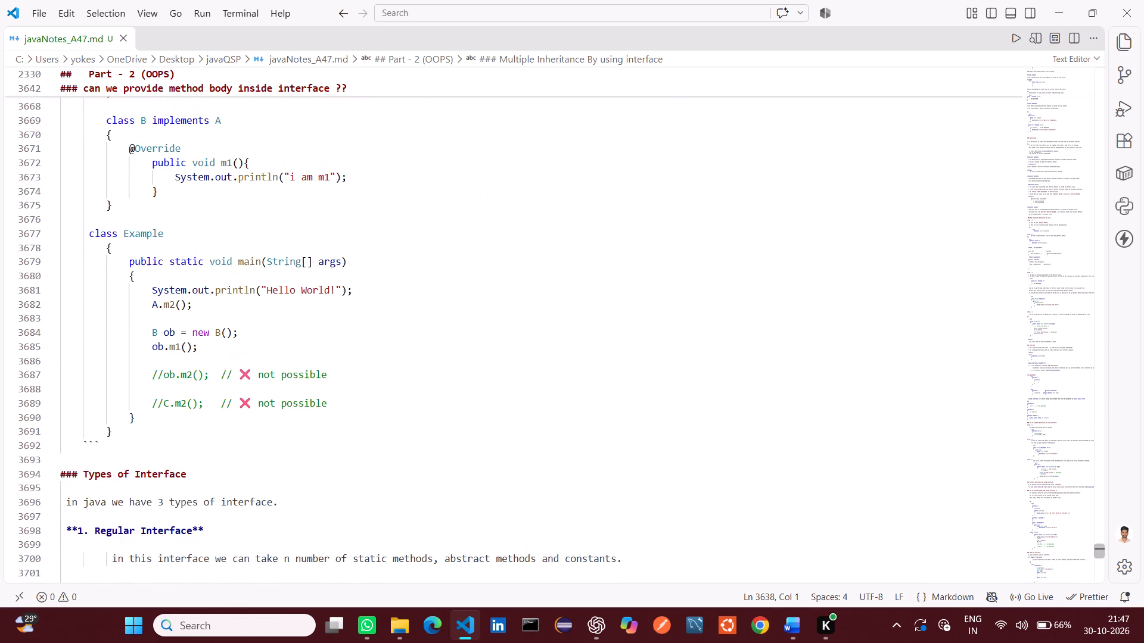
pyautogui.scroll(4, 478, 359)
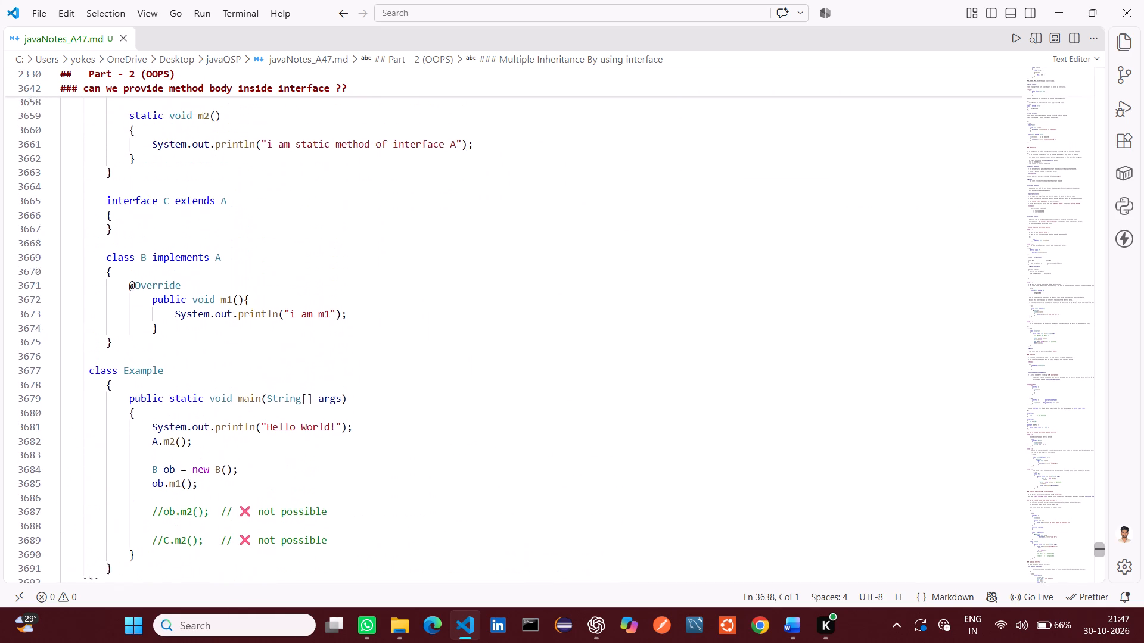
pyautogui.scroll(4, 478, 359)
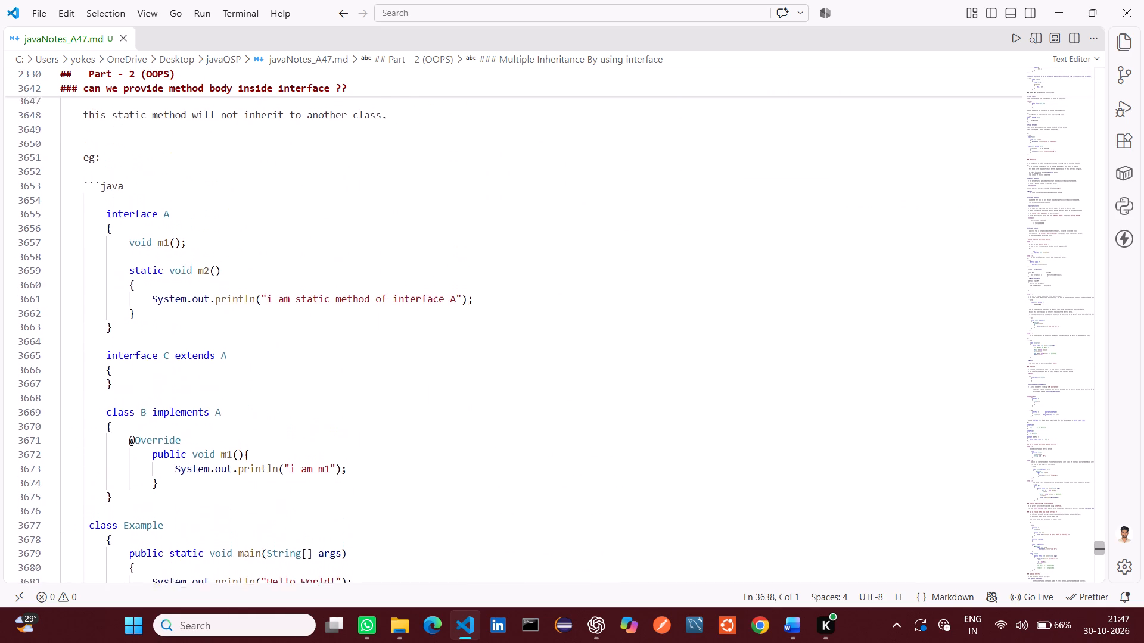
pyautogui.scroll(4, 478, 359)
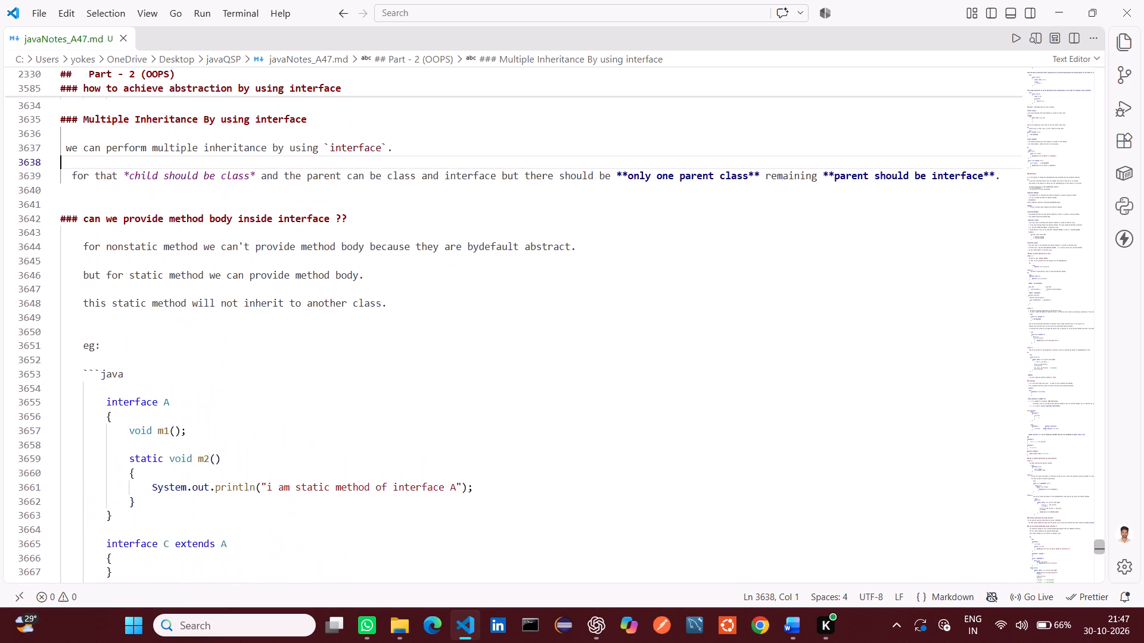
pyautogui.scroll(2, 478, 359)
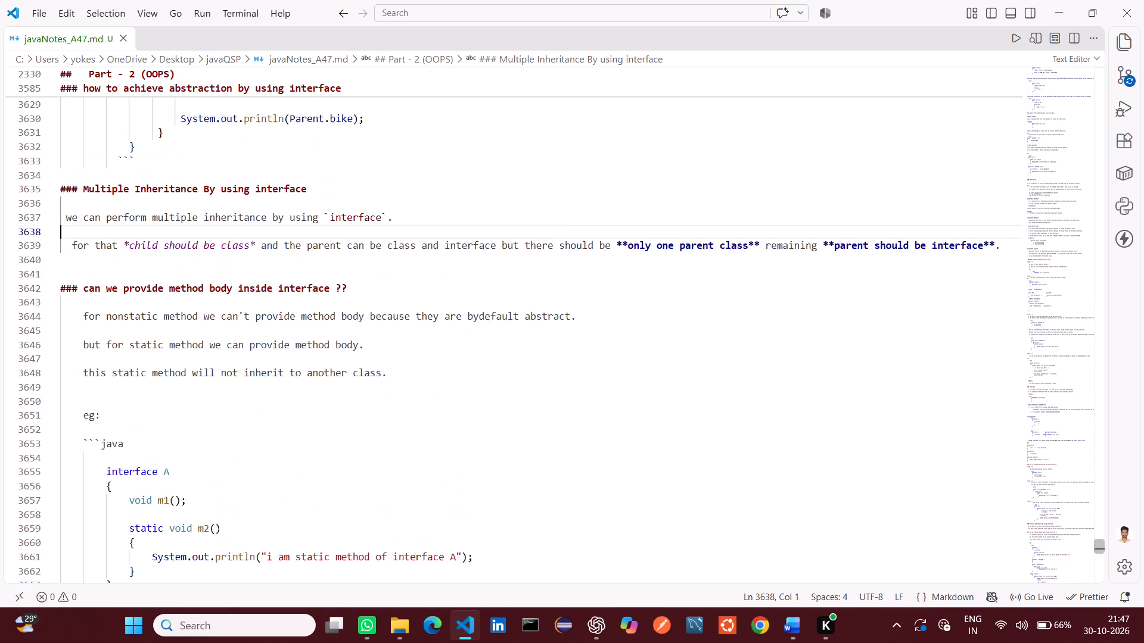
pyautogui.scroll(3, 478, 359)
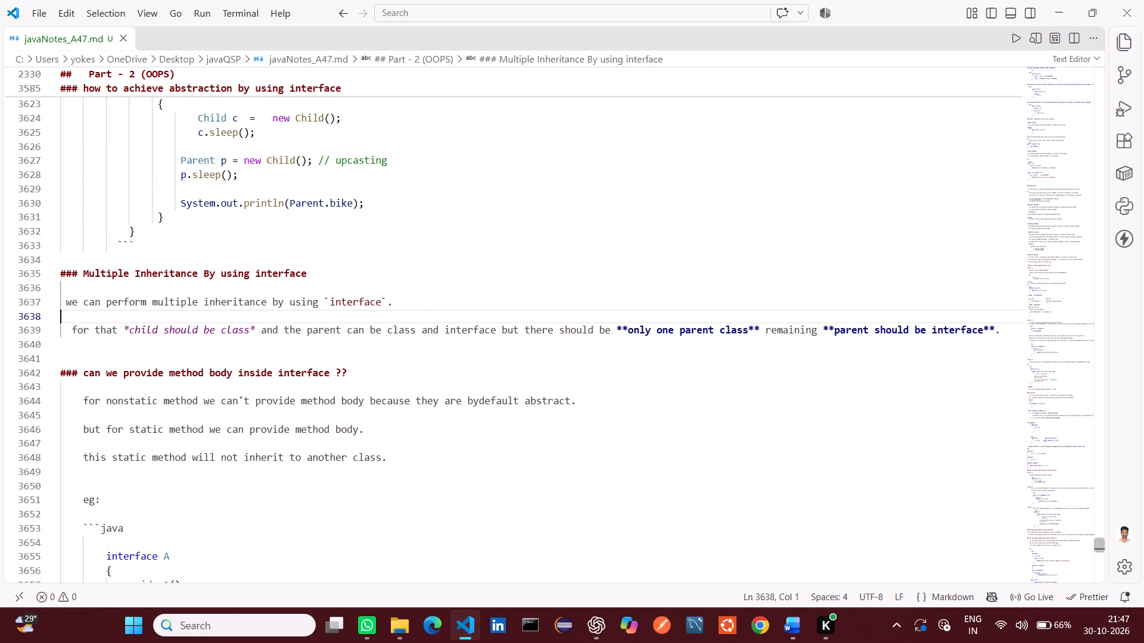
# Copy the two Multiple Inheritance paragraphs from the markdown notes and paste them below the matching heading in the Word document.
pyautogui.moveTo(1009, 328); pyautogui.dragTo(879, 322)
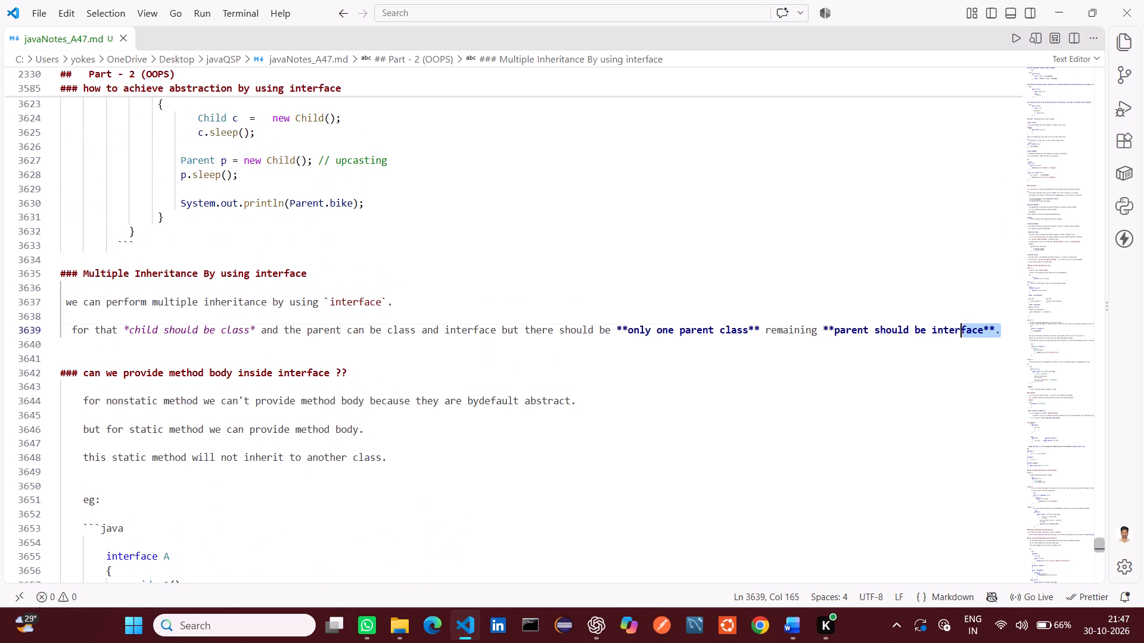
pyautogui.moveTo(879, 322); pyautogui.dragTo(231, 296)
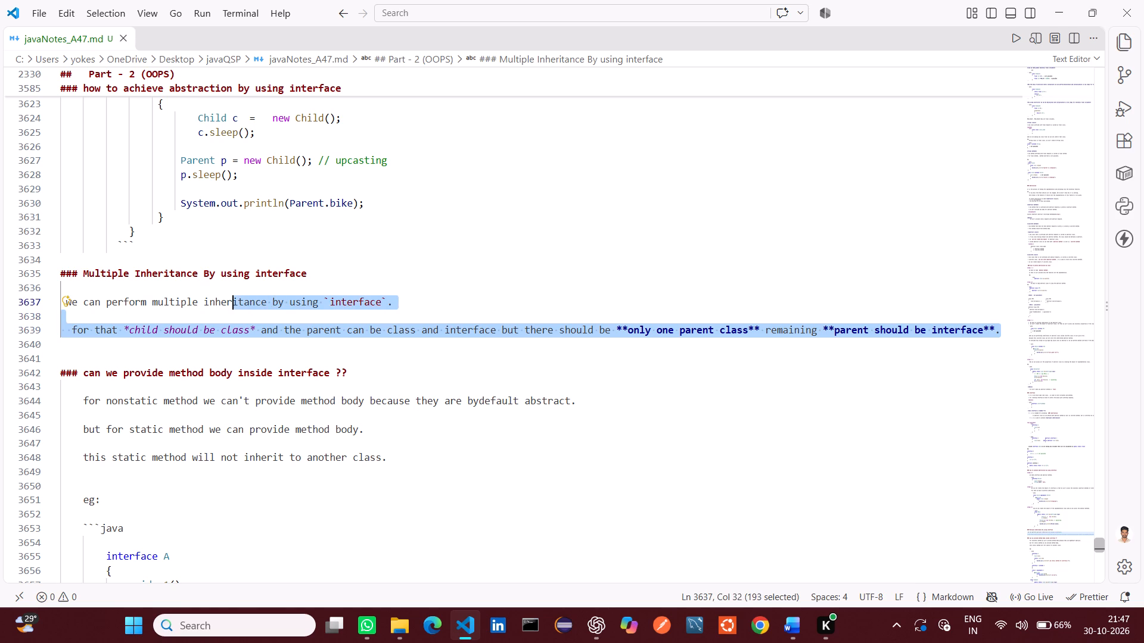
pyautogui.moveTo(231, 296); pyautogui.dragTo(21, 297)
pyautogui.hotkey('ctrl', 'c')
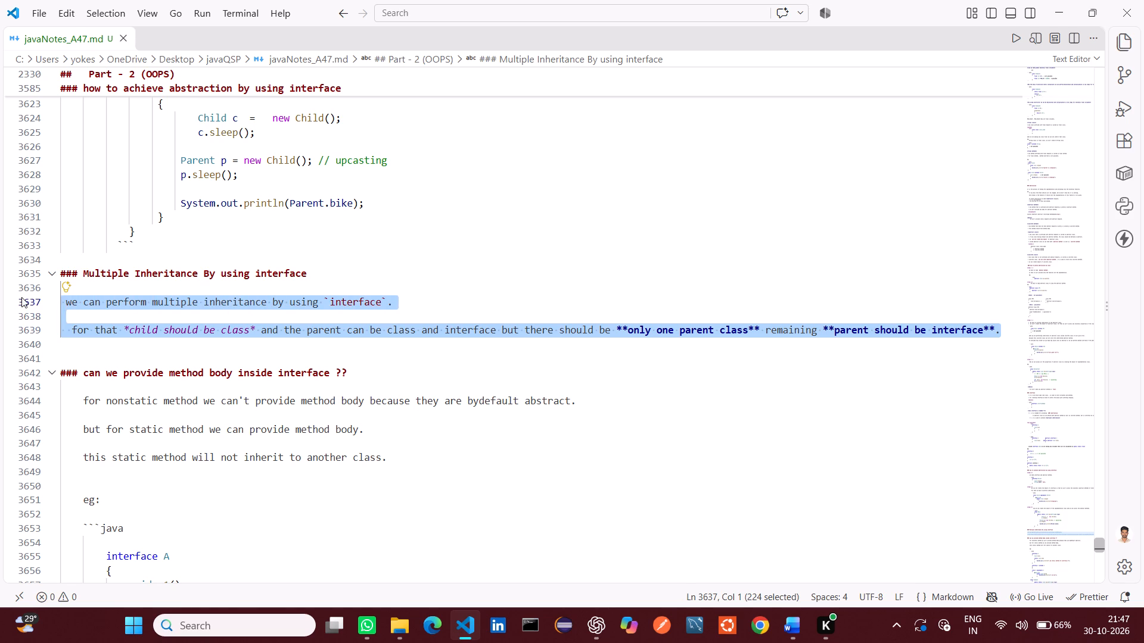
pyautogui.hotkey('alt', 'Tab')
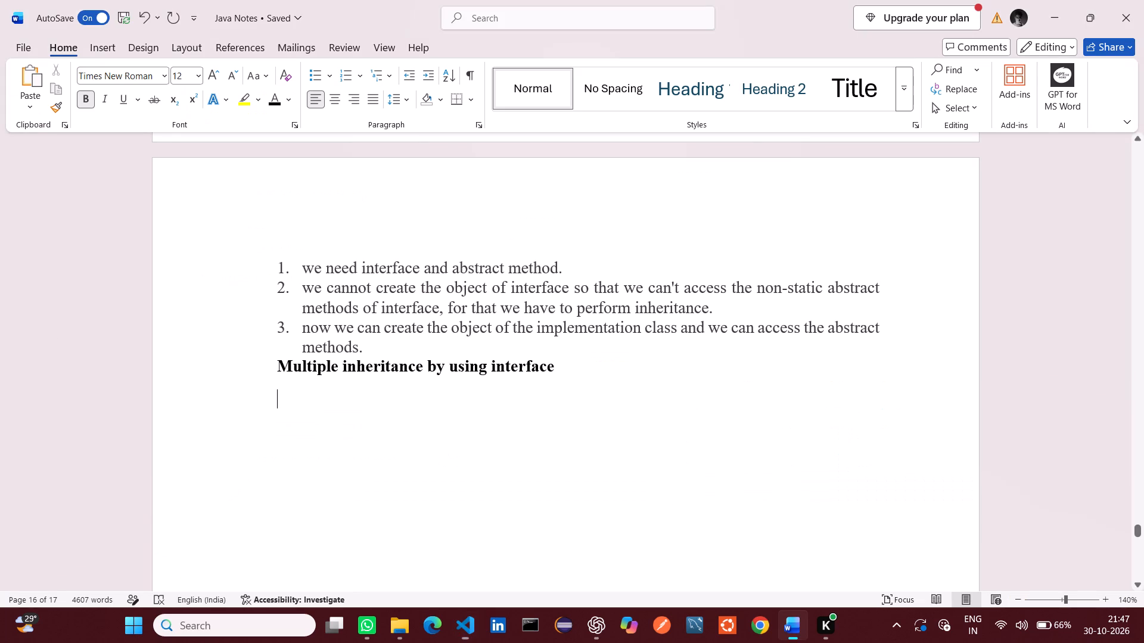
pyautogui.hotkey('ctrl', 'v')
# Remove the blank line between the two pasted paragraphs and the leading spaces before "we can perform" and "for that".
pyautogui.click(288, 452)
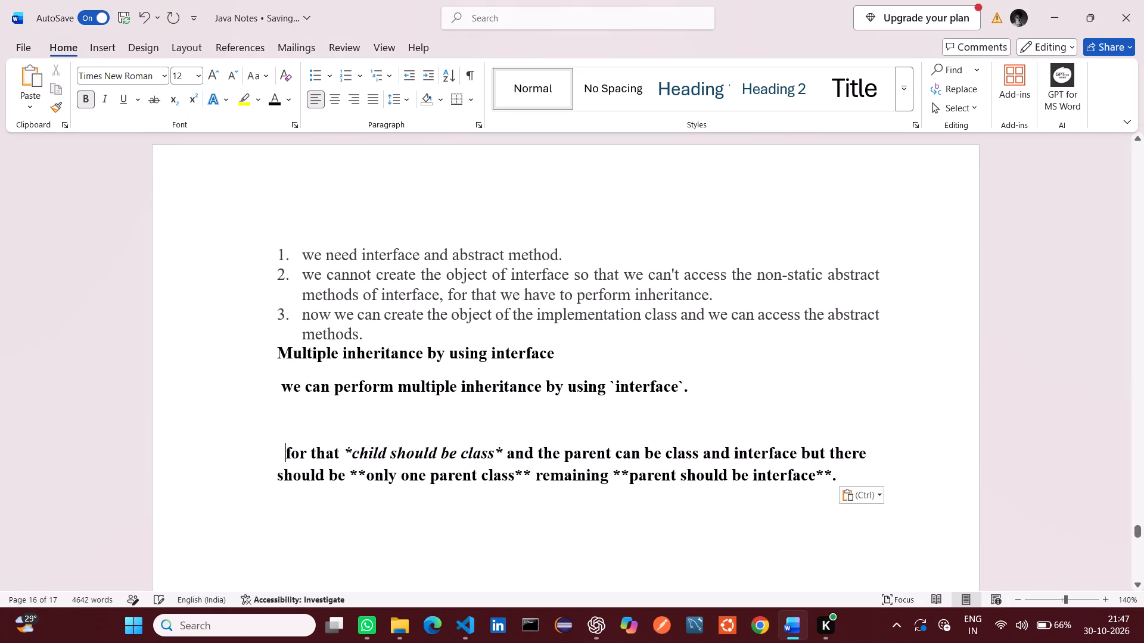
pyautogui.press('BackSpace')
pyautogui.press('BackSpace')
pyautogui.press('BackSpace')
pyautogui.press('BackSpace')
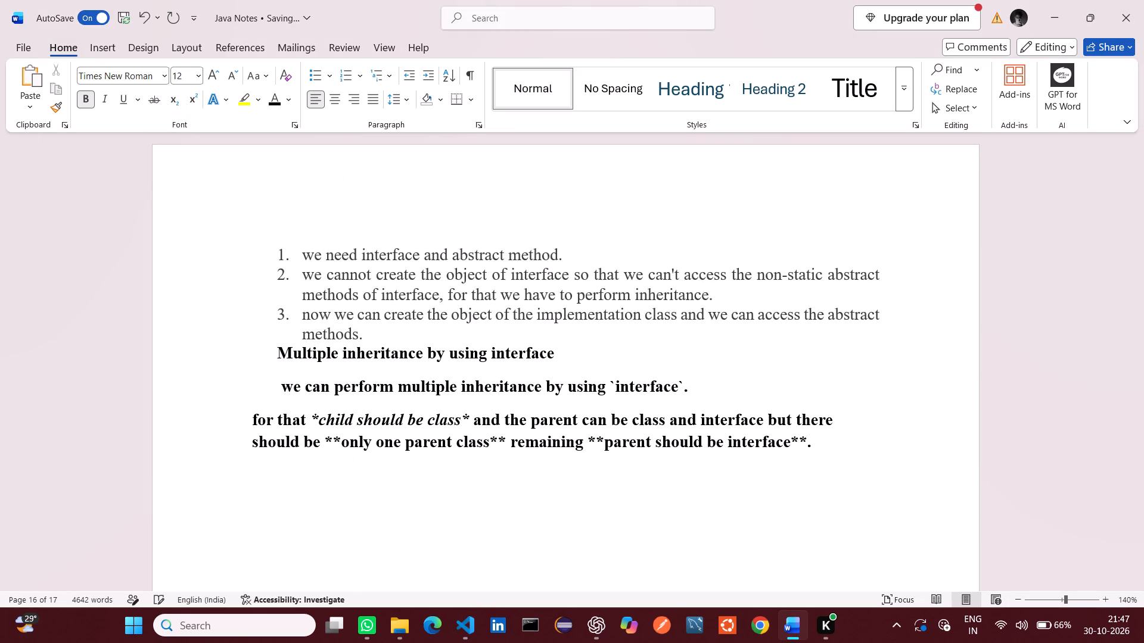
pyautogui.press('BackSpace')
pyautogui.press('Return')
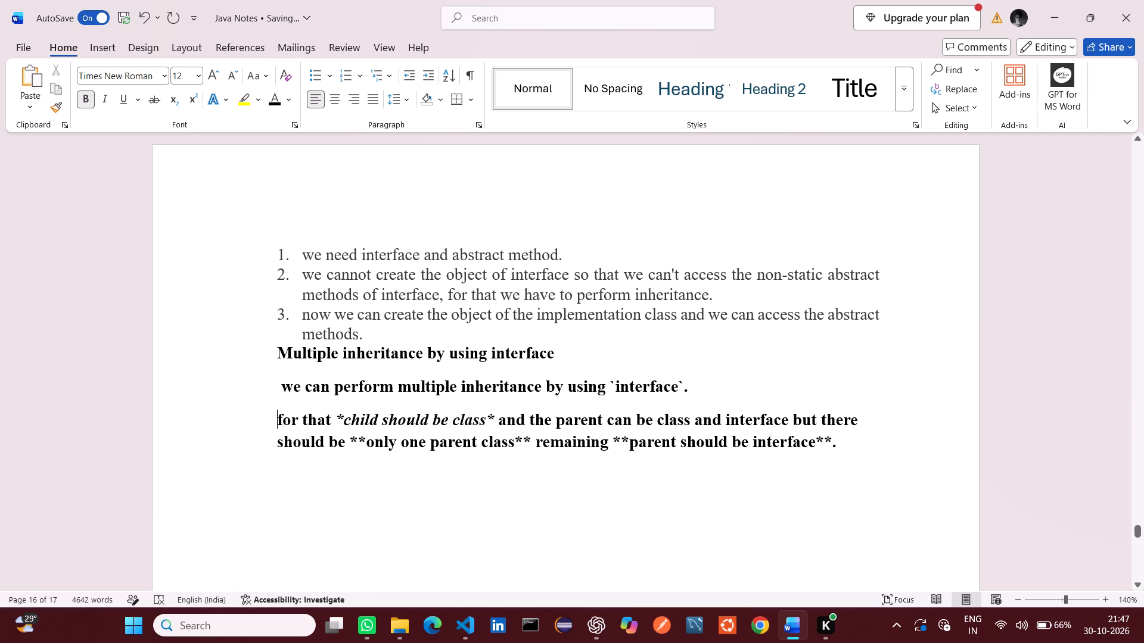
pyautogui.press('BackSpace')
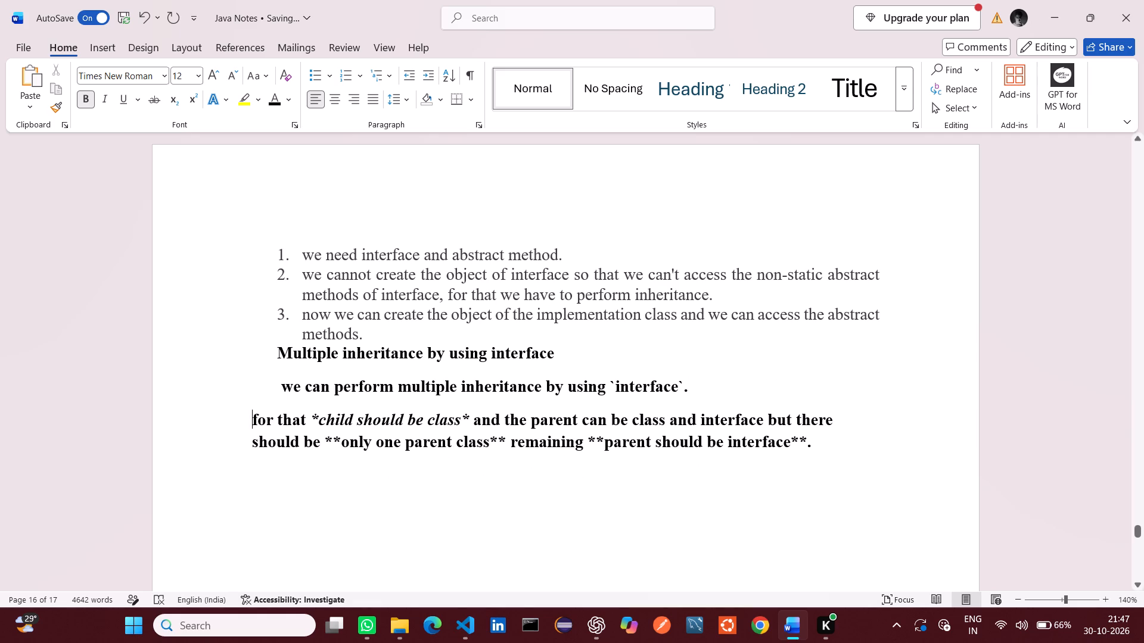
pyautogui.hotkey('ctrl', 'z')
pyautogui.click(280, 386)
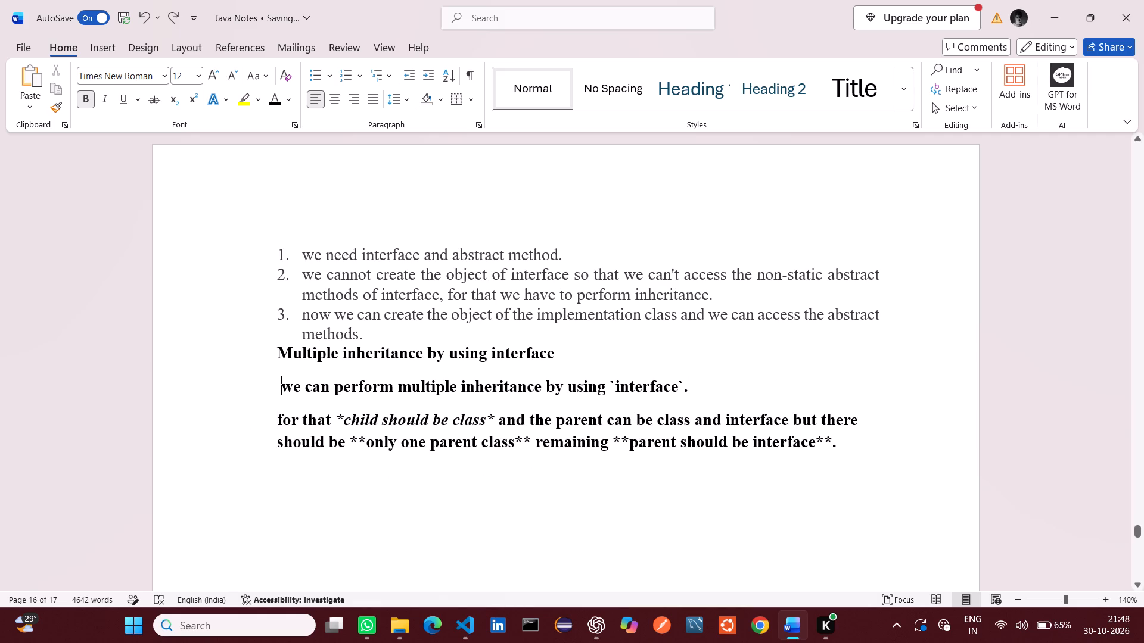
pyautogui.press('BackSpace')
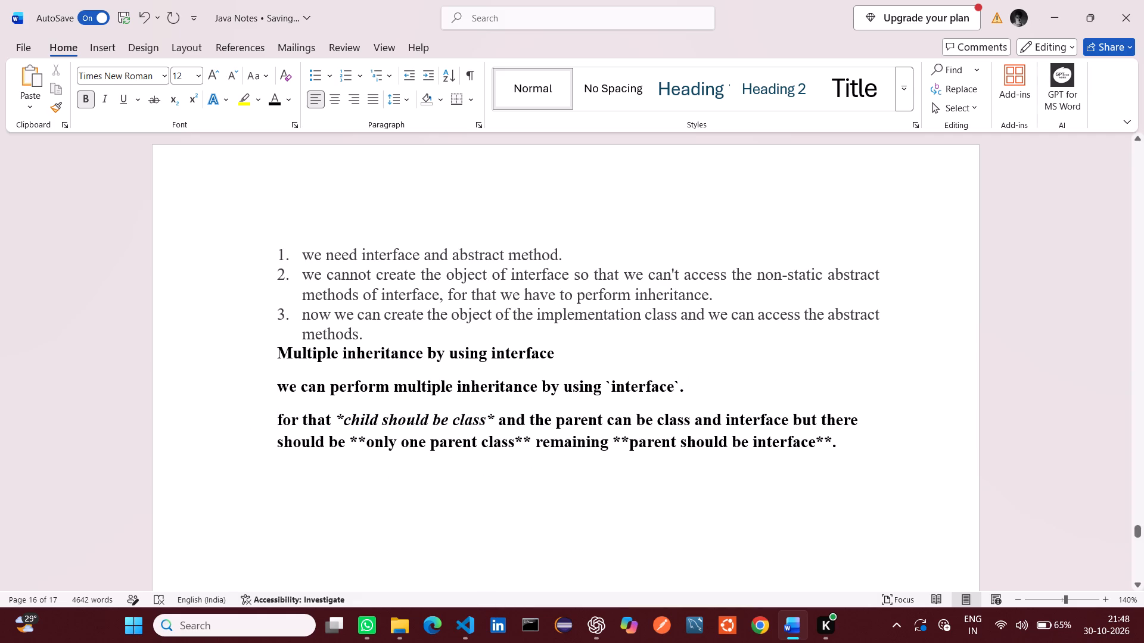
# Remove the bold formatting from the two pasted paragraphs under the "Multiple inheritance by using interface" heading.
pyautogui.moveTo(273, 389); pyautogui.dragTo(609, 454)
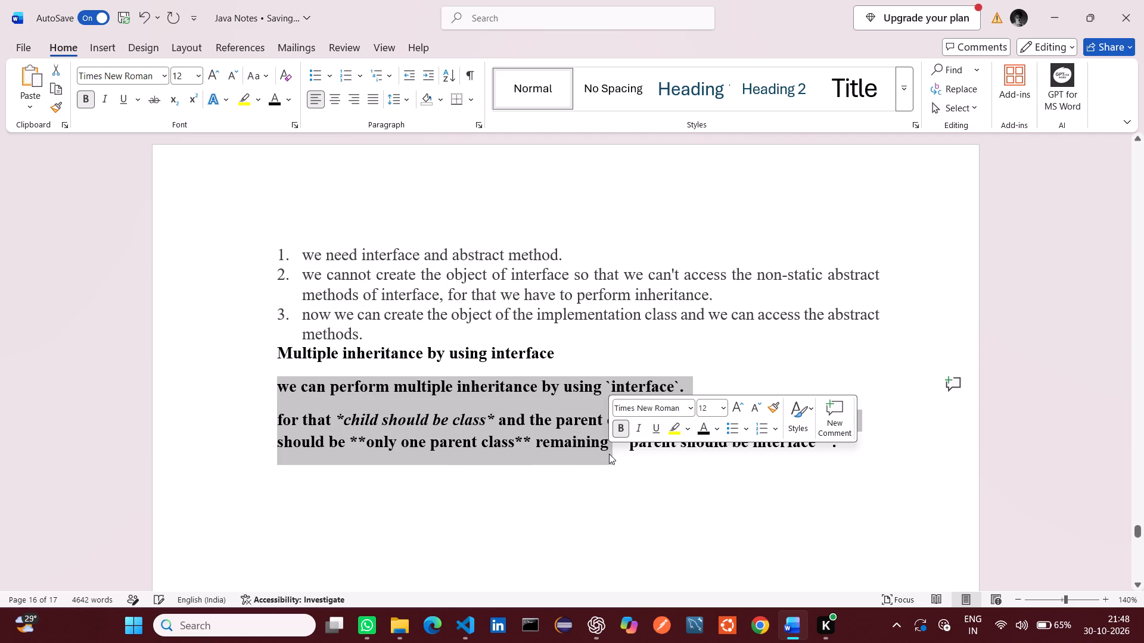
pyautogui.click(841, 452)
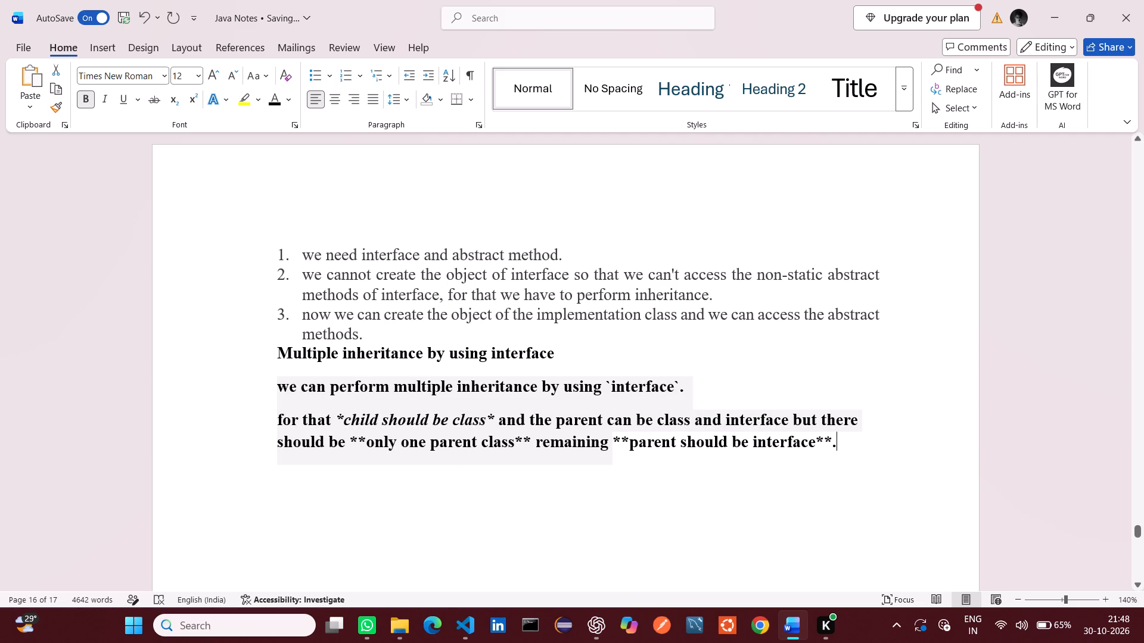
pyautogui.moveTo(844, 445); pyautogui.dragTo(272, 387)
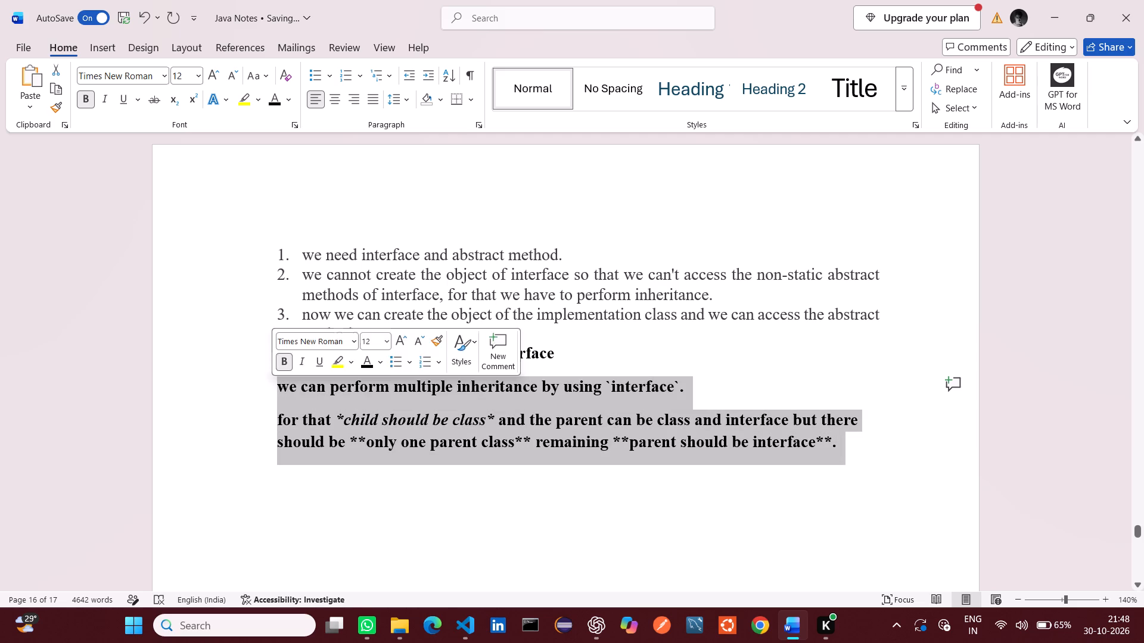
pyautogui.click(84, 99)
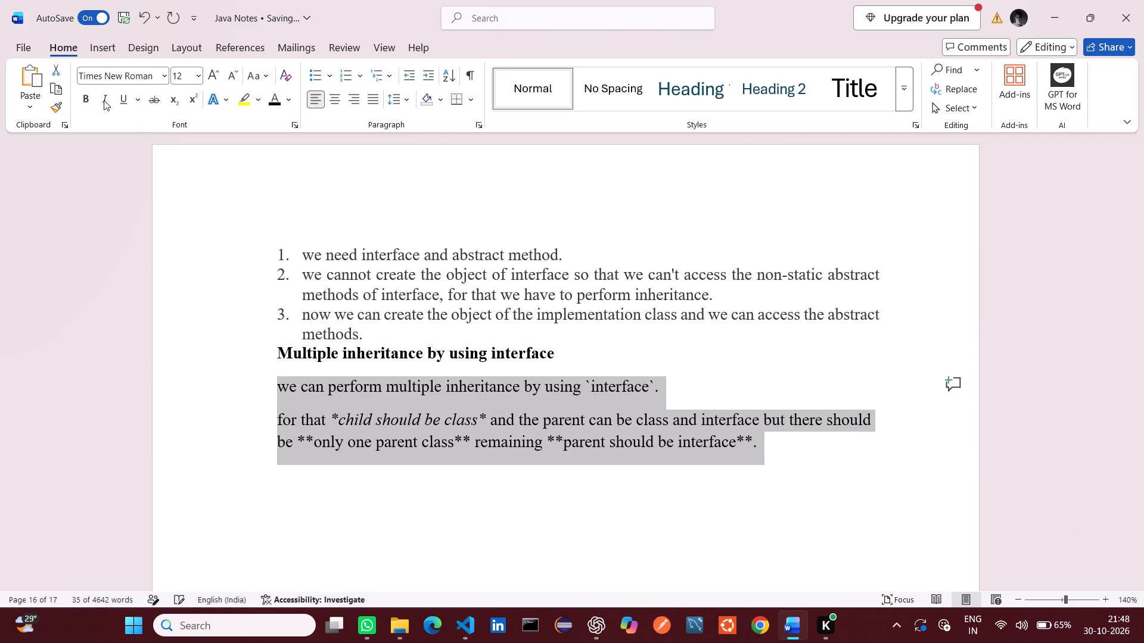
# Delete the markdown asterisks around the italic phrase "child should be class".
pyautogui.click(347, 415)
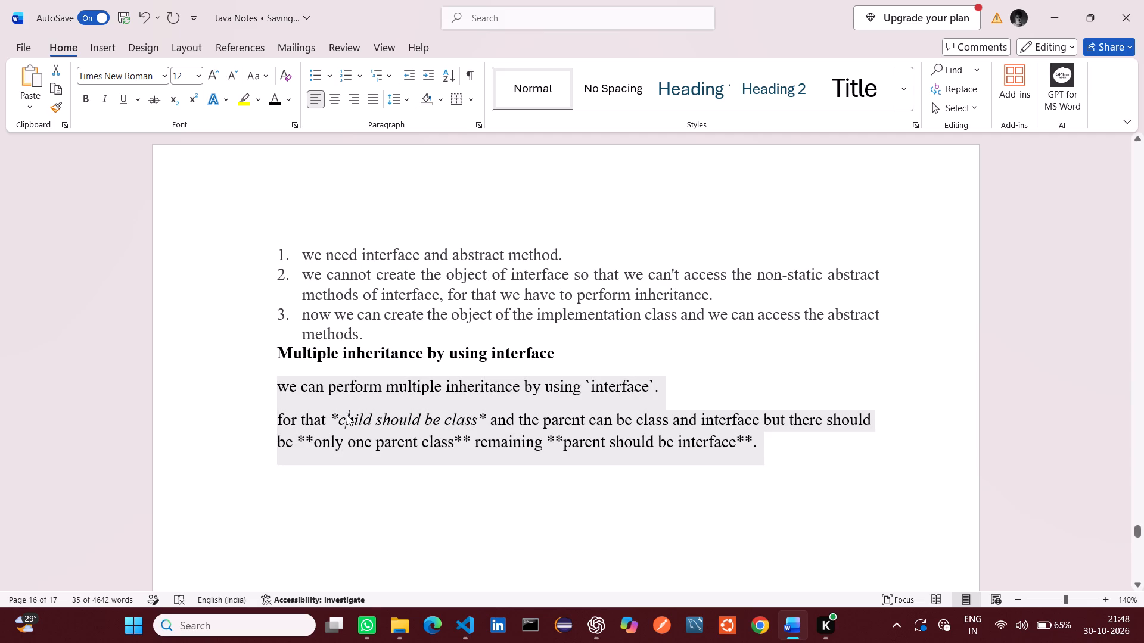
pyautogui.click(339, 416)
pyautogui.press('BackSpace')
pyautogui.press('Right')
pyautogui.press('Right')
pyautogui.press('Right')
pyautogui.press('Right')
pyautogui.press('Right')
pyautogui.press('Right')
pyautogui.press('Right')
pyautogui.press('Right')
pyautogui.press('Right')
pyautogui.press('Right')
pyautogui.press('Right')
pyautogui.press('Right')
pyautogui.press('Right')
pyautogui.press('Right')
pyautogui.press('Right')
pyautogui.press('Right')
pyautogui.press('Right')
pyautogui.press('Right')
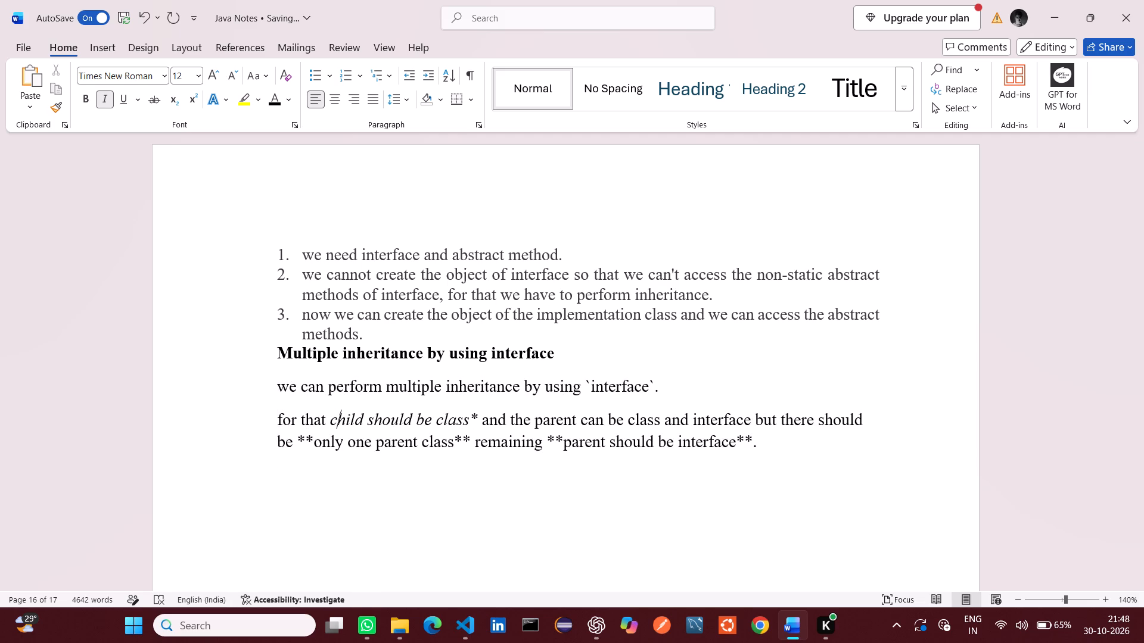
pyautogui.press('Right')
pyautogui.press('Right')
pyautogui.press('Right')
pyautogui.press('Right')
pyautogui.press('BackSpace')
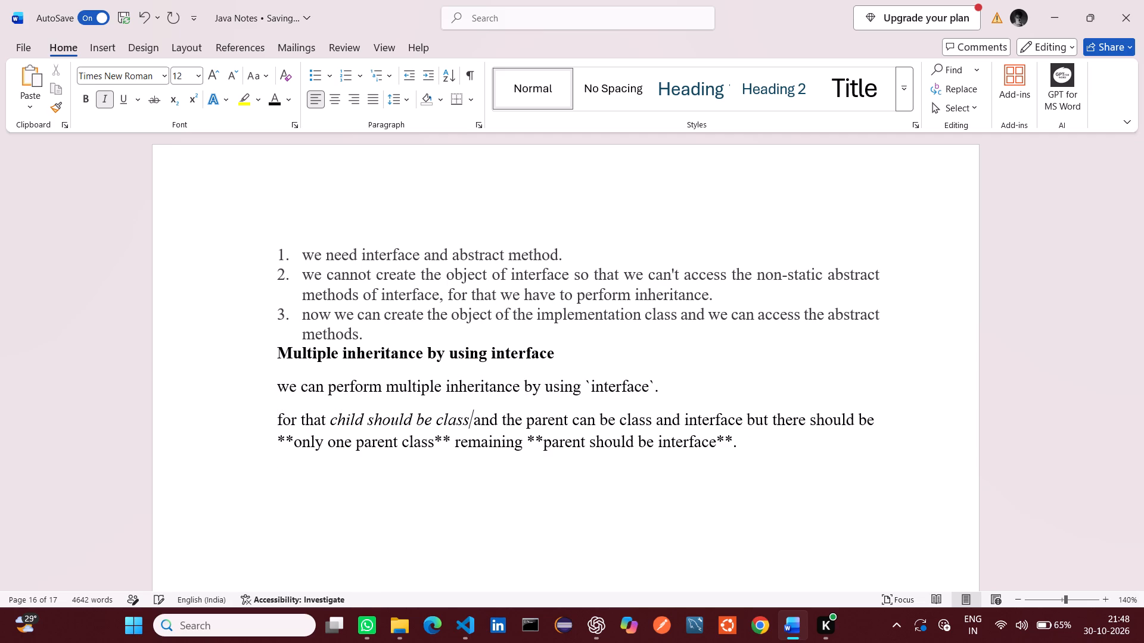
# Delete the markdown asterisks around "only one parent class" in the second Multiple inheritance paragraph.
pyautogui.click(296, 442)
pyautogui.press('BackSpace')
pyautogui.press('BackSpace')
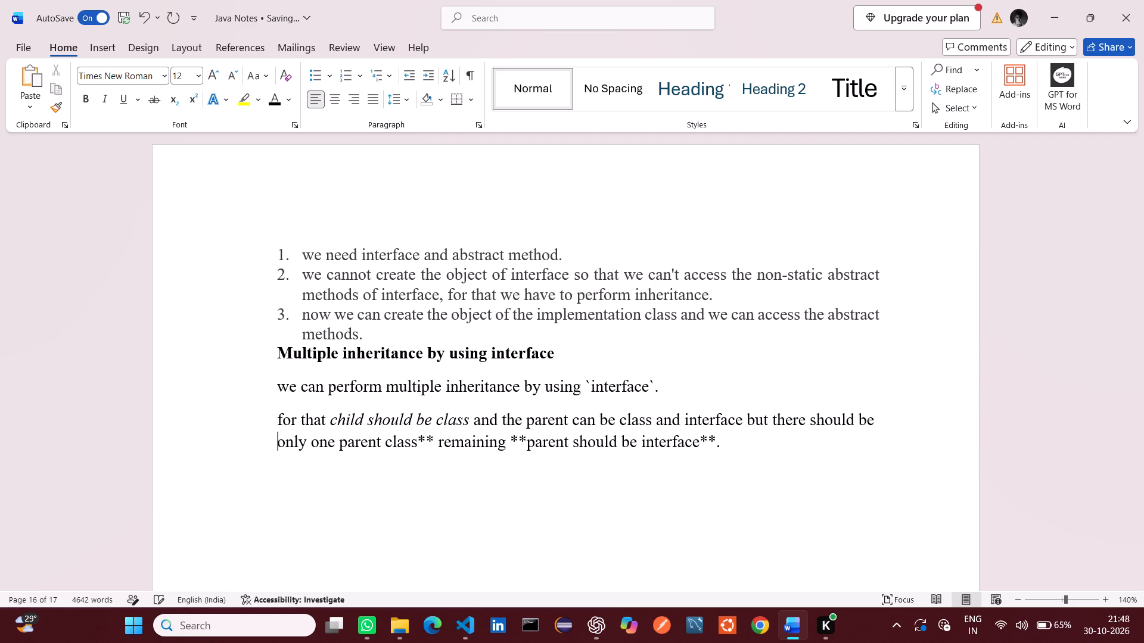
pyautogui.press('Right')
pyautogui.press('Right')
pyautogui.press('Right')
pyautogui.press('Right')
pyautogui.press('Right')
pyautogui.press('Right')
pyautogui.press('Right')
pyautogui.press('Right')
pyautogui.press('Right')
pyautogui.press('Right')
pyautogui.press('Right')
pyautogui.press('Right')
pyautogui.press('Right')
pyautogui.press('Right')
pyautogui.press('Right')
pyautogui.press('Right')
pyautogui.press('Right')
pyautogui.press('Right')
pyautogui.press('Right')
pyautogui.press('Right')
pyautogui.press('Right')
pyautogui.press('Right')
pyautogui.press('BackSpace')
pyautogui.press('BackSpace')
# Delete the markdown asterisks around "parent should be interface" at the end of the same paragraph.
pyautogui.press('Right')
pyautogui.press('Right')
pyautogui.press('Right')
pyautogui.press('Right')
pyautogui.press('Right')
pyautogui.press('Right')
pyautogui.press('Right')
pyautogui.press('Right')
pyautogui.press('Right')
pyautogui.press('Right')
pyautogui.press('Right')
pyautogui.press('Right')
pyautogui.press('Right')
pyautogui.press('Right')
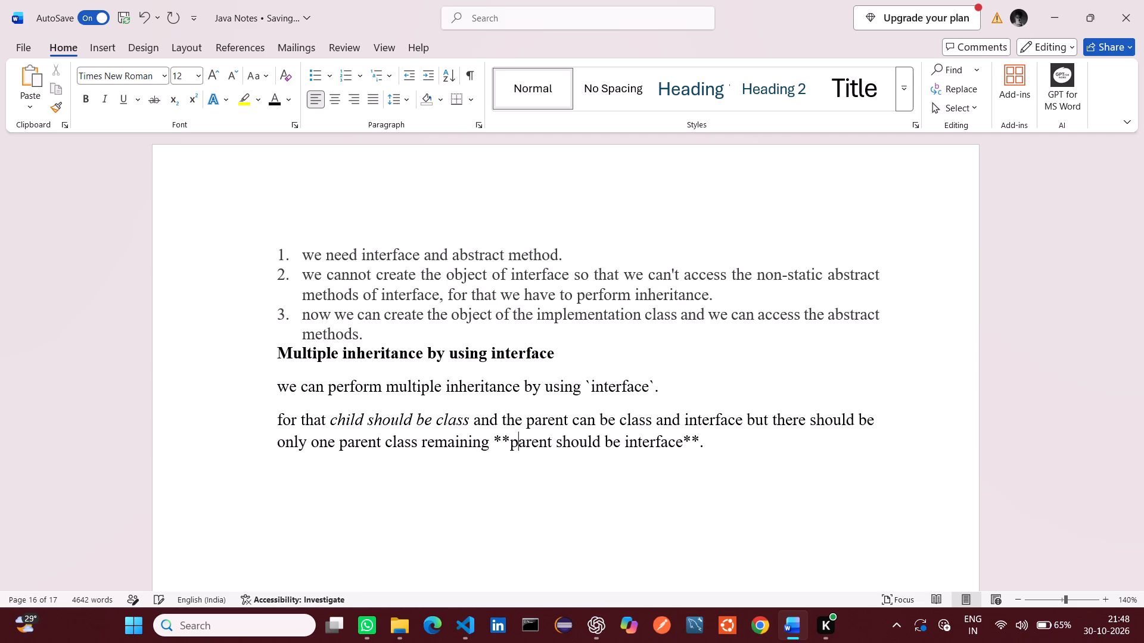
pyautogui.press('Left')
pyautogui.press('BackSpace')
pyautogui.press('BackSpace')
pyautogui.press('Right')
pyautogui.press('Right')
pyautogui.press('Right')
pyautogui.press('Right')
pyautogui.press('Right')
pyautogui.press('Right')
pyautogui.press('Right')
pyautogui.press('Right')
pyautogui.press('Right')
pyautogui.press('Right')
pyautogui.press('Right')
pyautogui.press('Right')
pyautogui.press('Right')
pyautogui.press('Right')
pyautogui.press('Right')
pyautogui.press('Right')
pyautogui.press('Right')
pyautogui.press('Right')
pyautogui.press('Right')
pyautogui.press('Right')
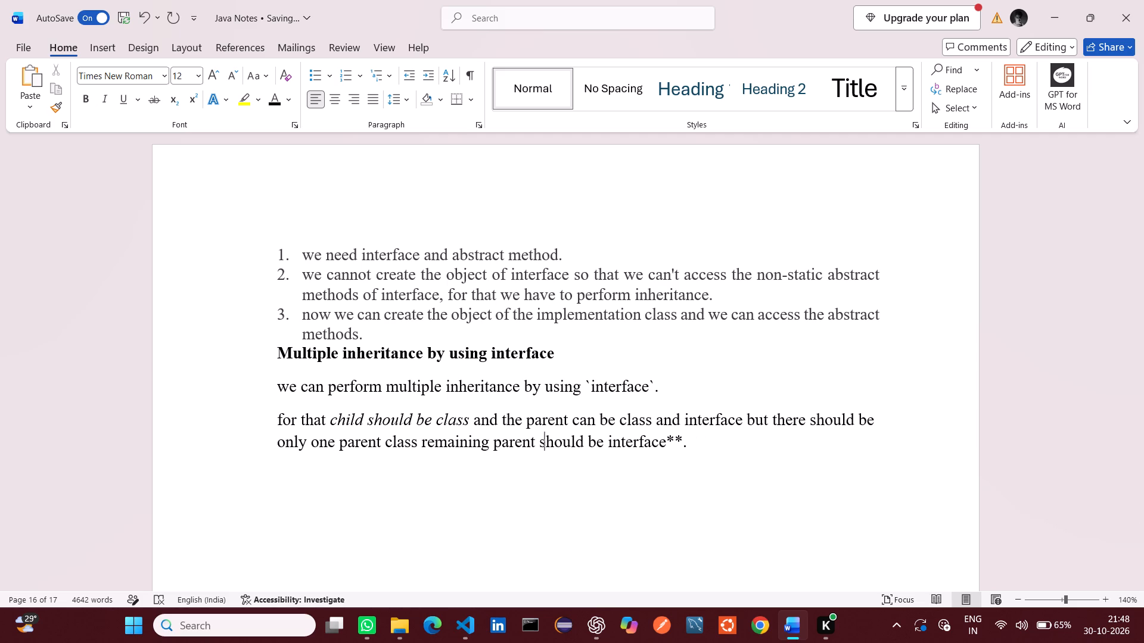
pyautogui.press('Right')
pyautogui.press('Right')
pyautogui.press('Right')
pyautogui.press('Right')
pyautogui.press('BackSpace')
pyautogui.press('BackSpace')
# Remove the italic formatting from the phrase "child should be class".
pyautogui.moveTo(332, 418); pyautogui.dragTo(436, 420)
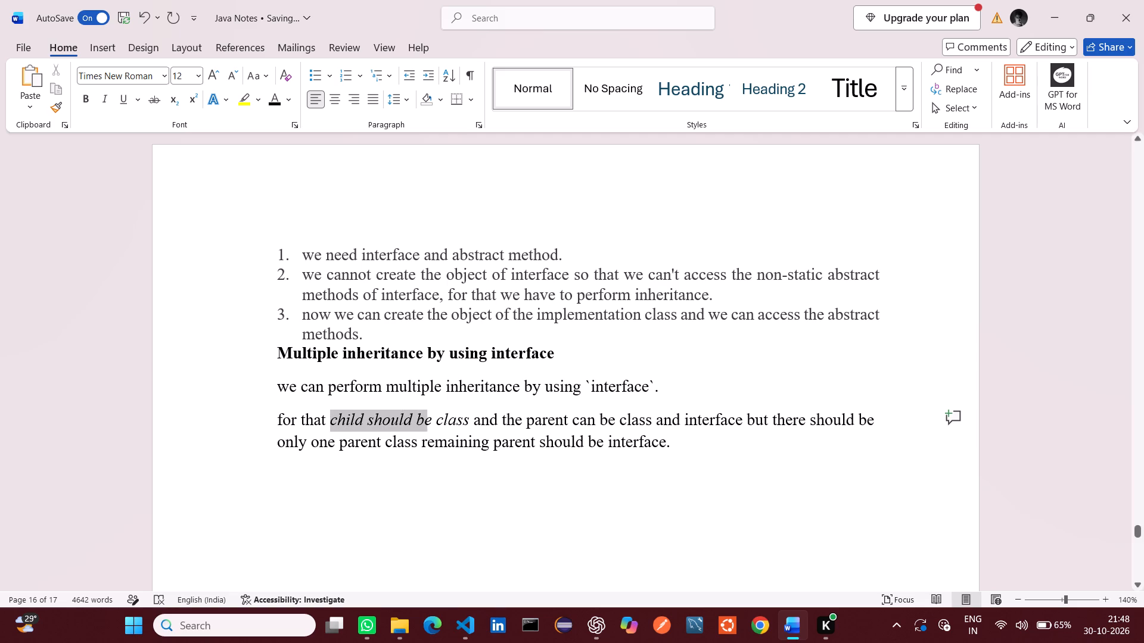
pyautogui.moveTo(436, 420); pyautogui.dragTo(458, 426)
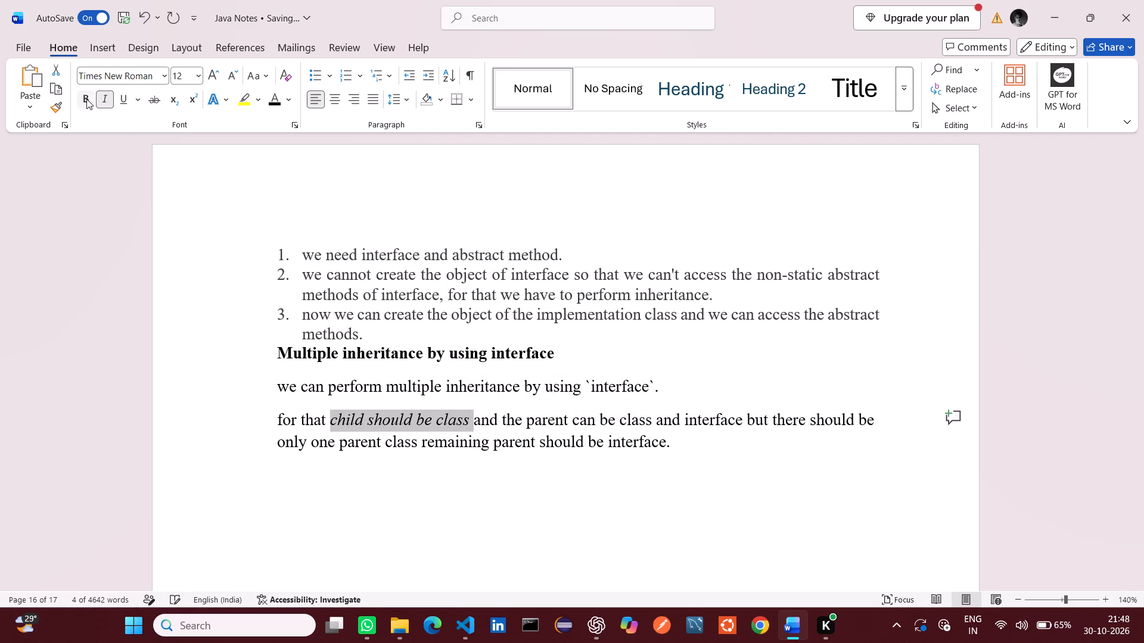
pyautogui.click(104, 104)
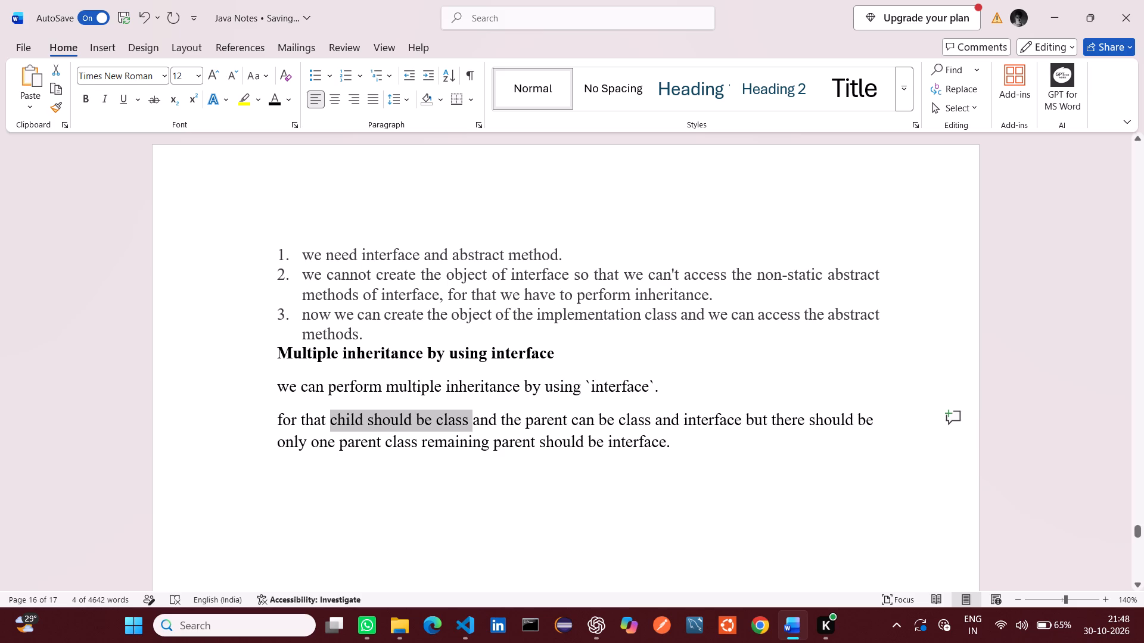
# Delete the backticks around "interface" in the first paragraph under the Multiple inheritance heading.
pyautogui.click(654, 383)
pyautogui.press('BackSpace')
pyautogui.press('Left')
pyautogui.press('Left')
pyautogui.press('Left')
pyautogui.press('Left')
pyautogui.press('Left')
pyautogui.press('Left')
pyautogui.press('Left')
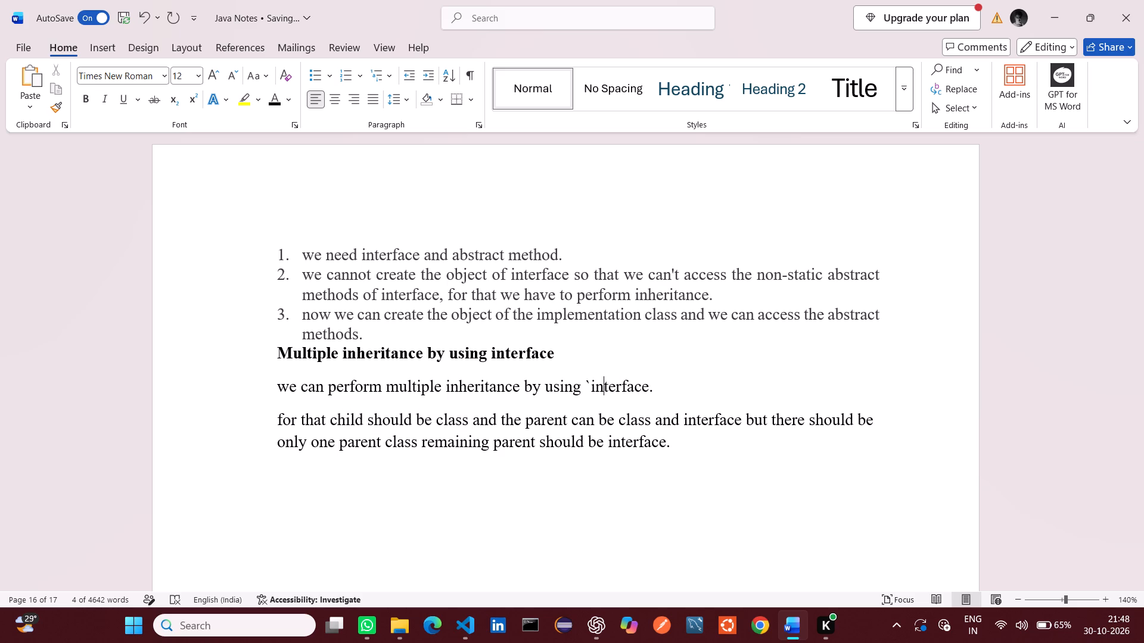
pyautogui.press('Left')
pyautogui.press('Left')
pyautogui.press('BackSpace')
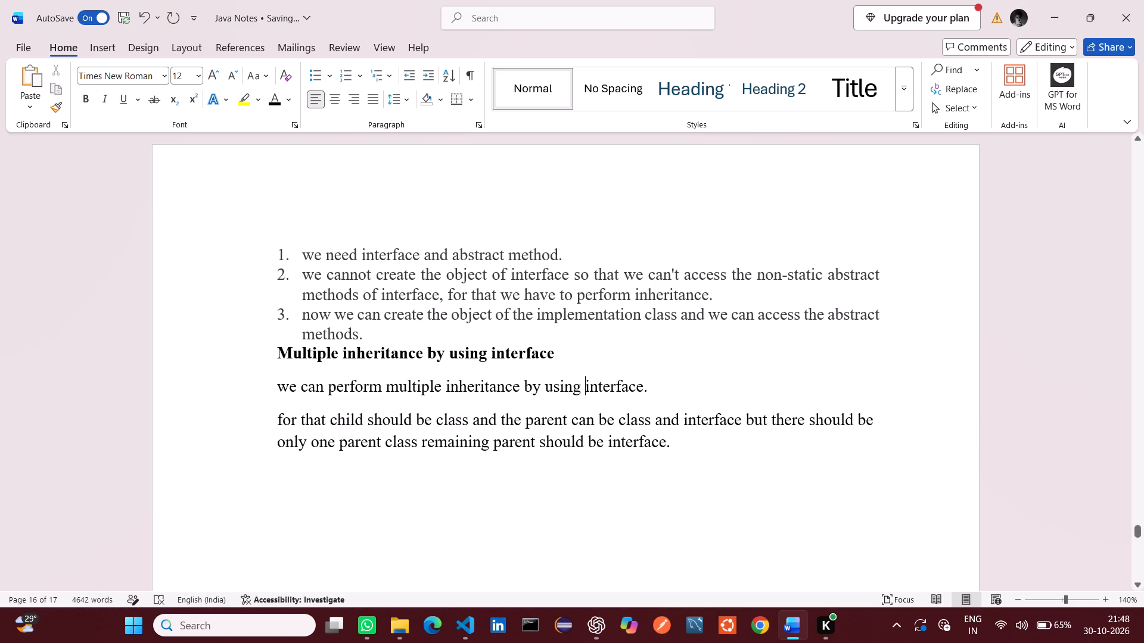
# Turn the two paragraphs under "Multiple inheritance by using interface" into a bulleted list with check-mark bullets.
pyautogui.moveTo(265, 381); pyautogui.dragTo(674, 474)
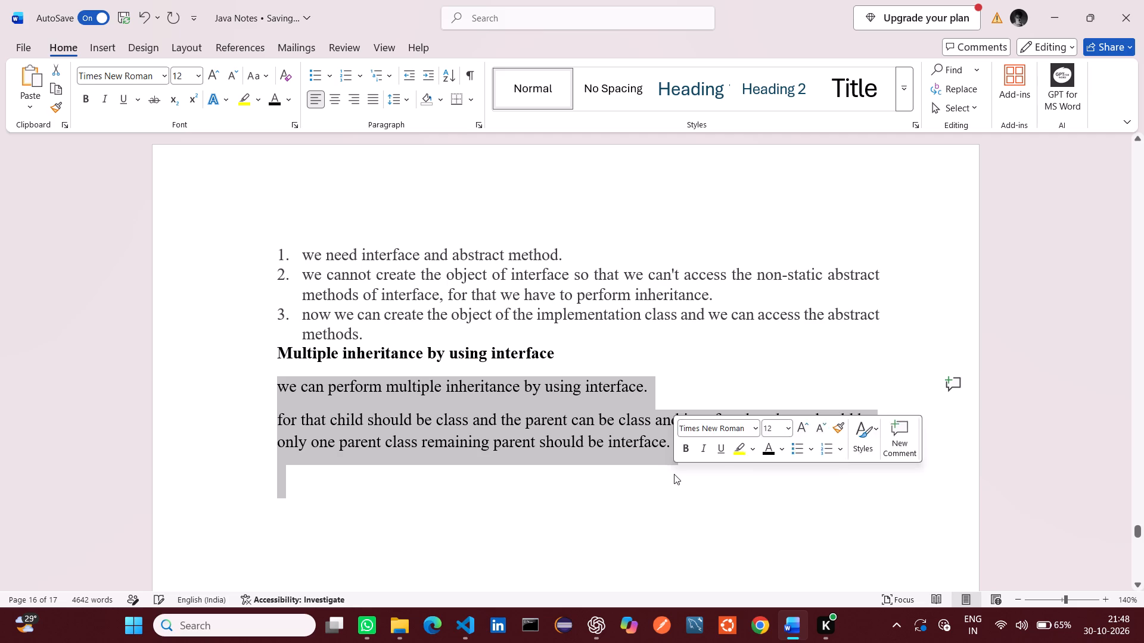
pyautogui.click(329, 77)
pyautogui.click(327, 123)
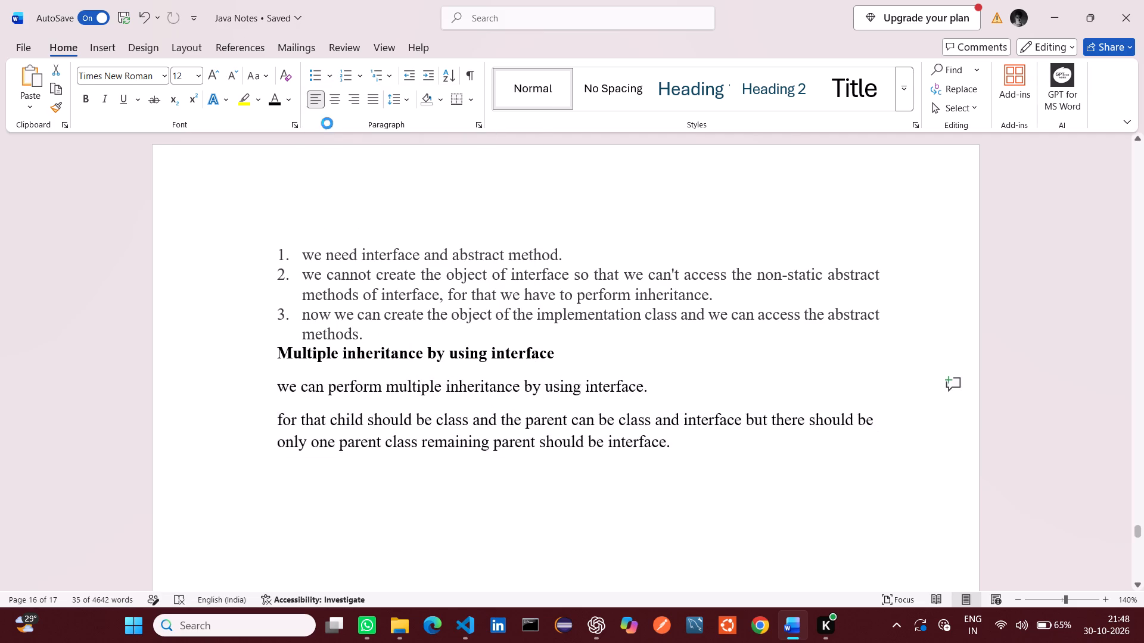
pyautogui.click(502, 464)
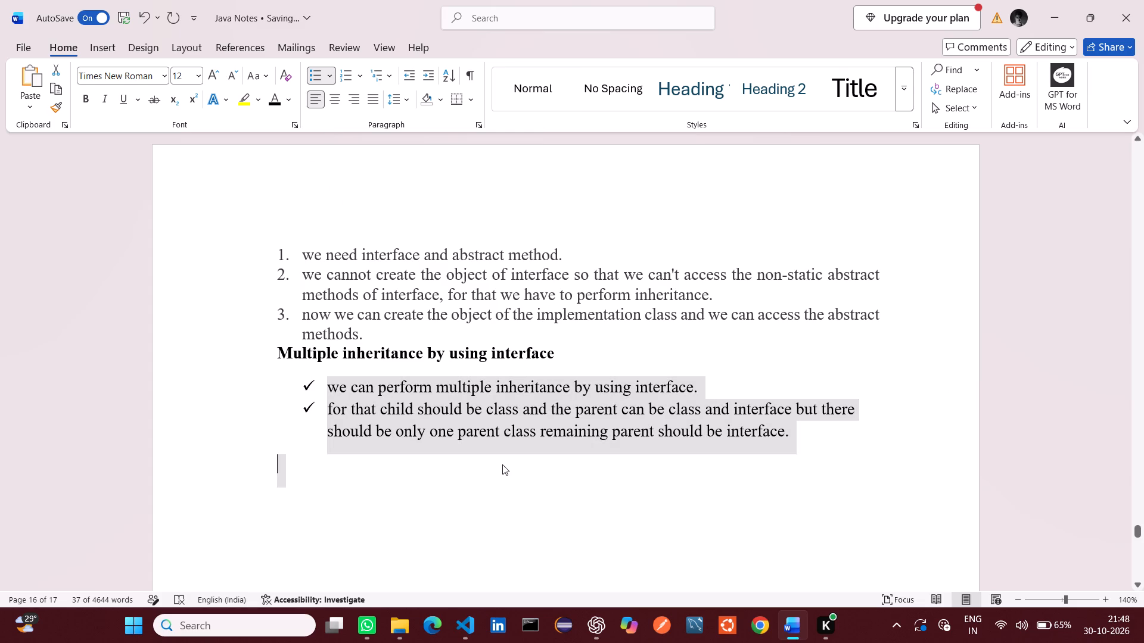
# Switch to the markdown notes in Visual Studio Code, look through the section after Multiple Inheritance, and return to the list's end in Word.
pyautogui.hotkey('alt', 'Tab')
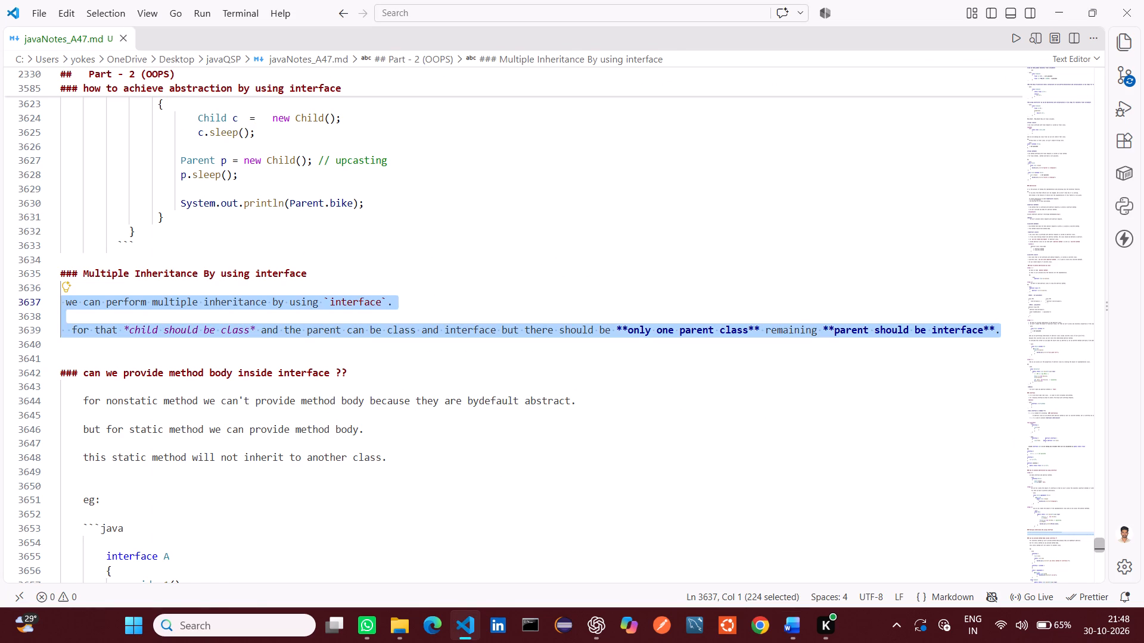
pyautogui.click(435, 369)
pyautogui.scroll(-4, 435, 369)
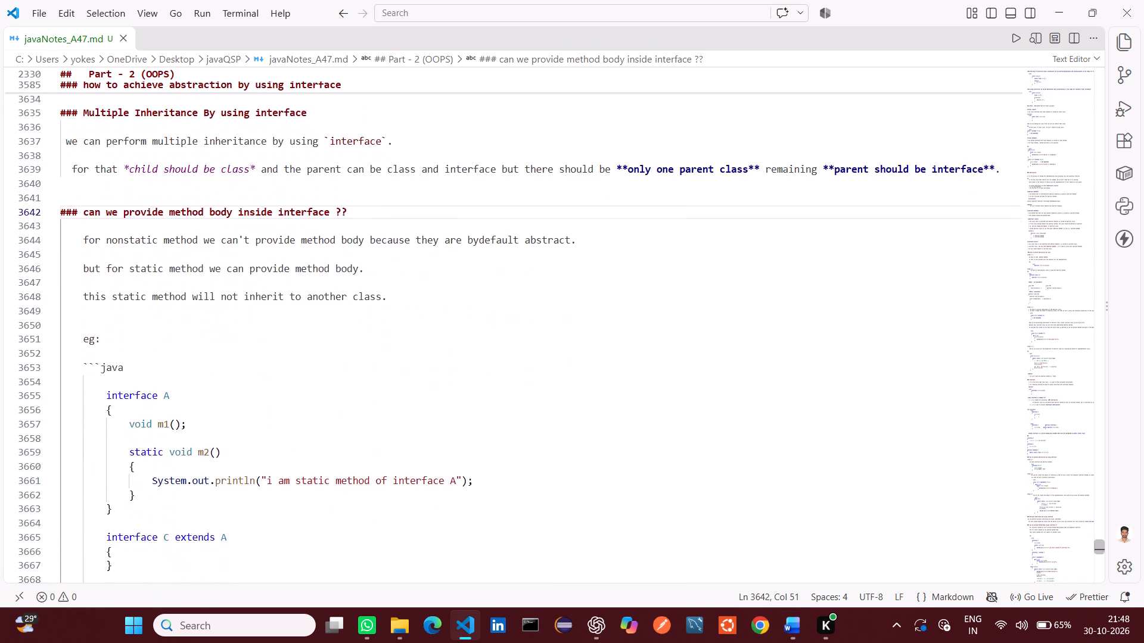
pyautogui.scroll(-5, 435, 369)
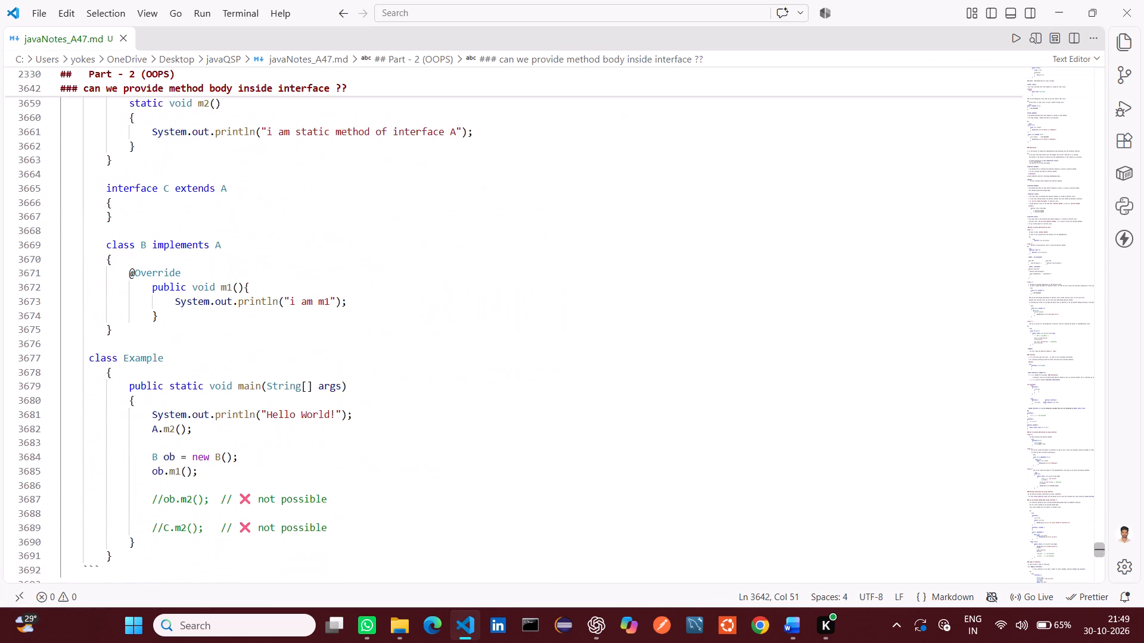
pyautogui.scroll(-2, 435, 369)
pyautogui.scroll(8, 435, 369)
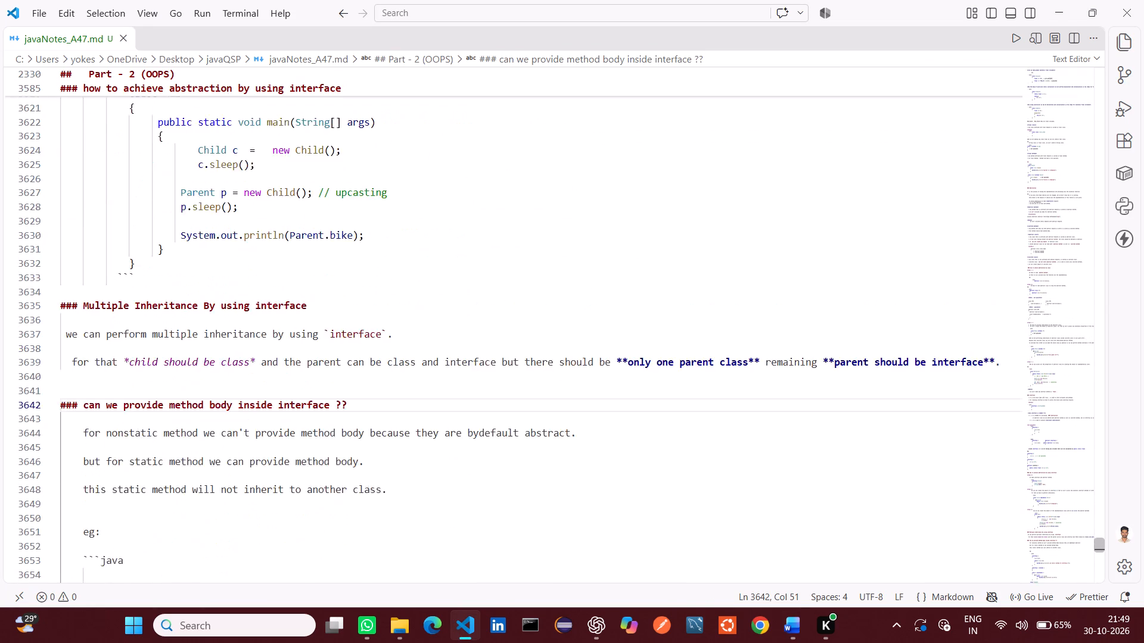
pyautogui.scroll(1, 435, 369)
pyautogui.scroll(-1, 435, 369)
pyautogui.hotkey('alt', 'Tab')
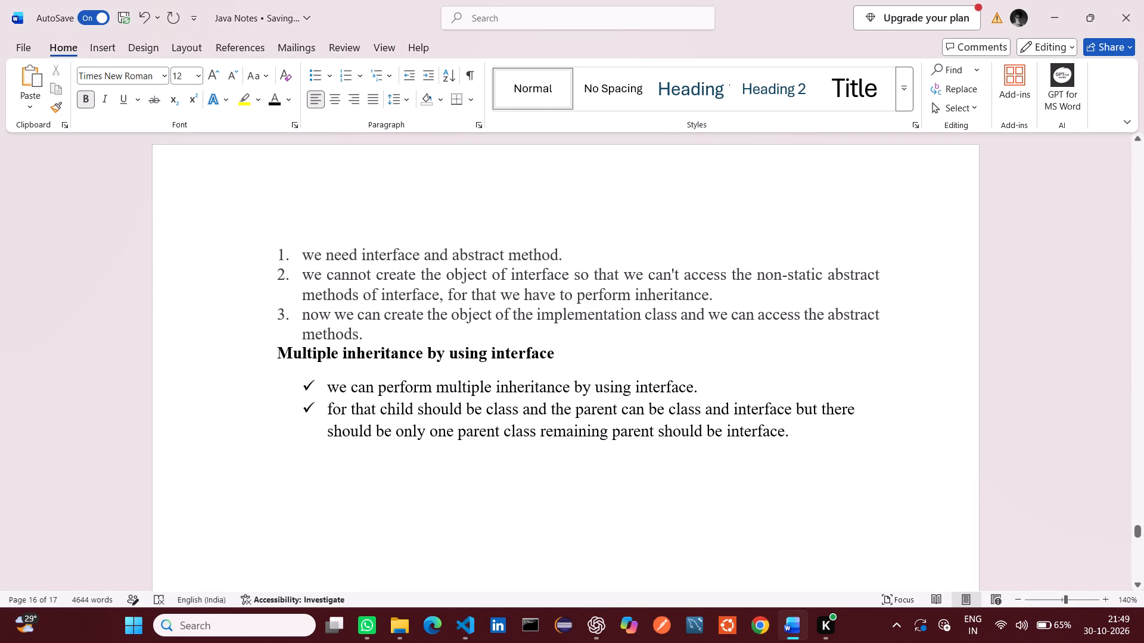
pyautogui.click(792, 432)
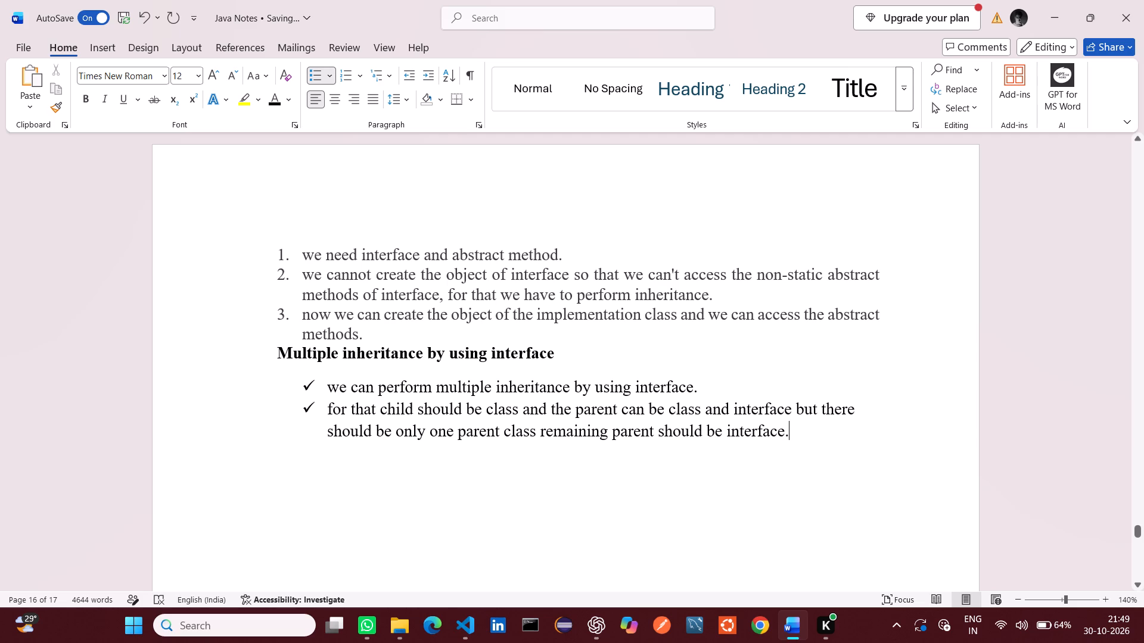
# Review the "how to achieve abstraction by using interface" steps and code examples in the markdown notes.
pyautogui.hotkey('alt', 'Tab')
pyautogui.scroll(1, 555, 370)
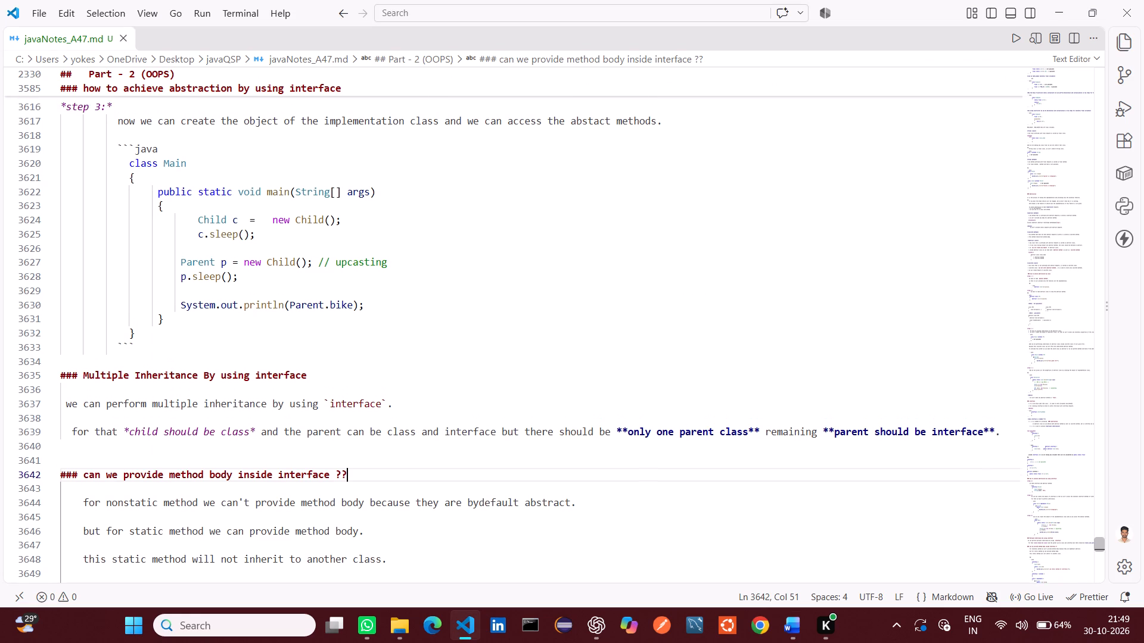
pyautogui.scroll(4, 555, 370)
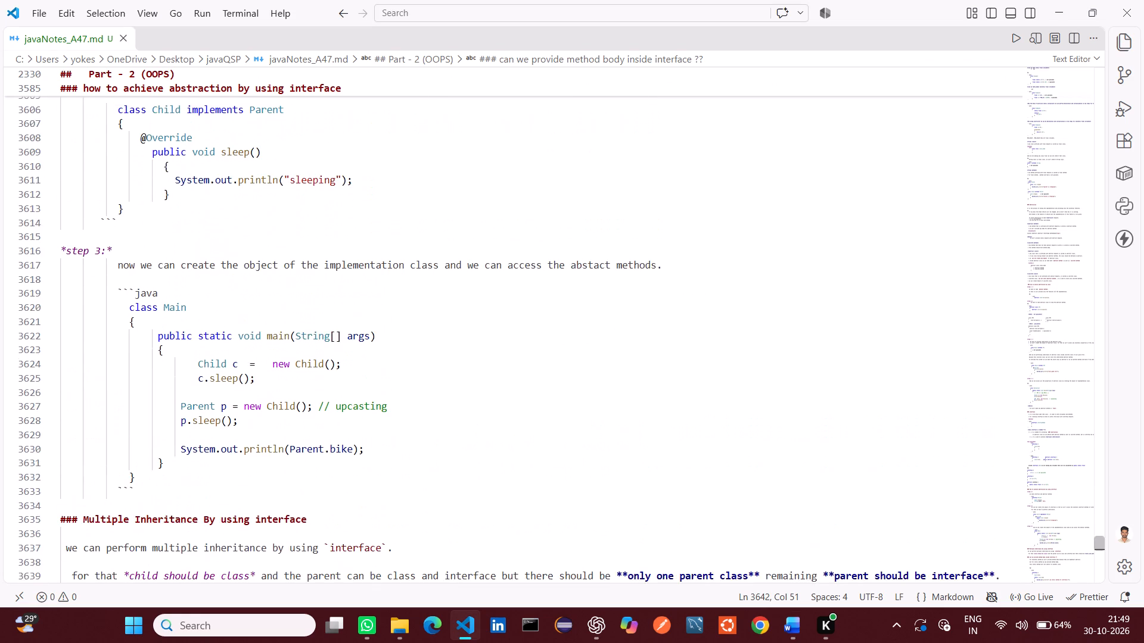
pyautogui.scroll(3, 555, 370)
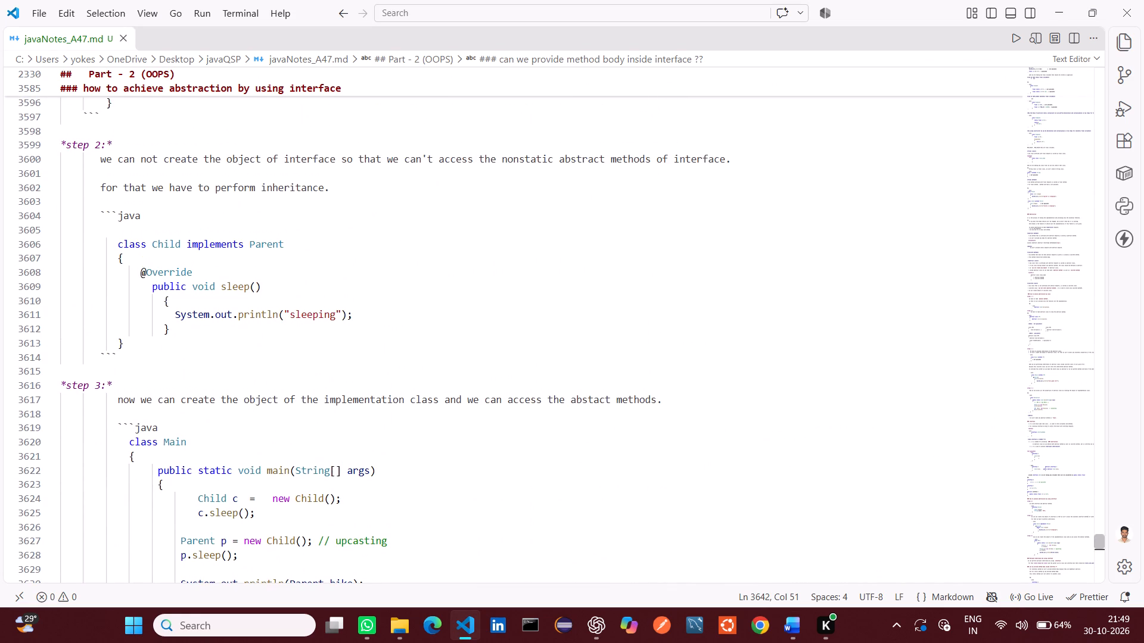
pyautogui.moveTo(661, 401); pyautogui.dragTo(331, 388)
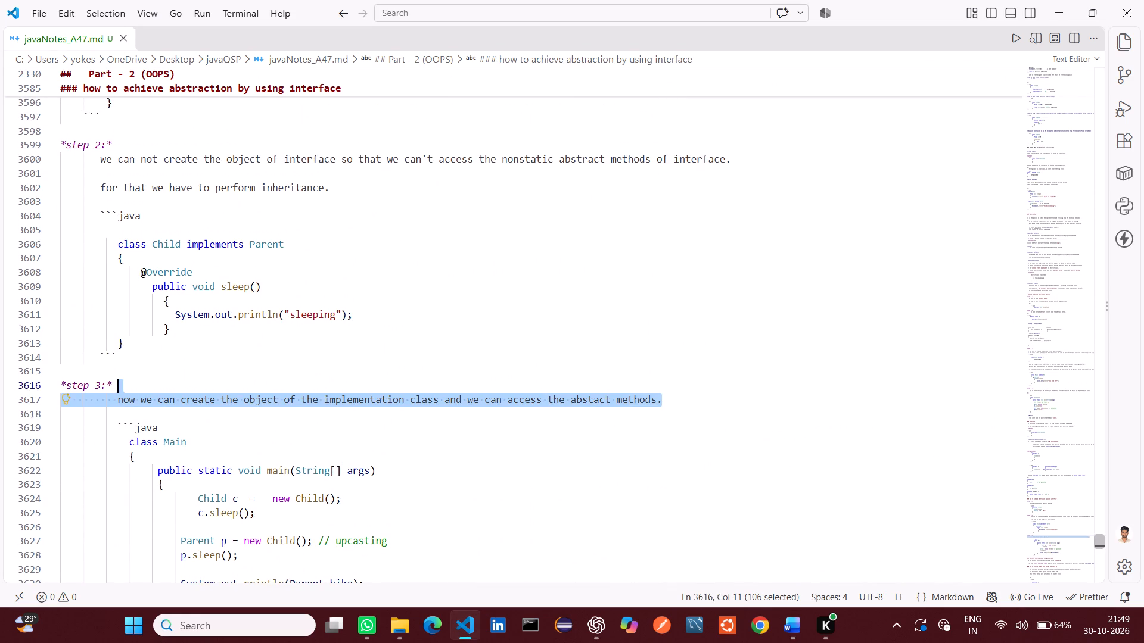
pyautogui.moveTo(331, 388); pyautogui.dragTo(243, 392)
pyautogui.click(401, 364)
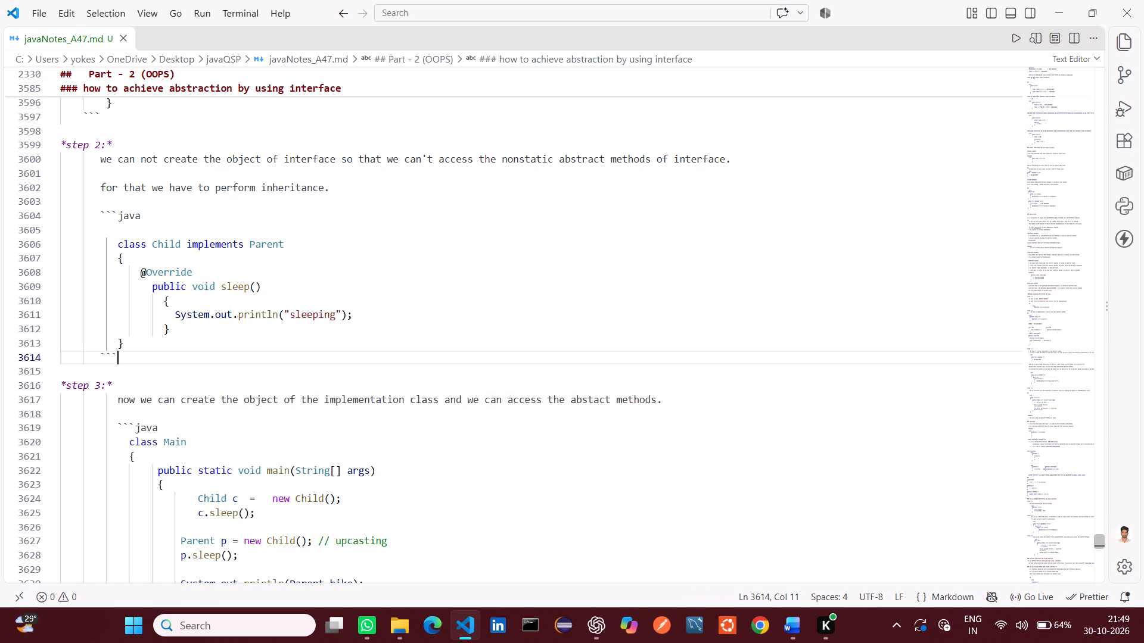
pyautogui.scroll(6, 401, 364)
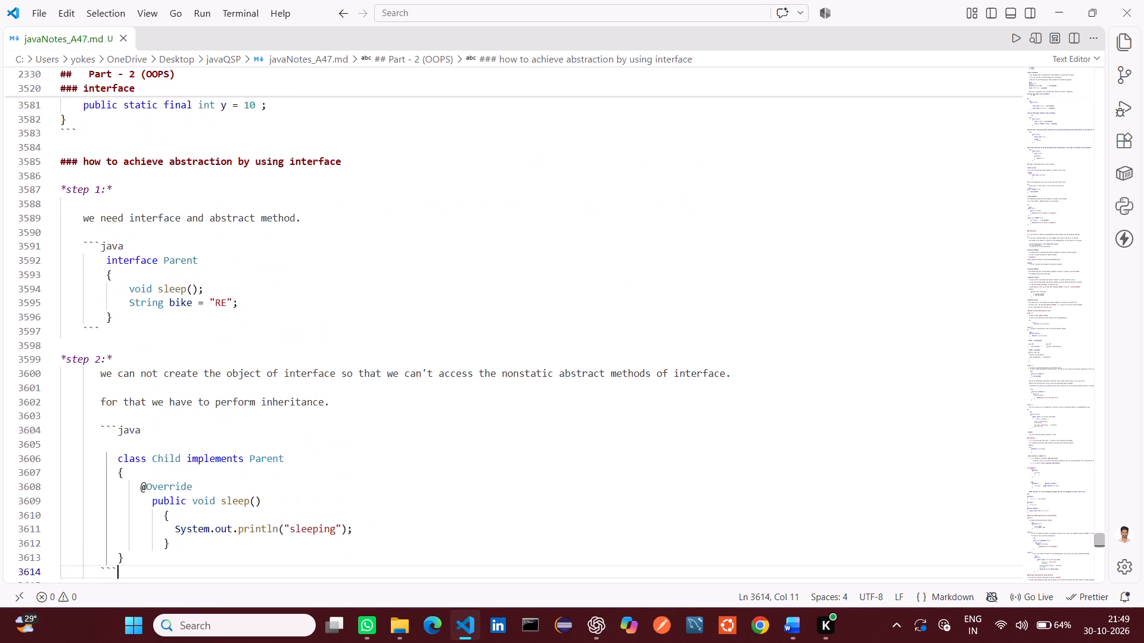
# Read the notes and code example under "can we provide method body inside interface ??" in the markdown file.
pyautogui.scroll(-6, 401, 364)
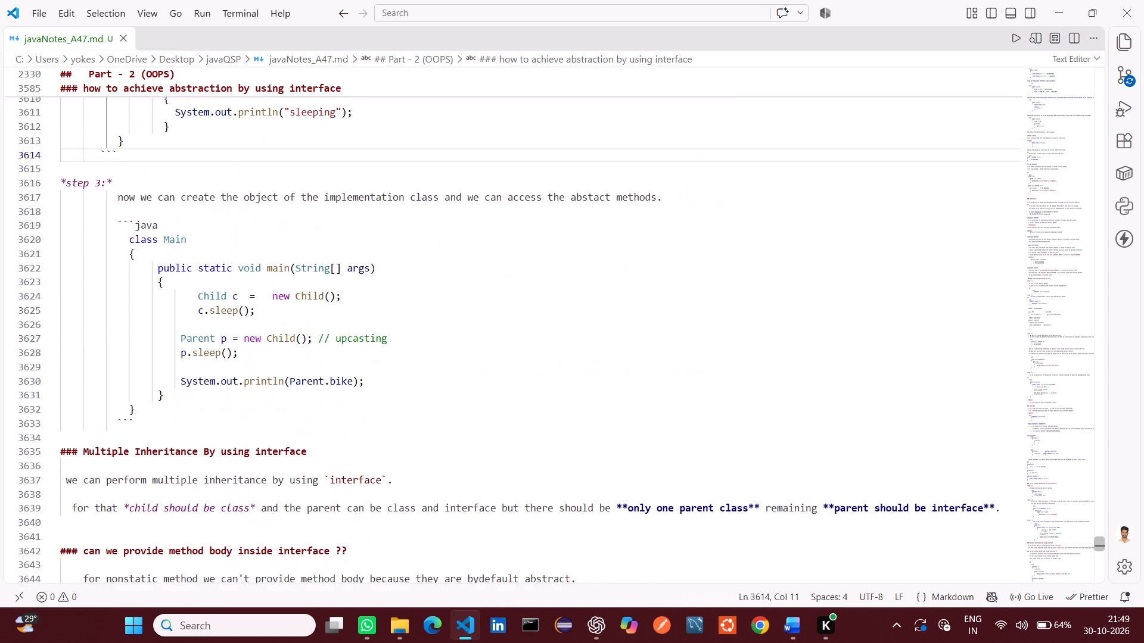
pyautogui.scroll(-6, 401, 364)
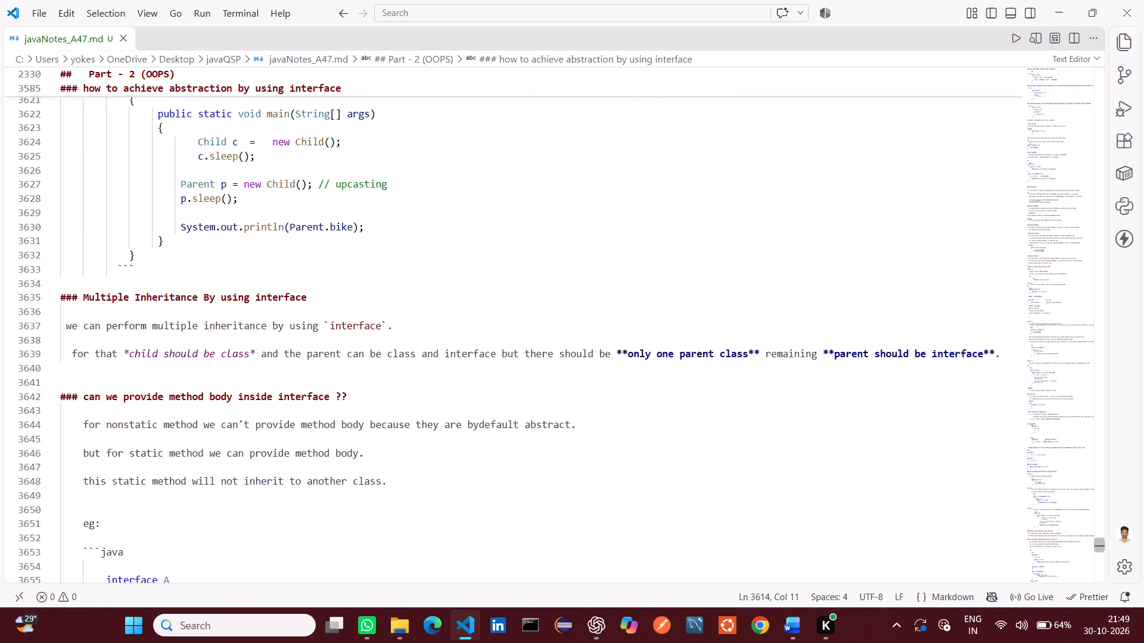
pyautogui.scroll(-4, 401, 364)
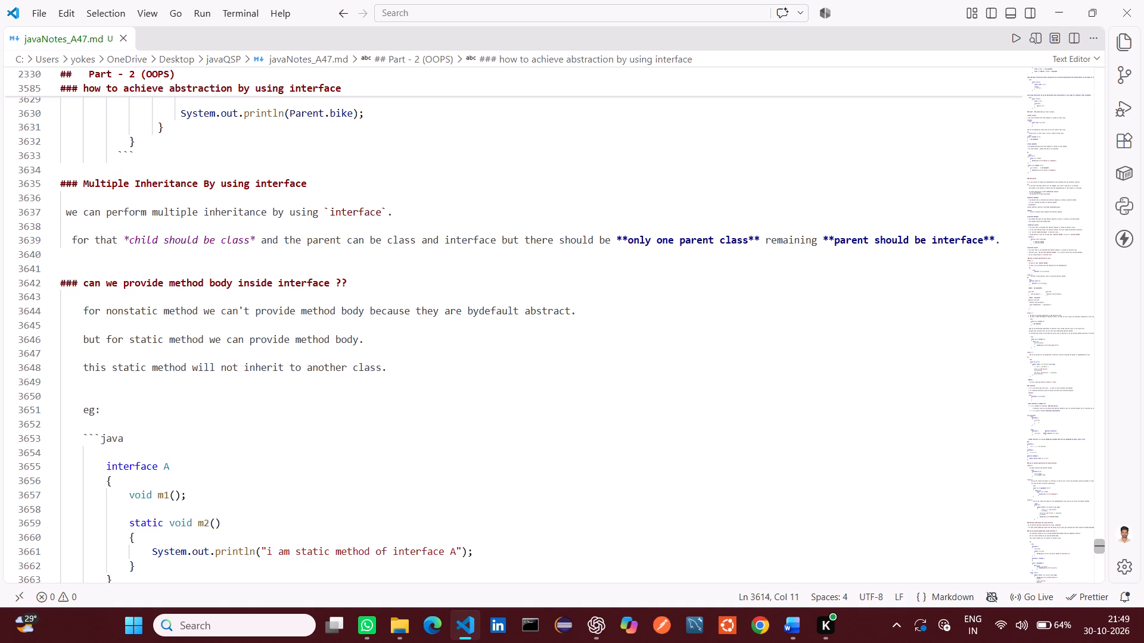
pyautogui.click(392, 369)
pyautogui.moveTo(392, 369); pyautogui.dragTo(79, 292)
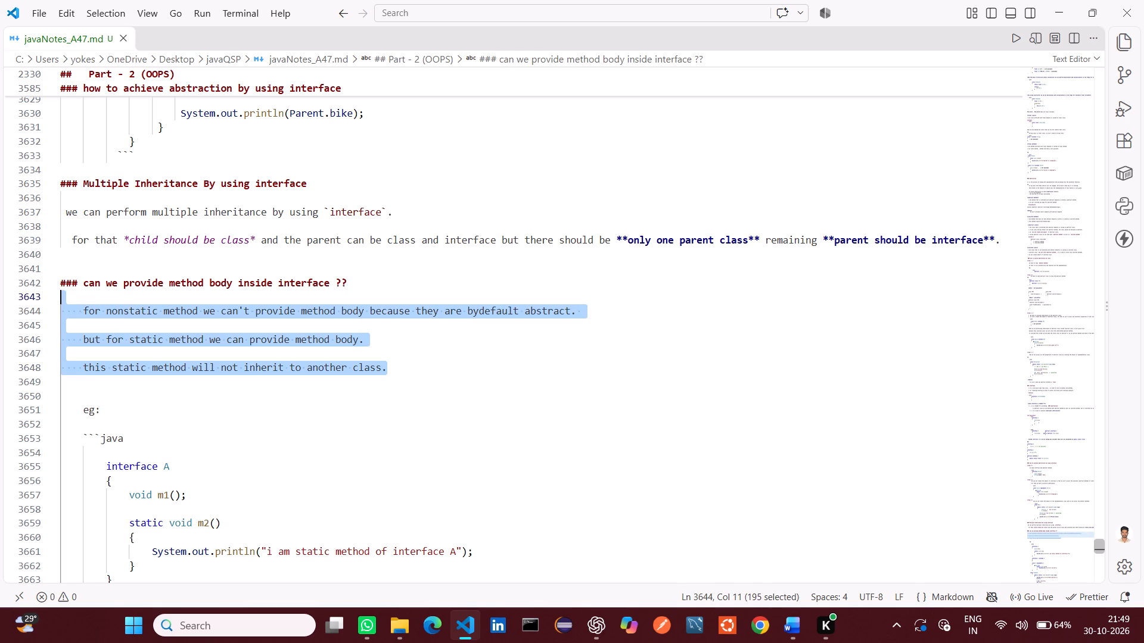
pyautogui.moveTo(79, 292); pyautogui.dragTo(89, 306)
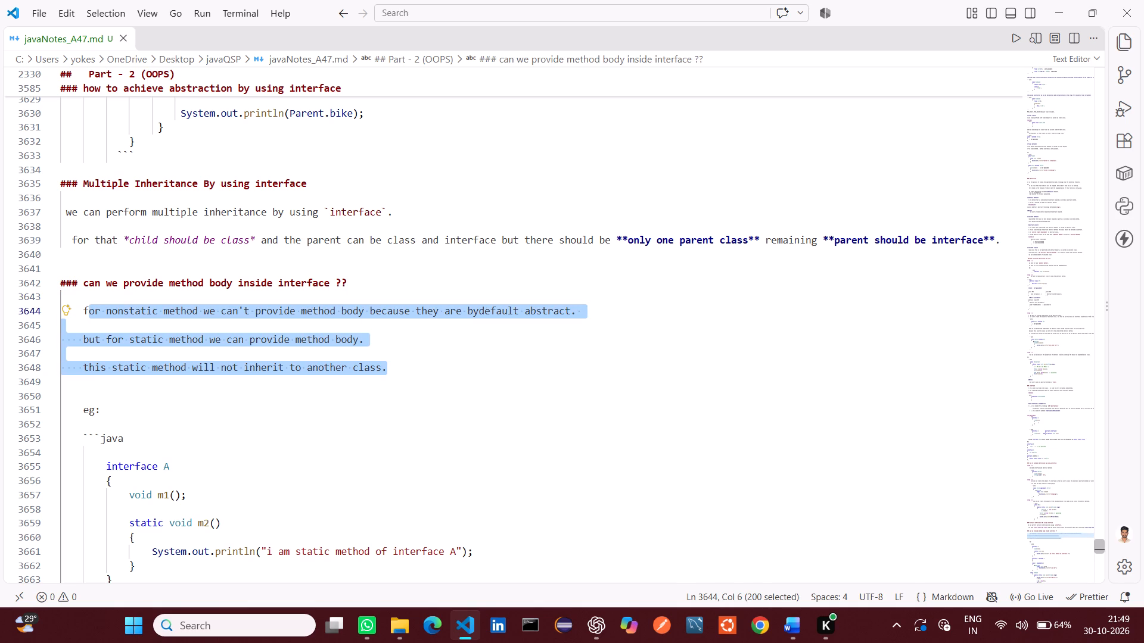
pyautogui.click(297, 376)
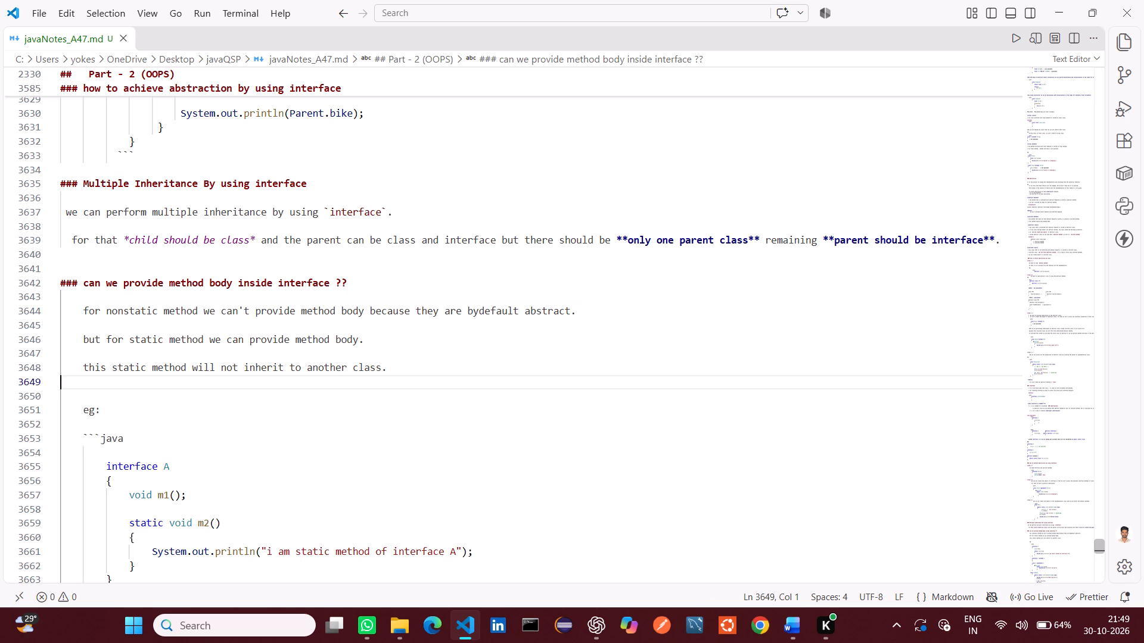
pyautogui.click(400, 372)
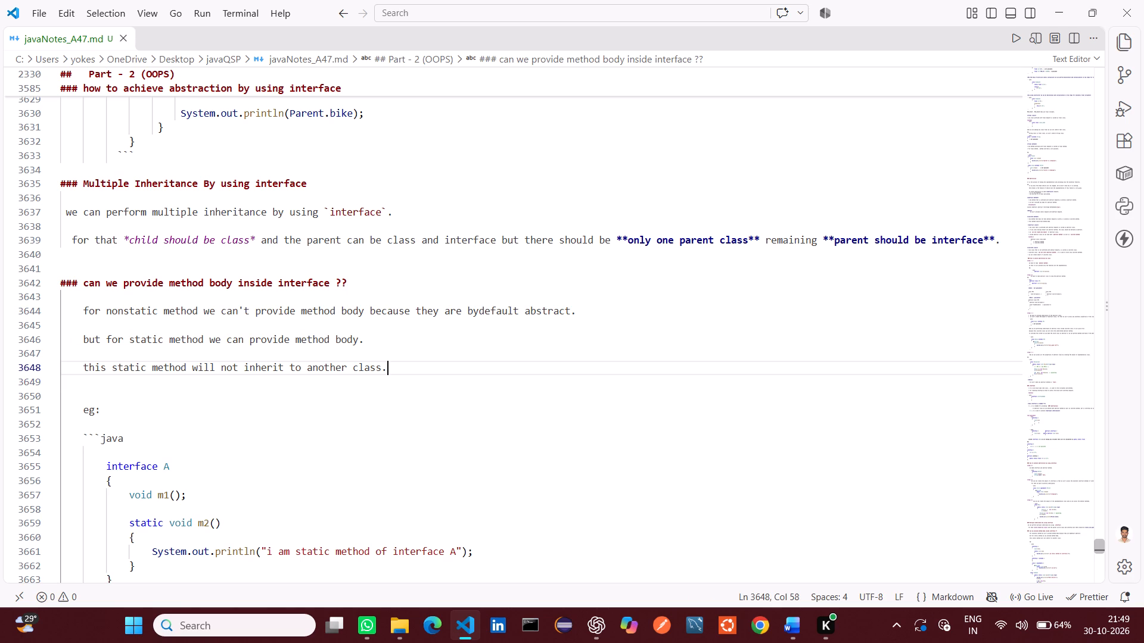
pyautogui.moveTo(396, 370); pyautogui.dragTo(78, 305)
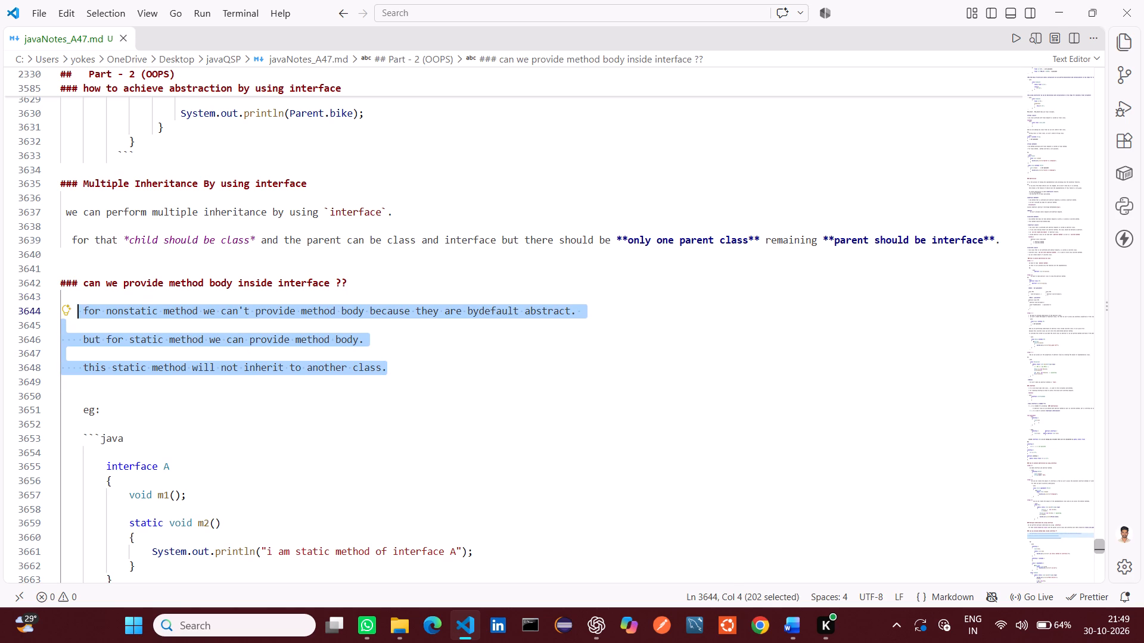
pyautogui.click(412, 349)
pyautogui.scroll(-3, 412, 349)
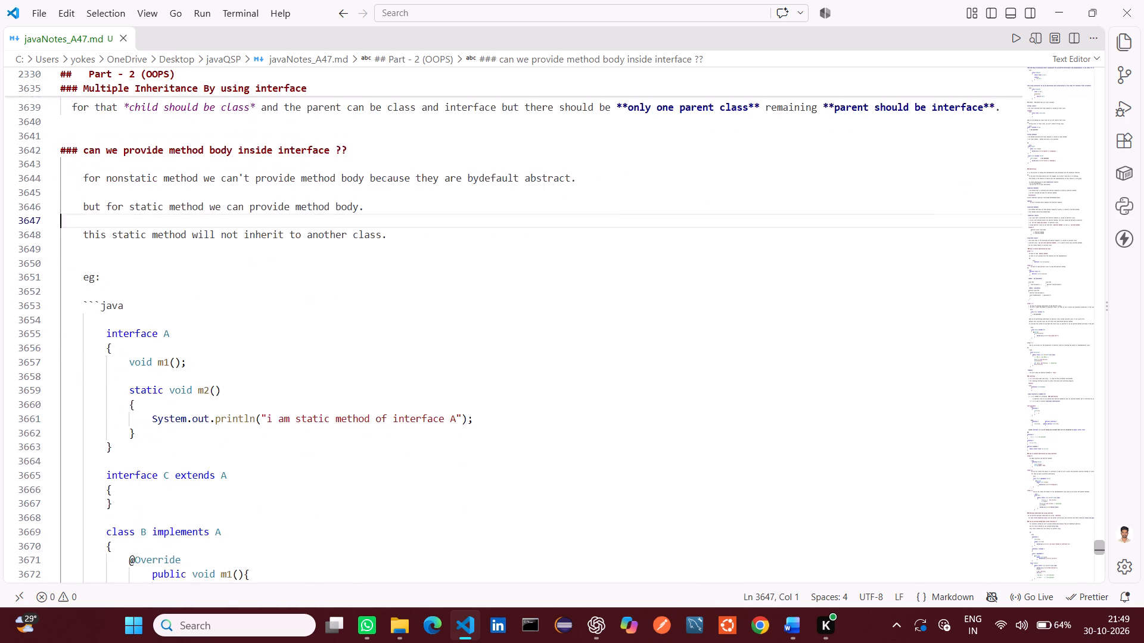
# Copy the "can we provide method body inside interface ??" heading and its three notes from the markdown file to the end of the Word document.
pyautogui.scroll(-4, 412, 349)
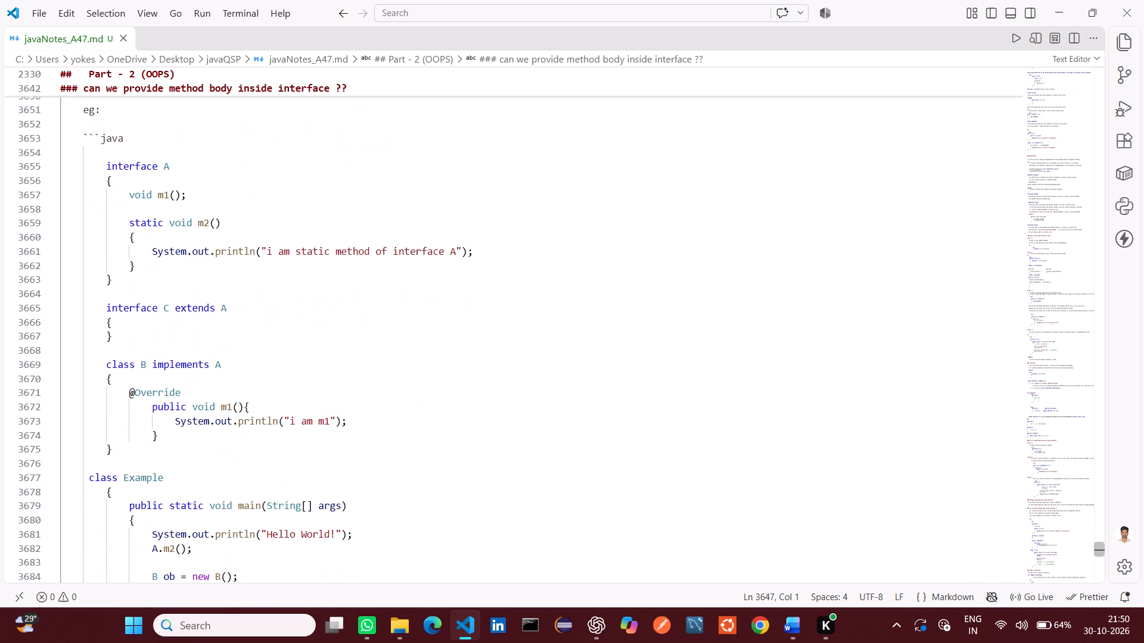
pyautogui.scroll(-4, 412, 349)
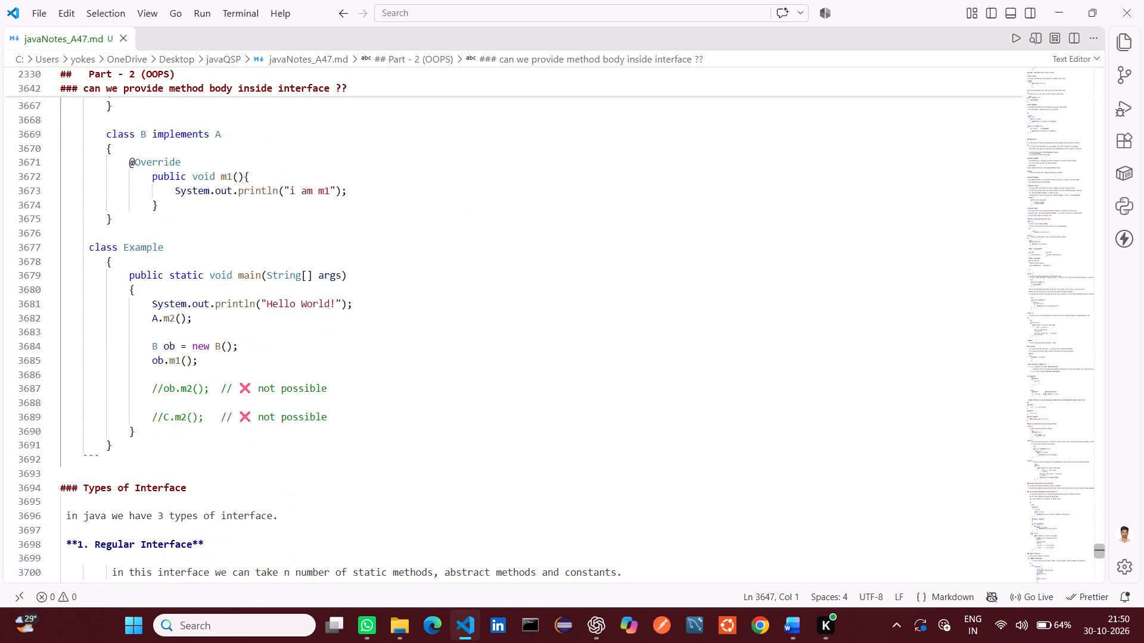
pyautogui.scroll(9, 412, 349)
pyautogui.click(392, 288)
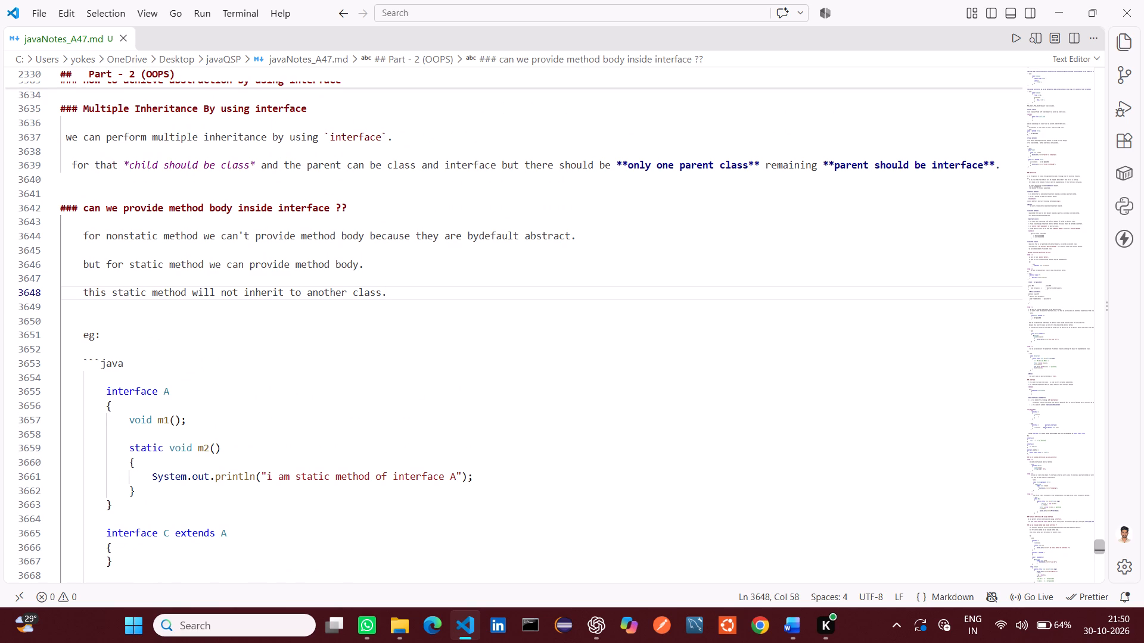
pyautogui.moveTo(393, 292); pyautogui.dragTo(82, 211)
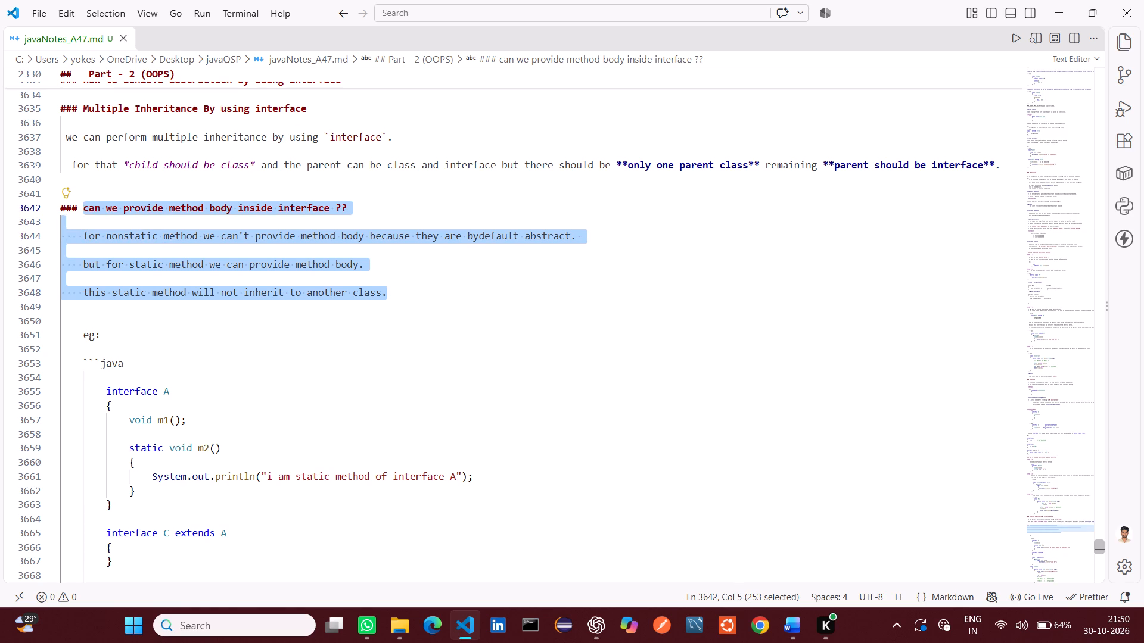
pyautogui.hotkey('ctrl', 'c')
pyautogui.hotkey('alt', 'Tab')
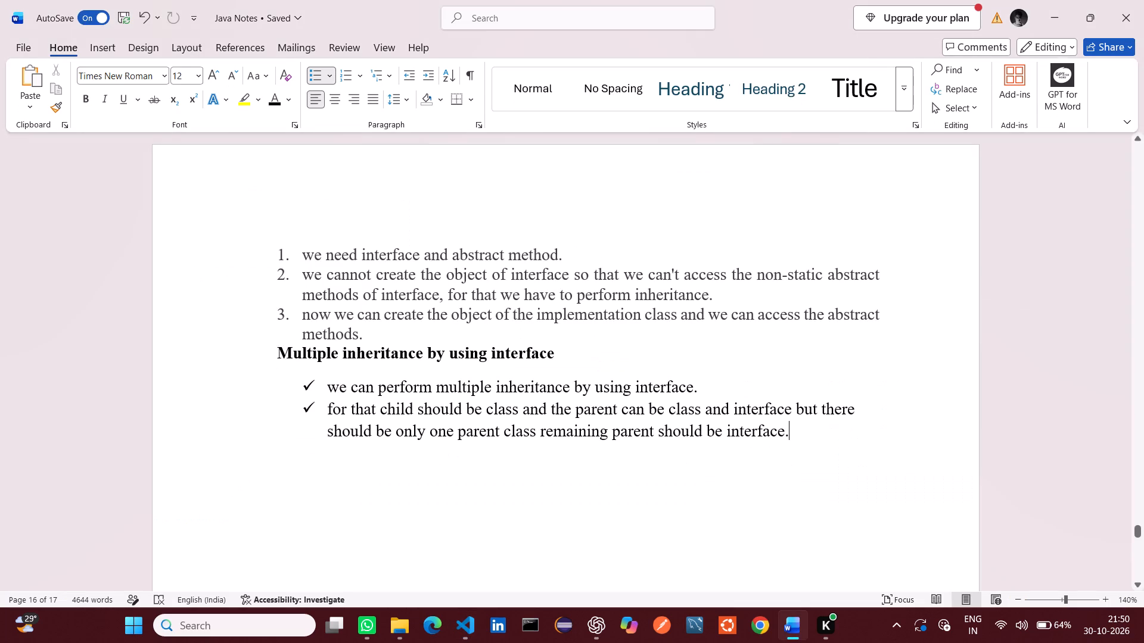
pyautogui.click(344, 456)
pyautogui.hotkey('ctrl', 'v')
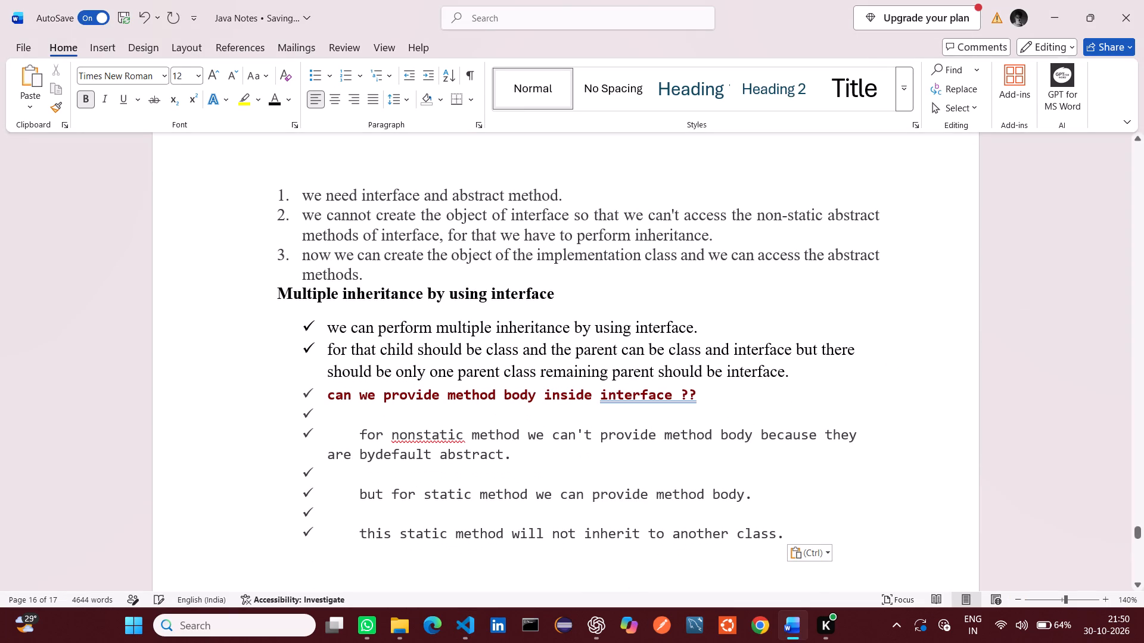
# Remove the bullet and indentation from the pasted "can we provide method body inside interface ??" heading.
pyautogui.click(330, 397)
pyautogui.press('BackSpace')
pyautogui.press('BackSpace')
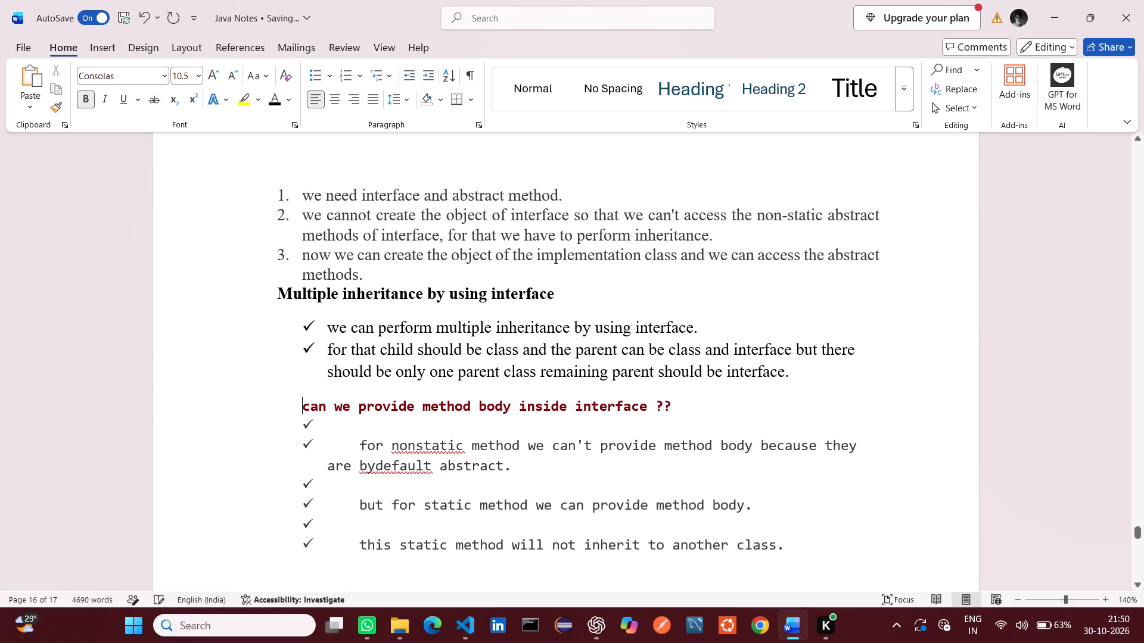
pyautogui.press('BackSpace')
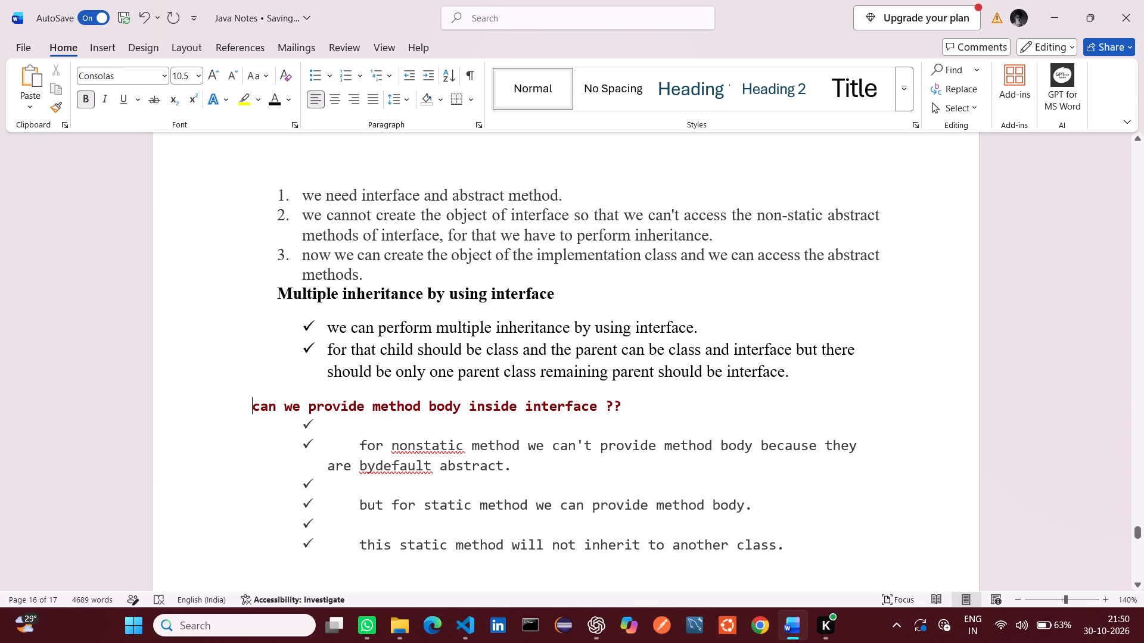
# Remove the leading spaces and the empty bullet before the pasted note on nonstatic methods.
pyautogui.click(359, 447)
pyautogui.press('BackSpace')
pyautogui.press('BackSpace')
pyautogui.press('BackSpace')
pyautogui.press('BackSpace')
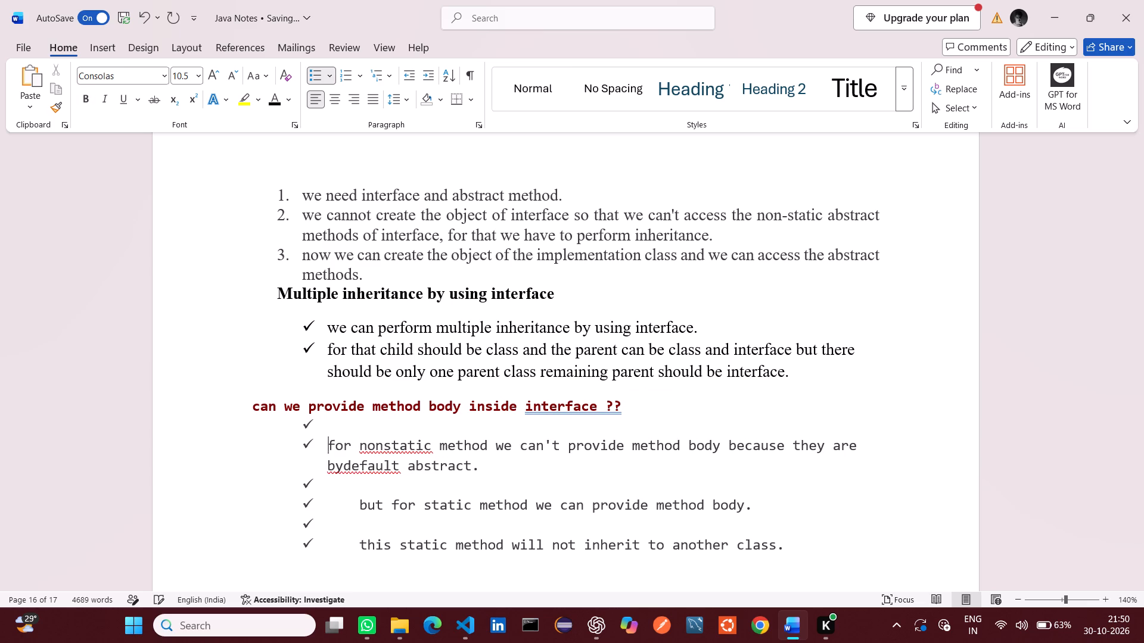
pyautogui.press('BackSpace')
pyautogui.press('BackSpace')
pyautogui.press('BackSpace')
pyautogui.press('BackSpace')
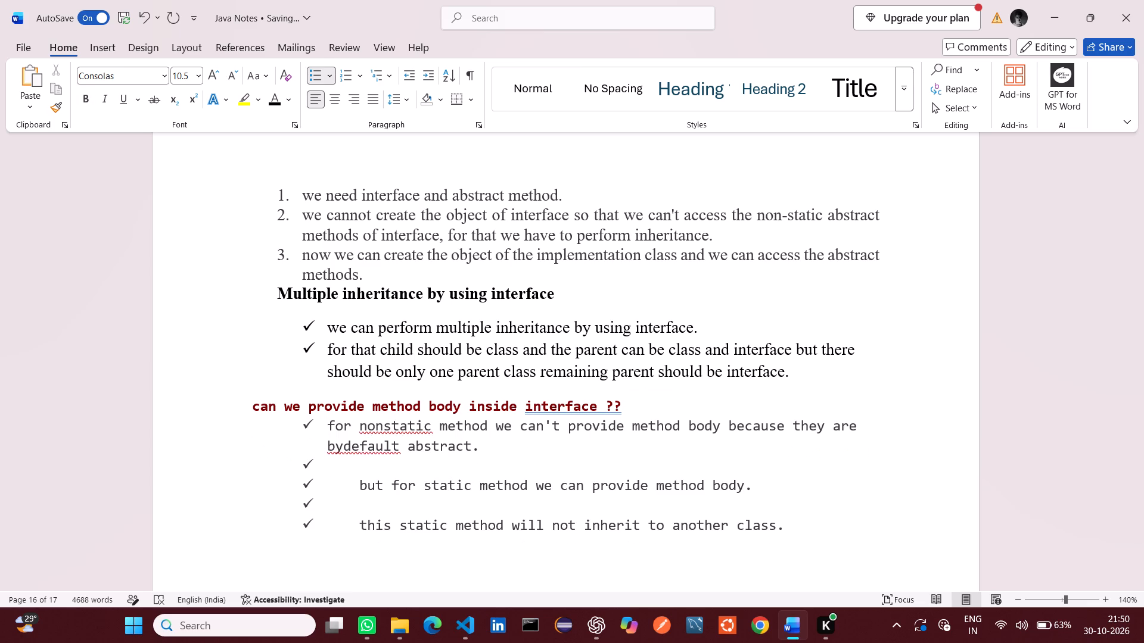
# Remove the leading spaces and the empty bullet before "but for static method we can provide method body.".
pyautogui.click(362, 485)
pyautogui.press('BackSpace')
pyautogui.press('BackSpace')
pyautogui.press('BackSpace')
pyautogui.press('BackSpace')
pyautogui.press('BackSpace')
pyautogui.press('BackSpace')
pyautogui.press('BackSpace')
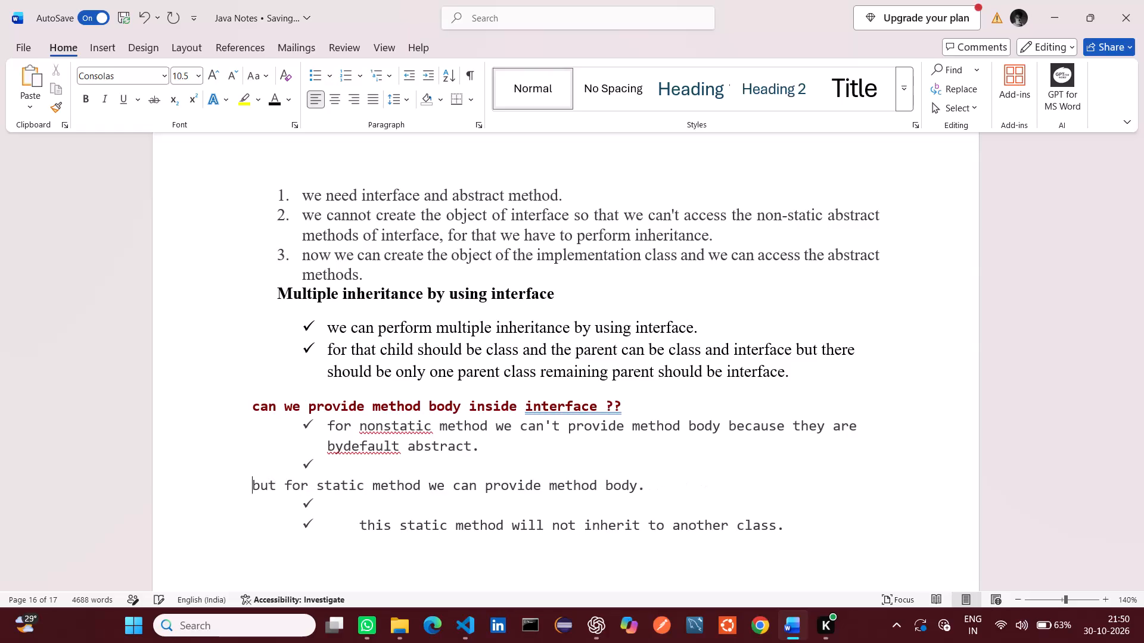
pyautogui.press('BackSpace')
# Remove the leading spaces and the empty bullet before "this static method will not inherit to another class.".
pyautogui.press('Down')
pyautogui.press('Down')
pyautogui.press('Right')
pyautogui.press('Right')
pyautogui.press('Right')
pyautogui.press('Right')
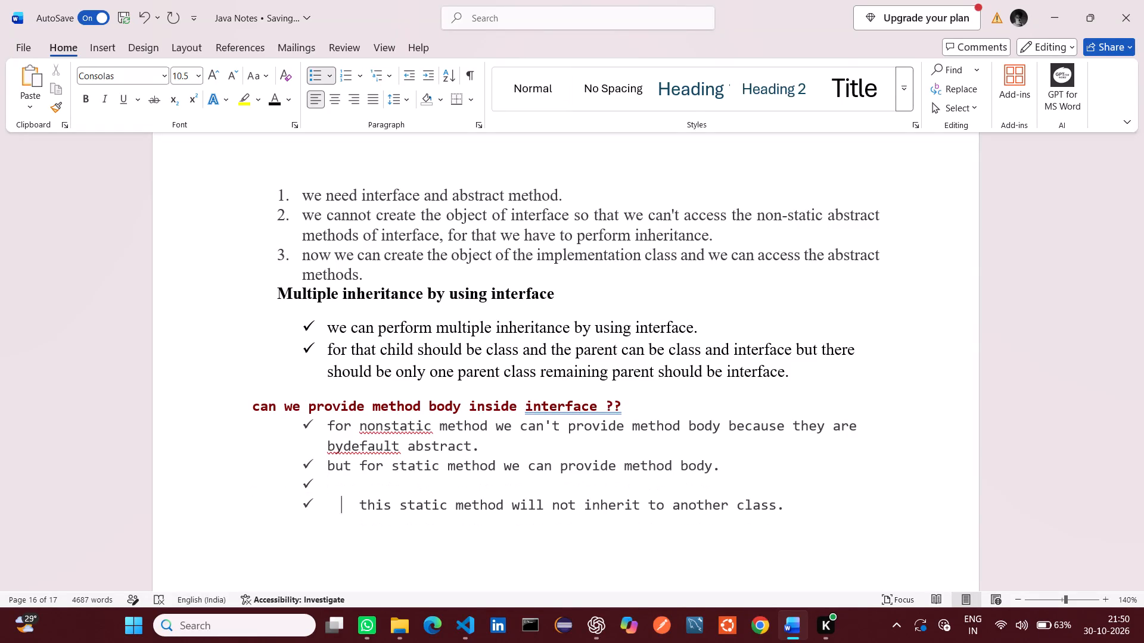
pyautogui.press('Right')
pyautogui.press('Left')
pyautogui.press('BackSpace')
pyautogui.press('BackSpace')
pyautogui.press('BackSpace')
pyautogui.press('BackSpace')
pyautogui.press('BackSpace')
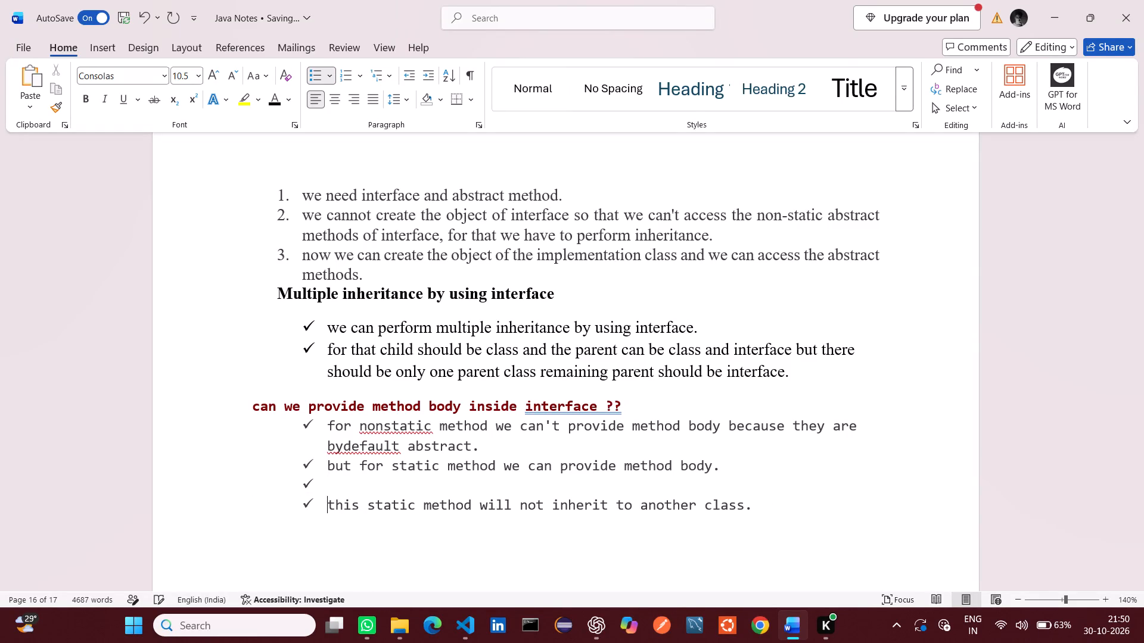
pyautogui.press('BackSpace')
pyautogui.press('BackSpace')
pyautogui.press('BackSpace')
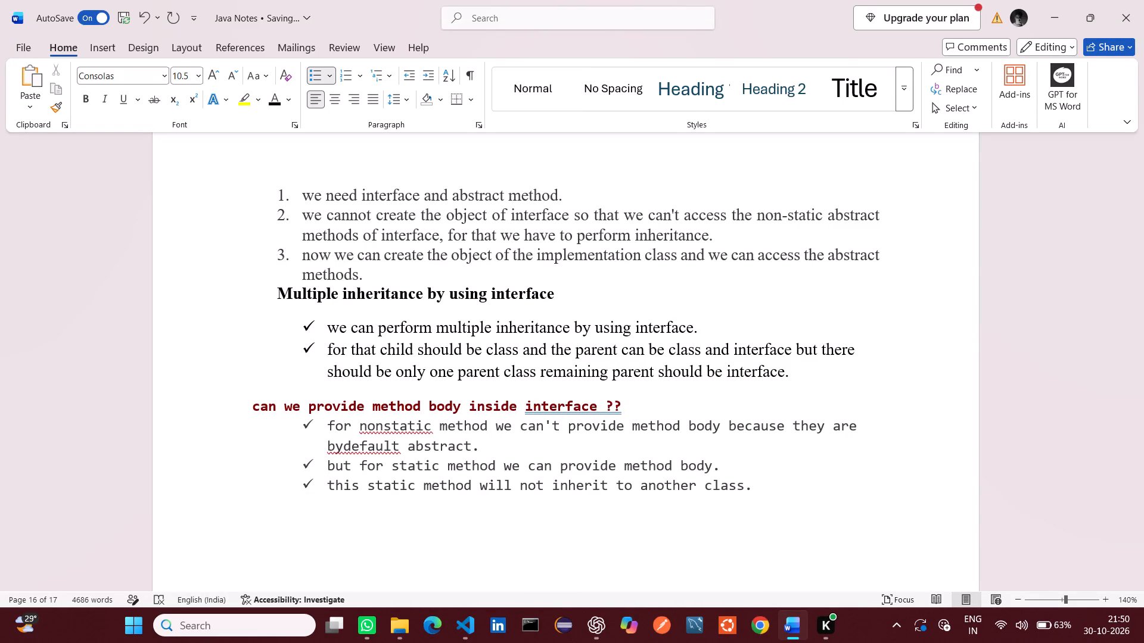
# Delete the space before the question marks in the method body heading so it ends with "interface??".
pyautogui.click(602, 401)
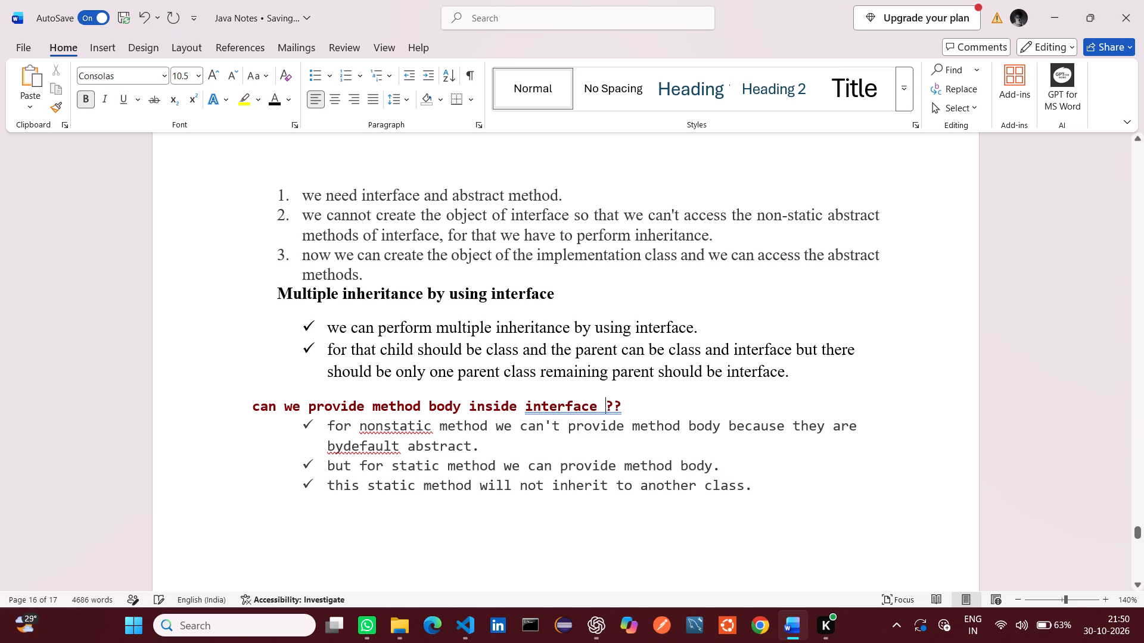
pyautogui.press('Right')
pyautogui.press('Left')
pyautogui.press('BackSpace')
# Correct the wording of the first method body bullet to "non-static" and "by default".
pyautogui.click(383, 429)
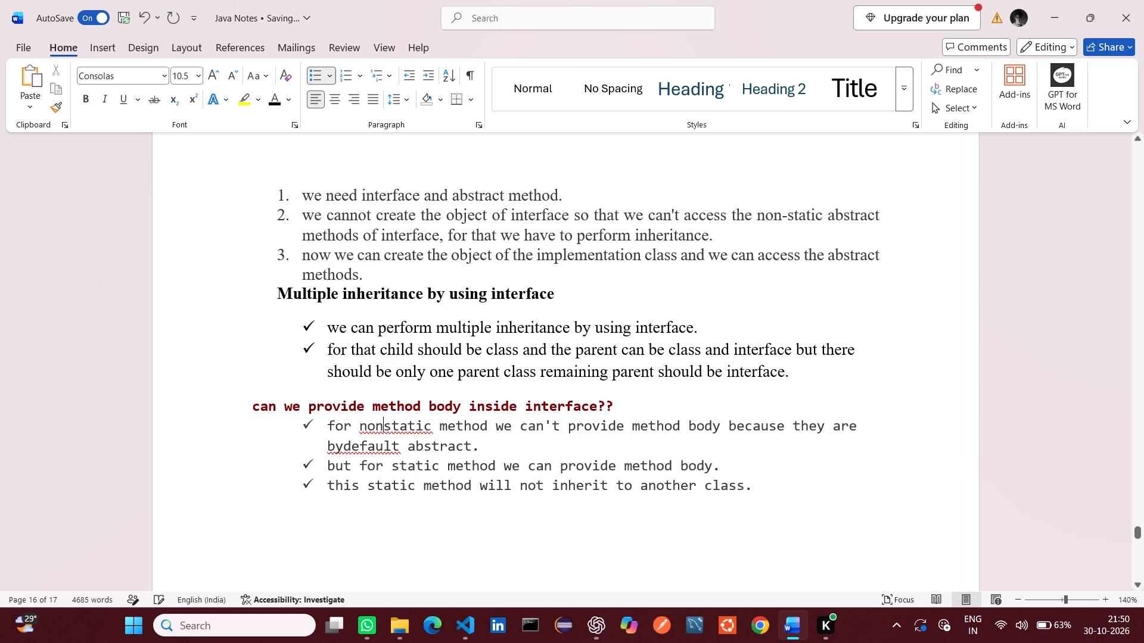
pyautogui.press('-')
pyautogui.press('Down')
pyautogui.press('Left')
pyautogui.press('Left')
pyautogui.press('Left')
pyautogui.press('Left')
pyautogui.press('Left')
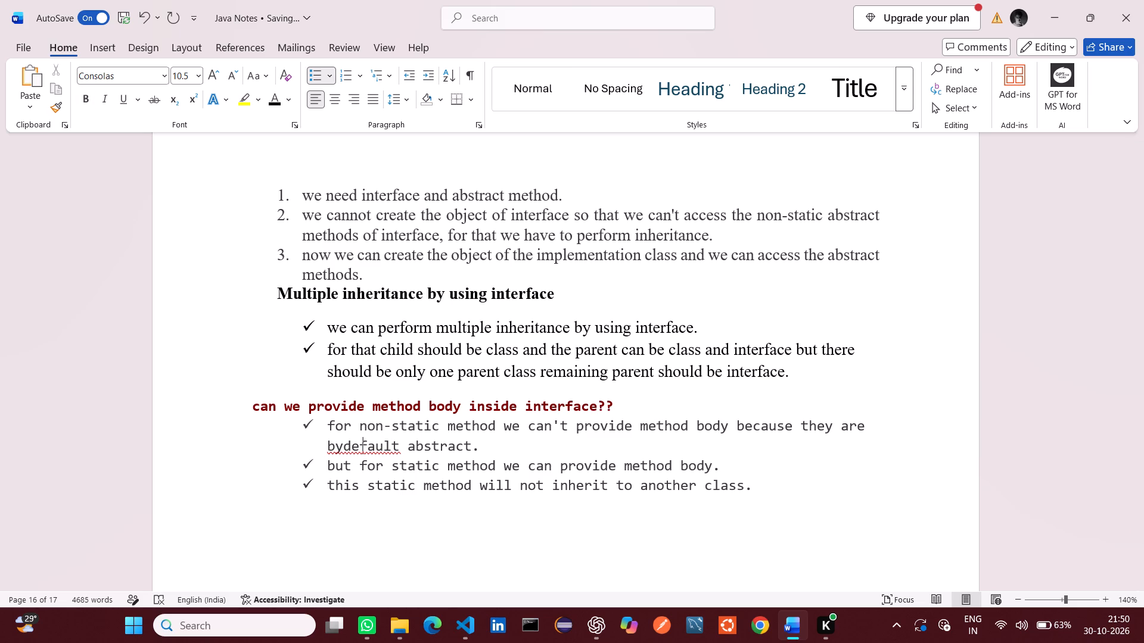
pyautogui.press('Left')
pyautogui.press('space')
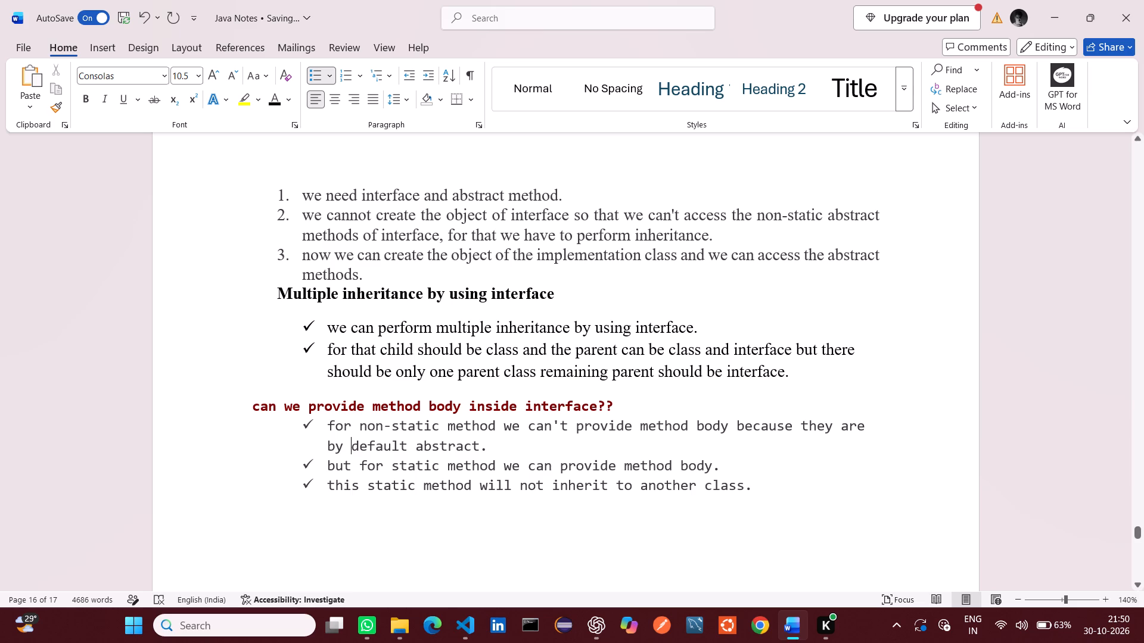
# Format the three bullets under the method body heading in Times New Roman, size 12.
pyautogui.moveTo(757, 492); pyautogui.dragTo(346, 429)
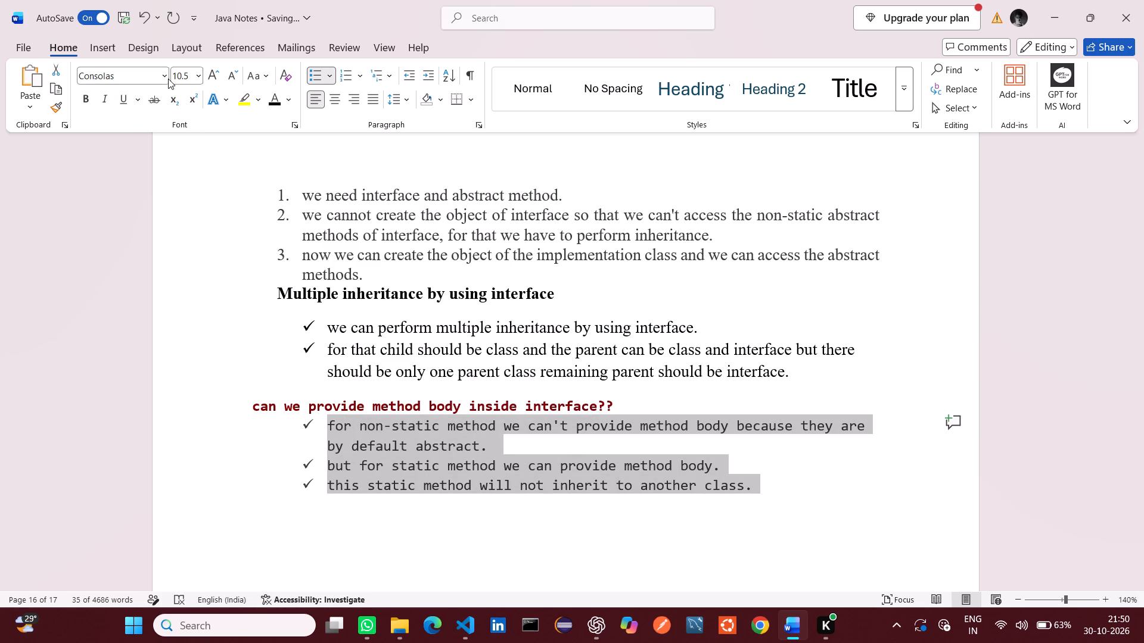
pyautogui.click(168, 79)
pyautogui.click(144, 180)
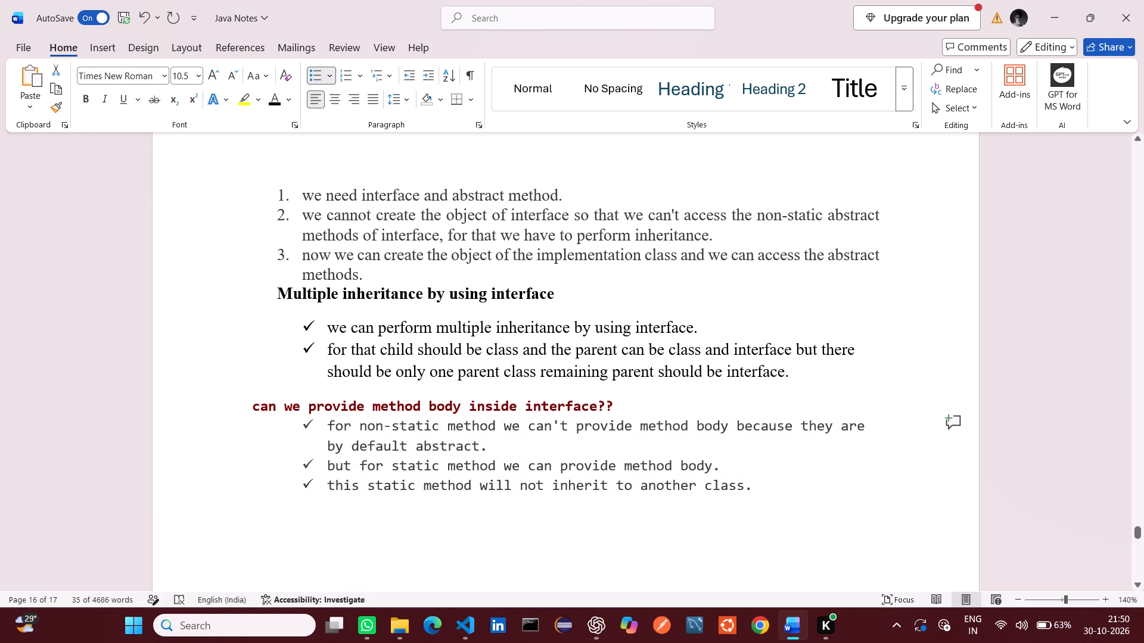
pyautogui.click(200, 76)
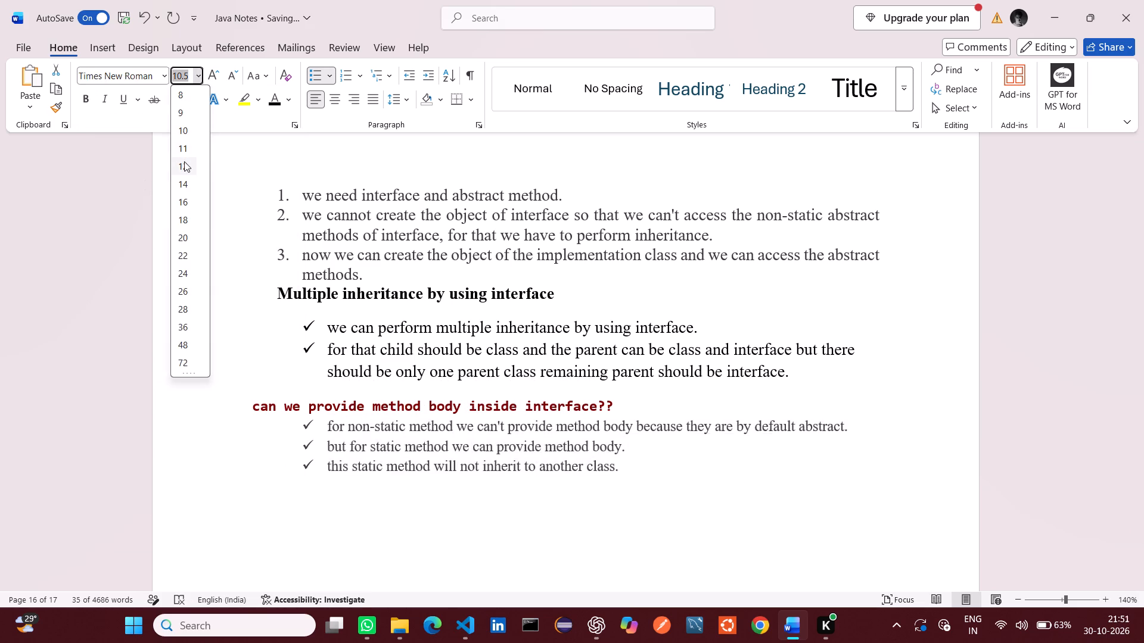
pyautogui.click(184, 161)
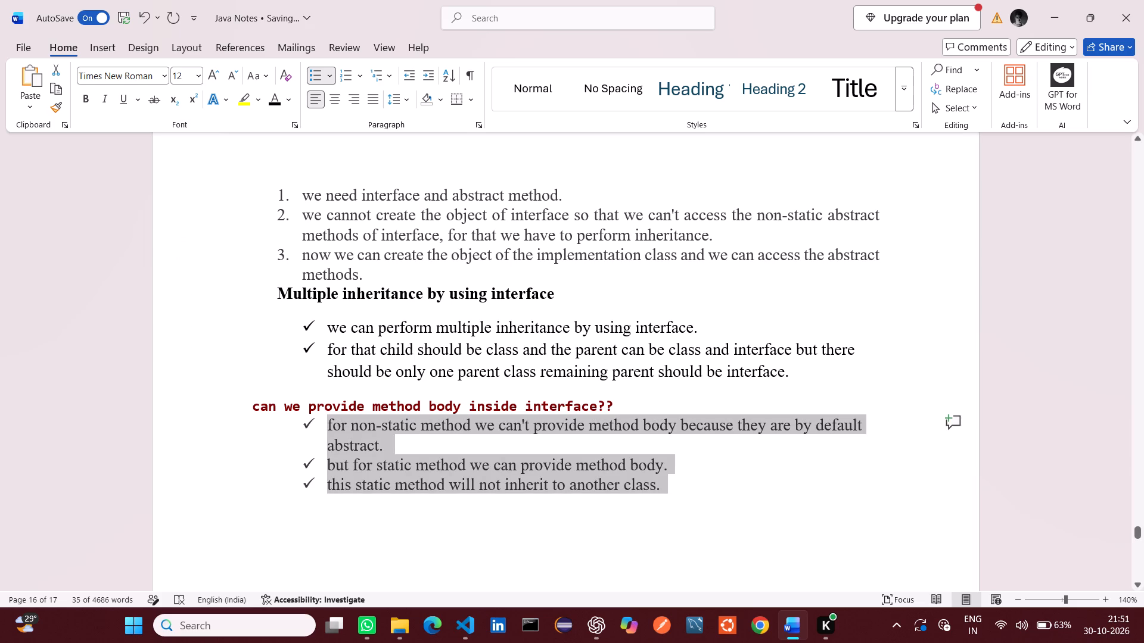
# Format the "can we provide method body inside interface??" heading in black Times New Roman, size 12.
pyautogui.moveTo(614, 406); pyautogui.dragTo(307, 417)
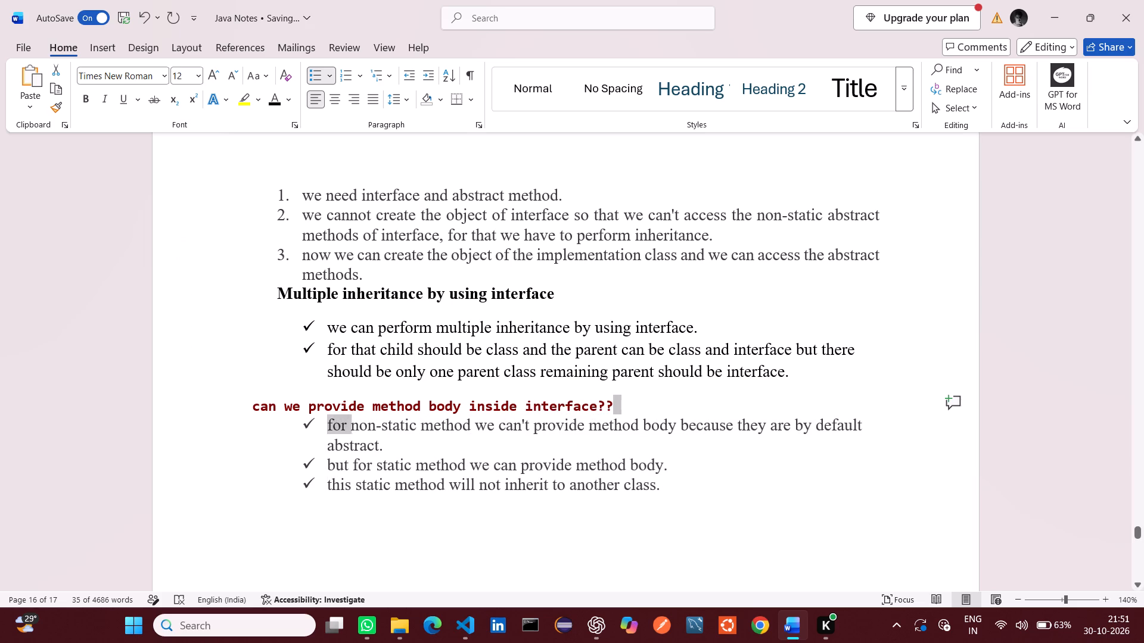
pyautogui.moveTo(307, 417); pyautogui.dragTo(253, 404)
pyautogui.click(269, 92)
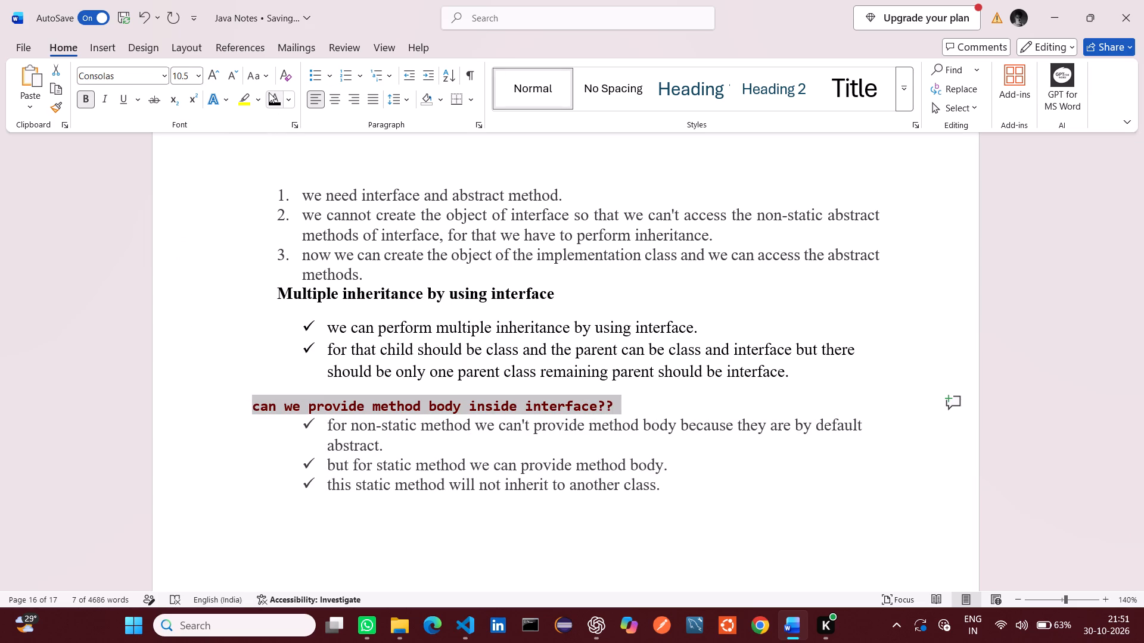
pyautogui.click(165, 77)
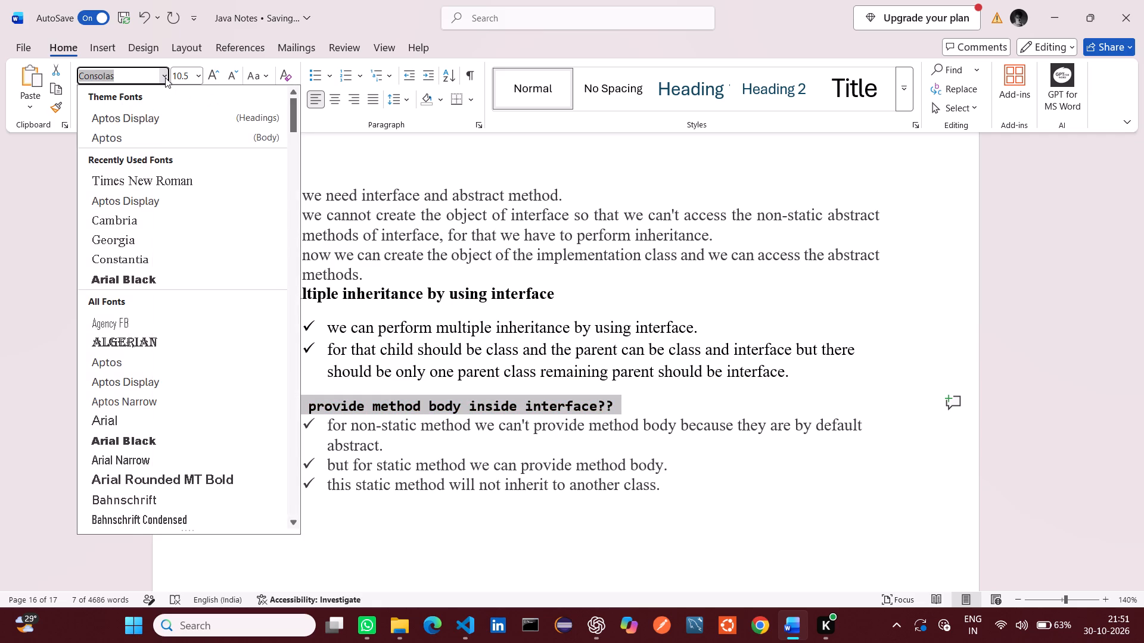
pyautogui.click(158, 179)
pyautogui.click(198, 73)
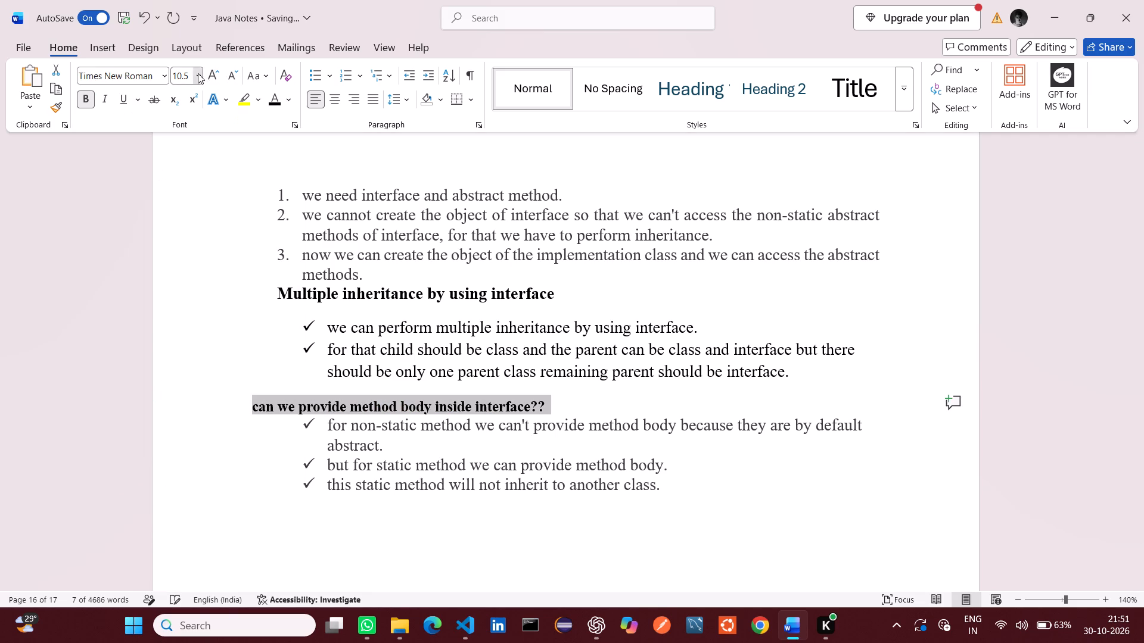
pyautogui.click(184, 162)
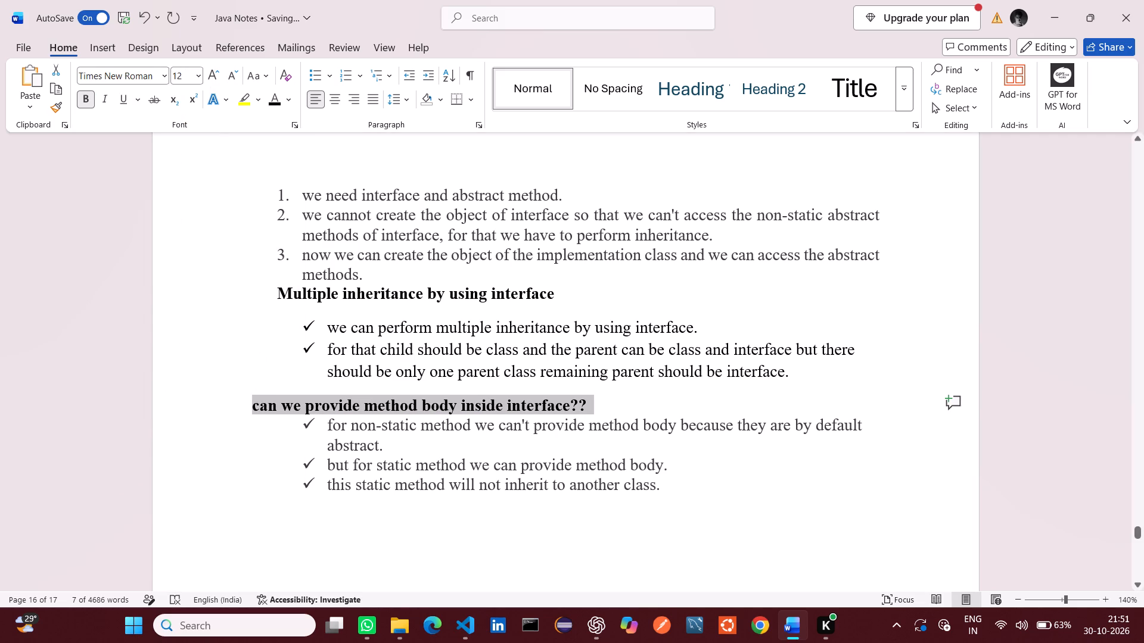
# Remove the indentation of the "Multiple inheritance by using interface" heading so it aligns with the page margin.
pyautogui.click(275, 290)
pyautogui.press('BackSpace')
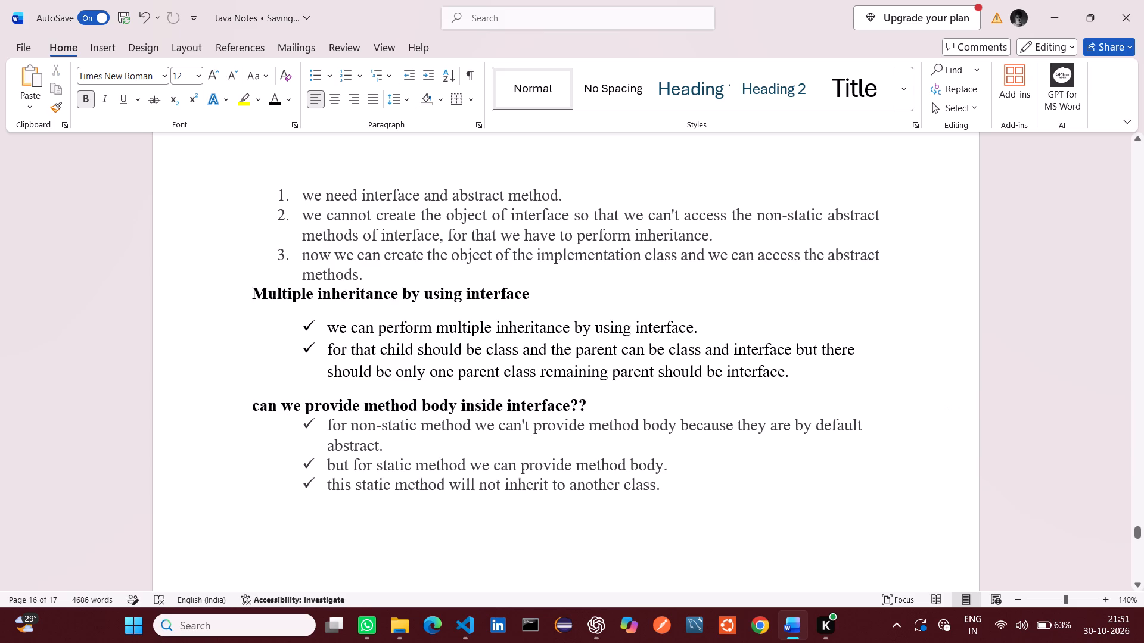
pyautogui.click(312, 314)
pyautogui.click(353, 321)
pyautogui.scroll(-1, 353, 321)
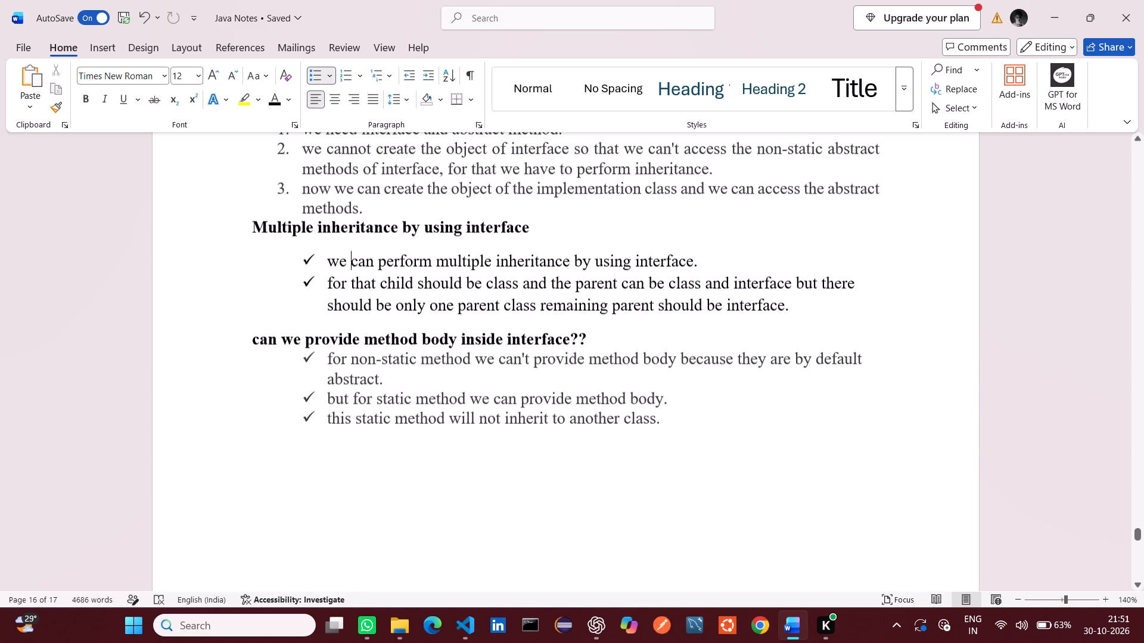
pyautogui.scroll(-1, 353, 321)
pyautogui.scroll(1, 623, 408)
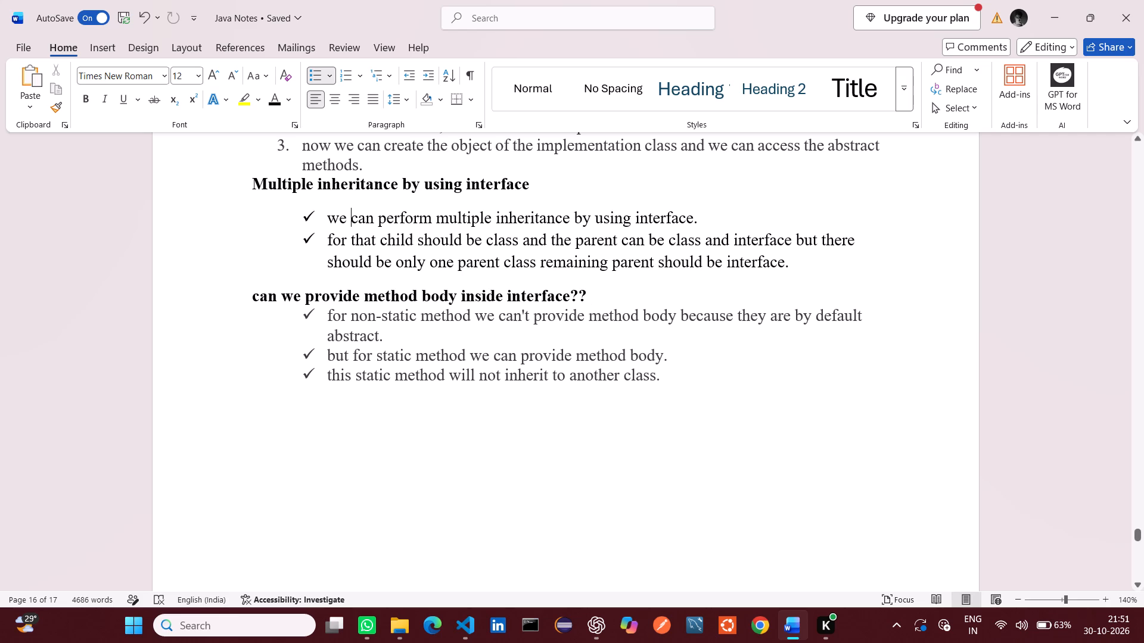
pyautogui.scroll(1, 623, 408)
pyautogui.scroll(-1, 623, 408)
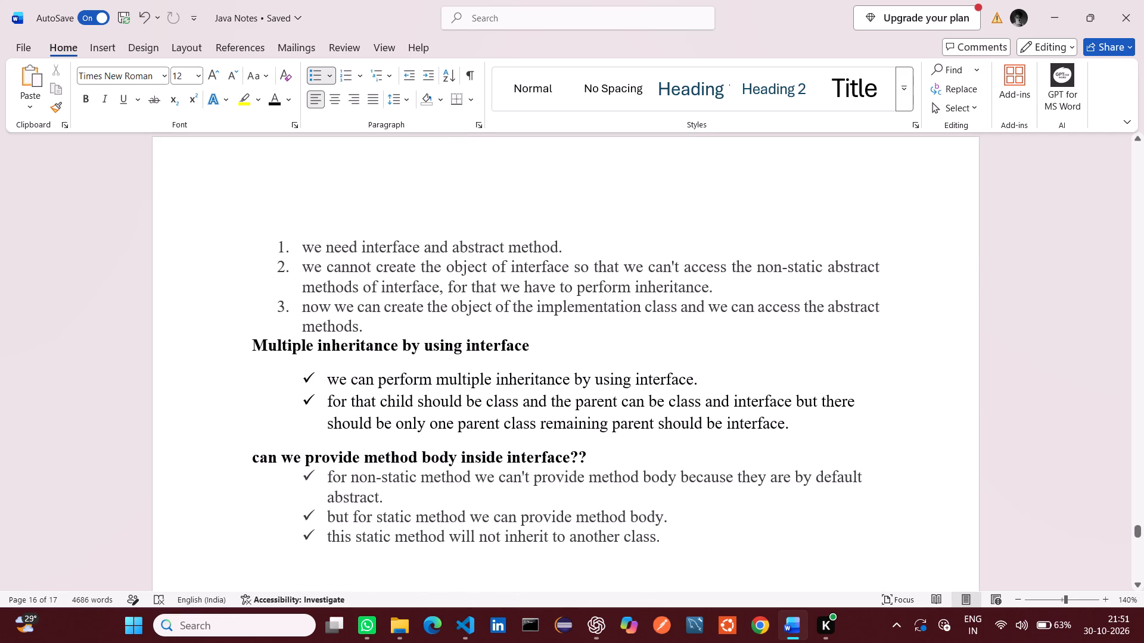
# Justify the text from the "Multiple inheritance by using interface" heading through the last method body bullet.
pyautogui.moveTo(247, 343); pyautogui.dragTo(653, 531)
pyautogui.click(653, 531)
pyautogui.moveTo(248, 340); pyautogui.dragTo(682, 536)
pyautogui.click(371, 107)
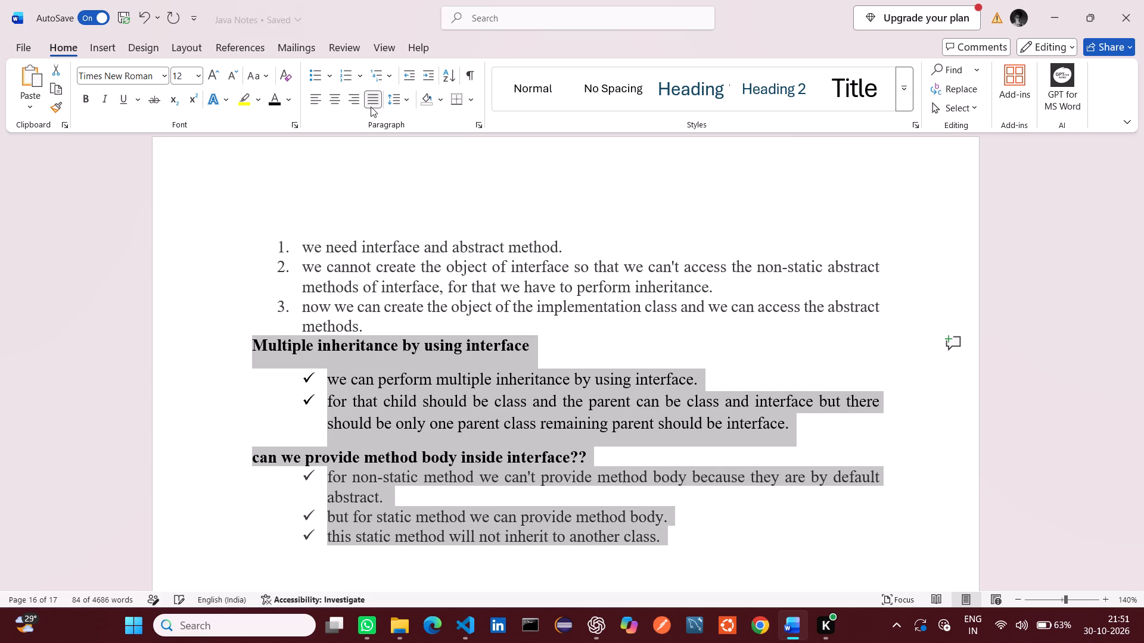
# Remove the extra paragraph spacing and even out the line spacing across the selected multiple inheritance and method body sections.
pyautogui.click(406, 102)
pyautogui.click(445, 279)
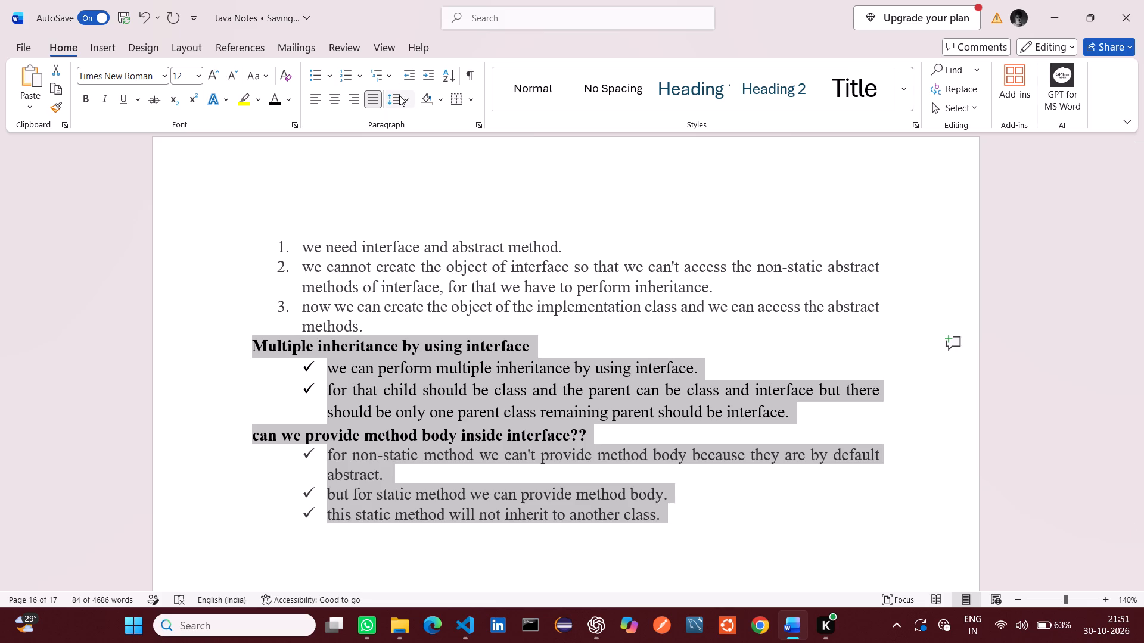
pyautogui.click(399, 95)
pyautogui.click(415, 142)
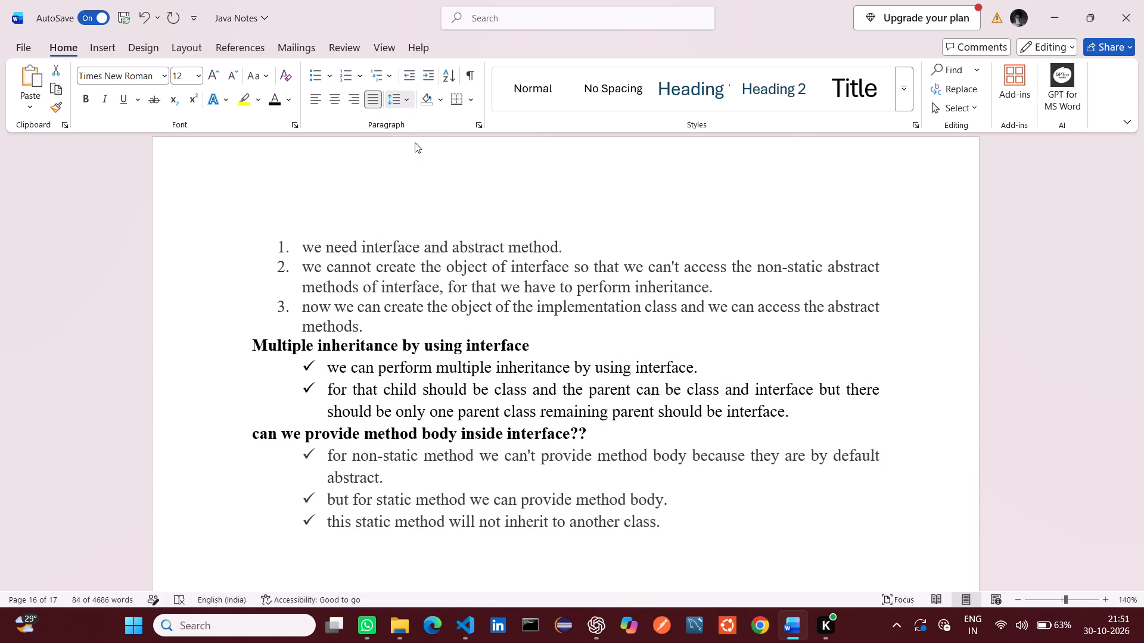
pyautogui.click(621, 348)
# Following the markdown notes in Visual Studio Code, add the unbulleted line "Types of Interface" below the method body bullets in Word.
pyautogui.hotkey('alt', 'Tab')
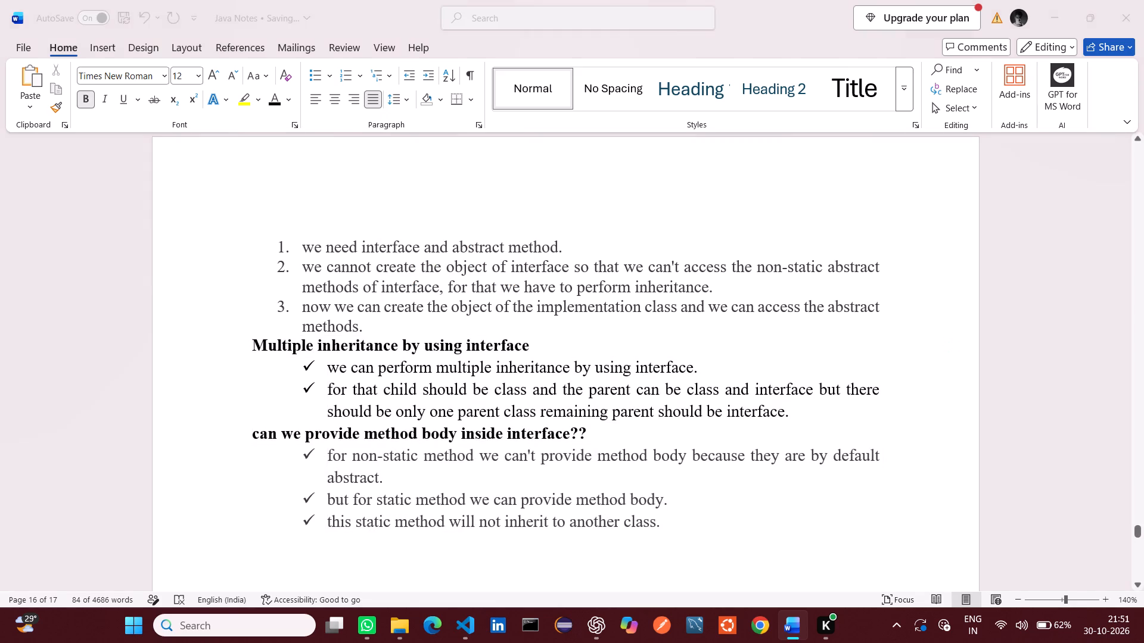
pyautogui.click(495, 347)
pyautogui.scroll(-5, 495, 347)
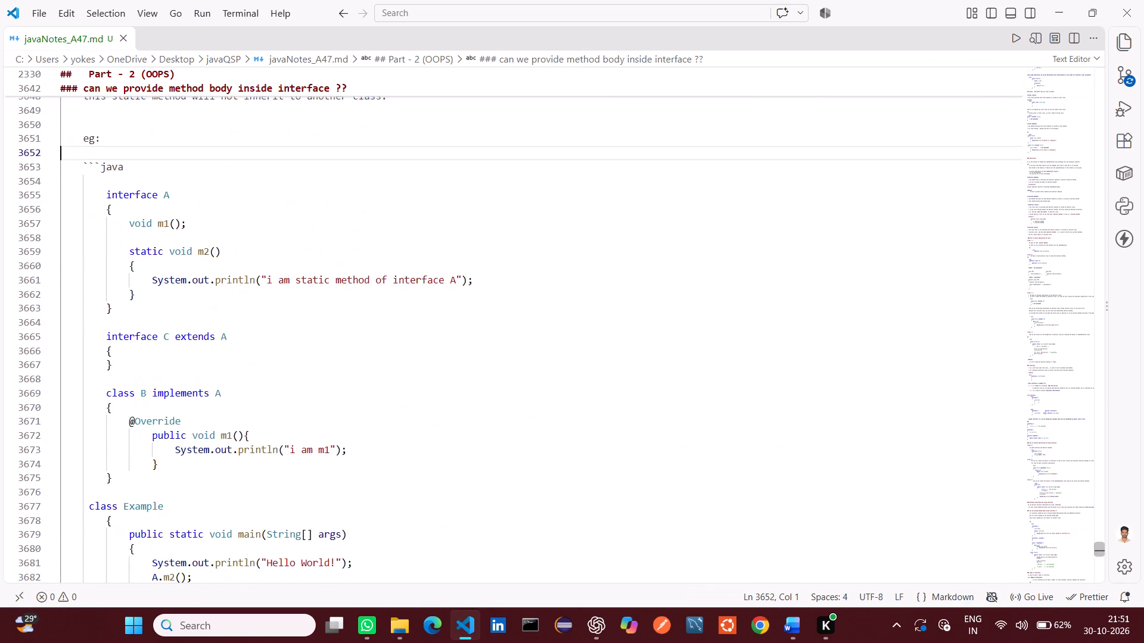
pyautogui.scroll(-8, 495, 347)
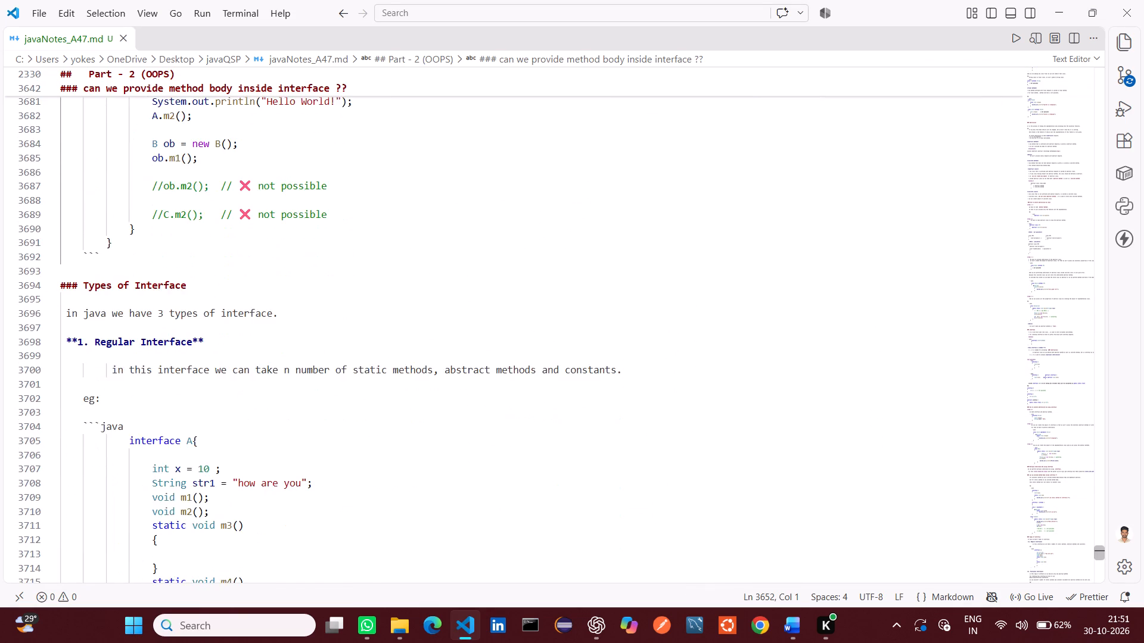
pyautogui.scroll(-1, 495, 347)
pyautogui.hotkey('alt', 'Tab')
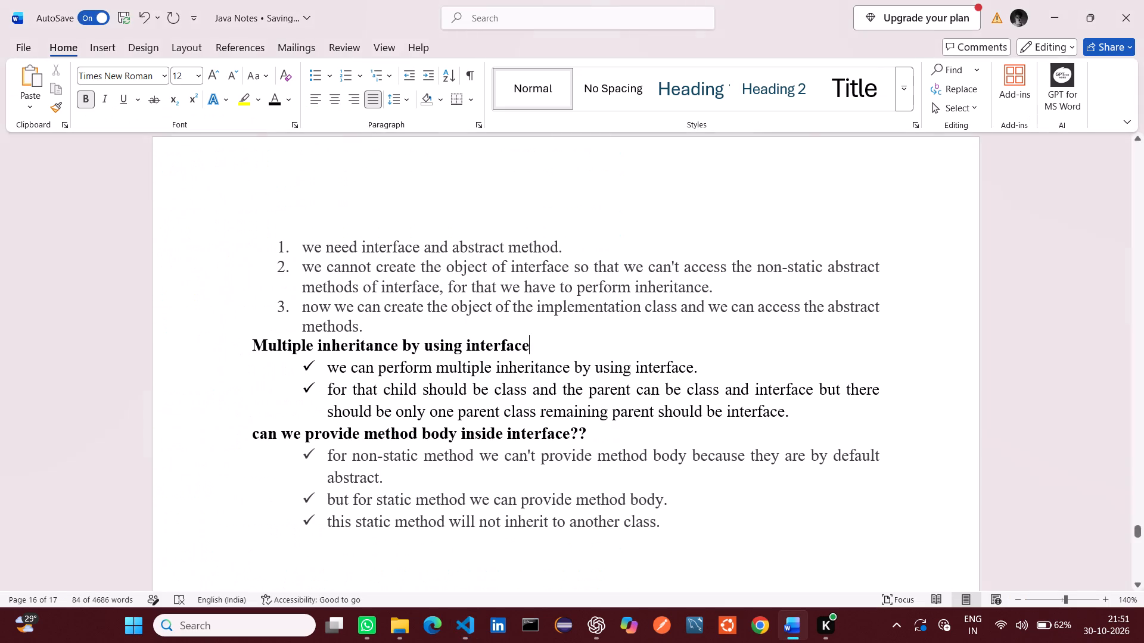
pyautogui.click(669, 525)
pyautogui.press('Return')
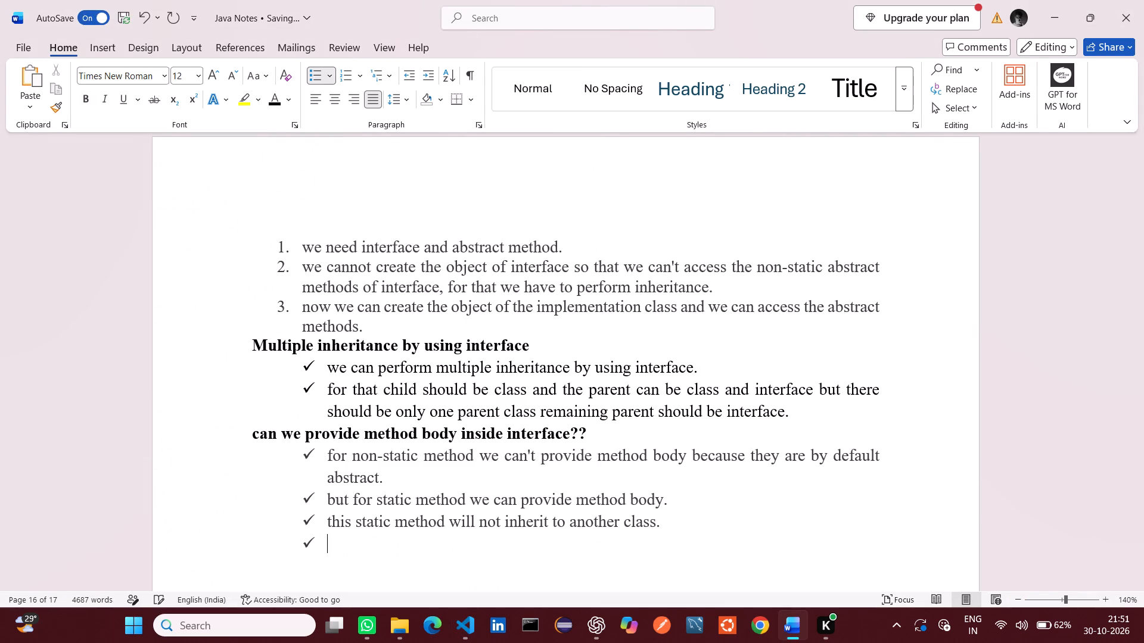
pyautogui.press('Return')
pyautogui.scroll(2, 669, 525)
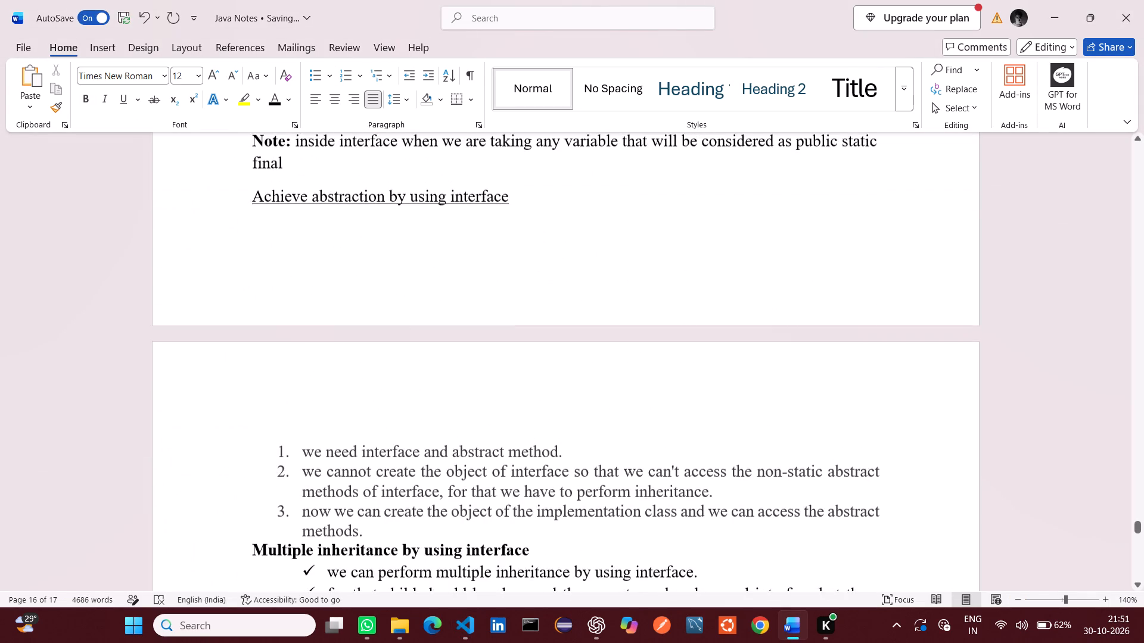
pyautogui.scroll(2, 669, 525)
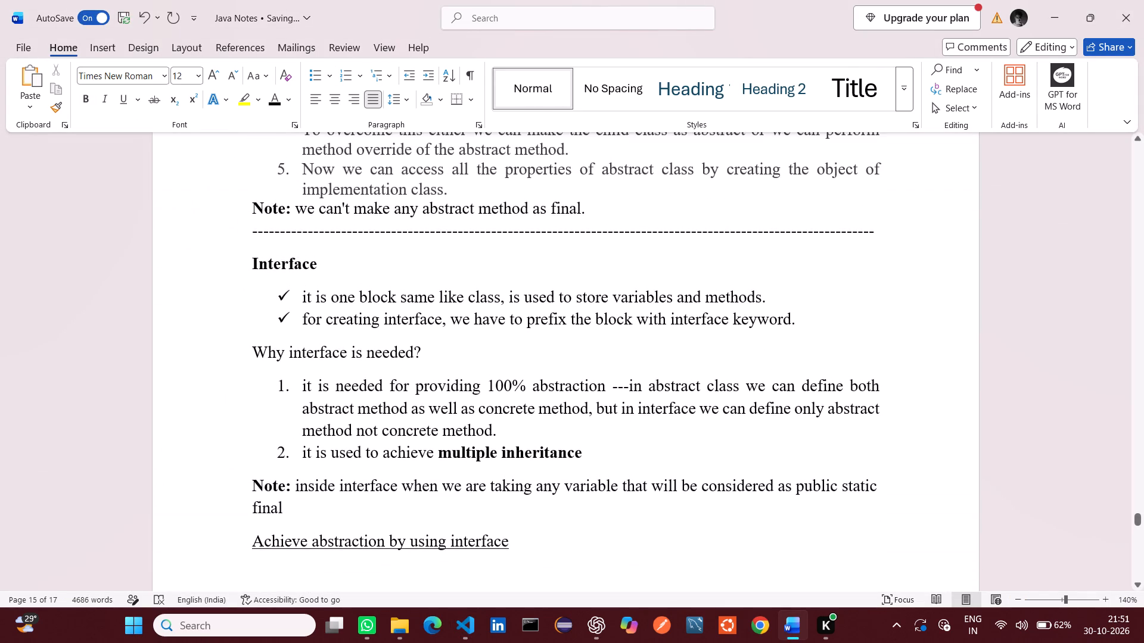
pyautogui.scroll(-2, 651, 399)
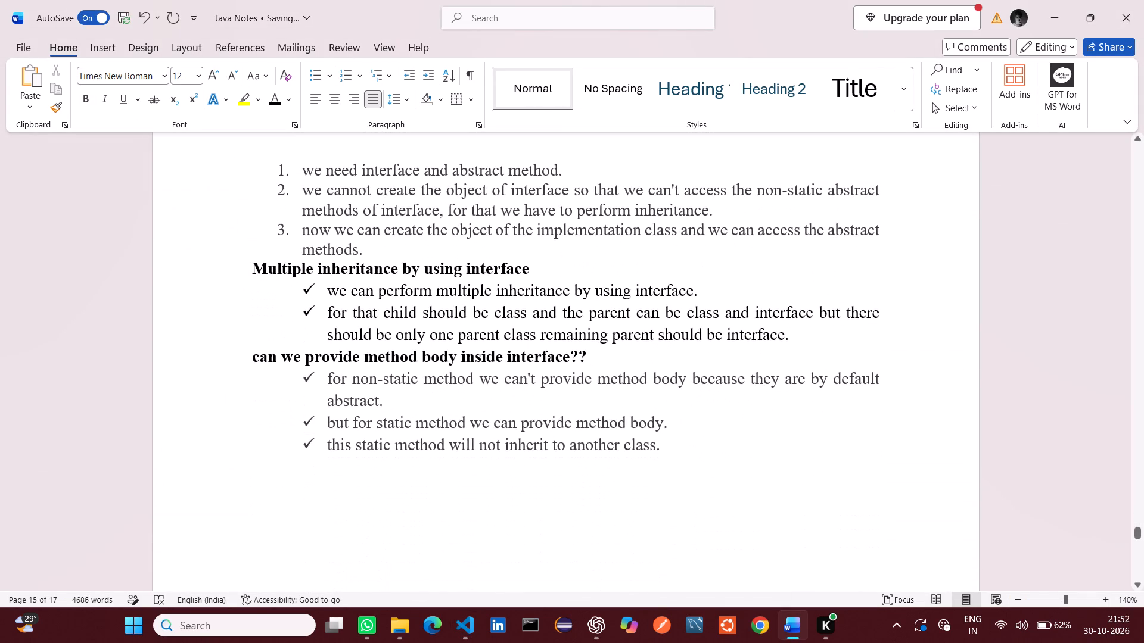
pyautogui.write('Types')
pyautogui.press('space')
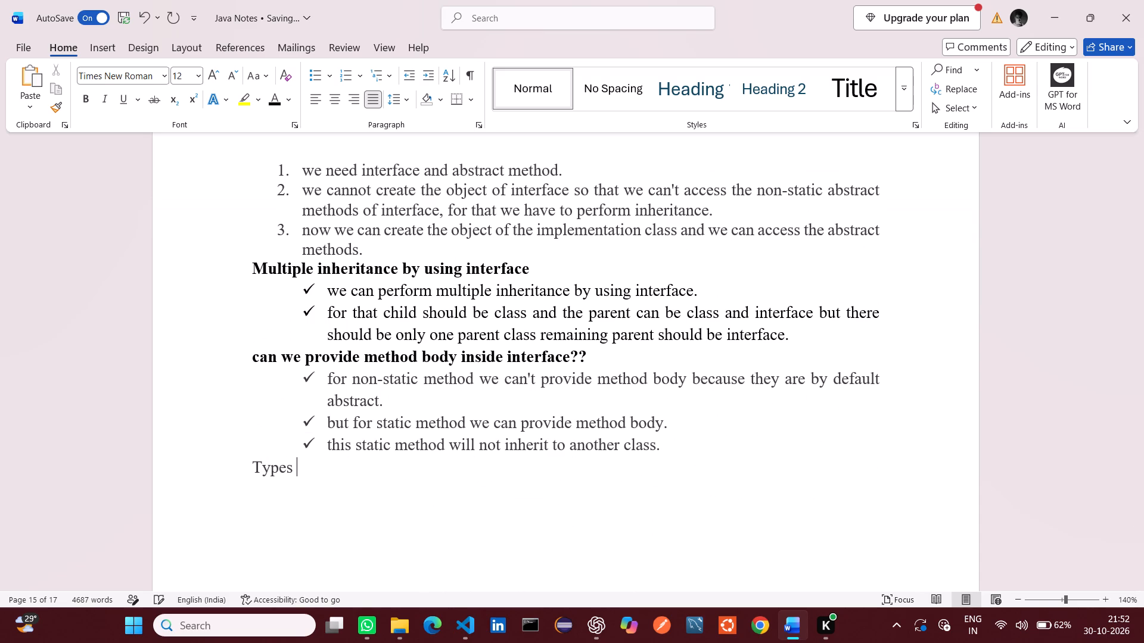
pyautogui.write('of')
pyautogui.press('space')
pyautogui.write('Interface')
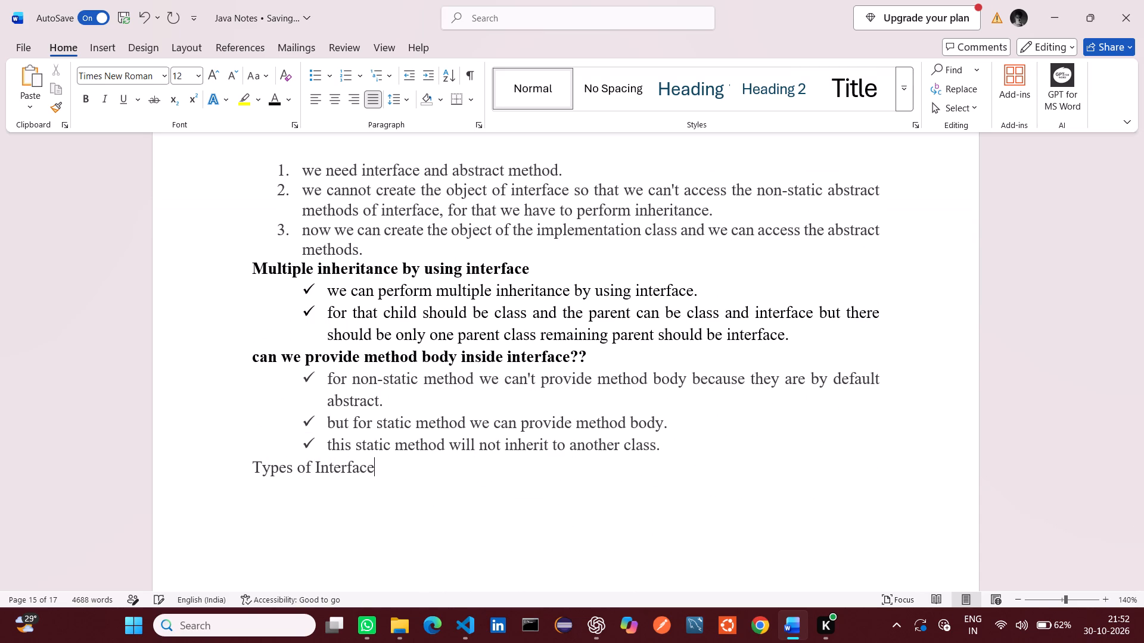
# Underline the "Types of Interface" heading and start a new line below it.
pyautogui.click(389, 473)
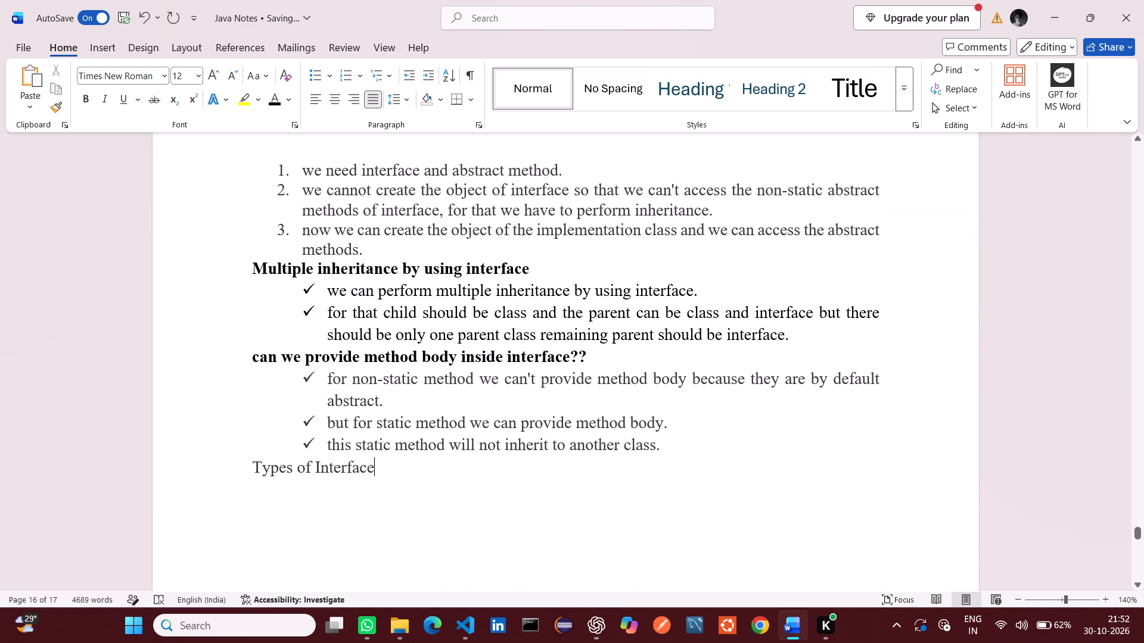
pyautogui.moveTo(251, 464); pyautogui.dragTo(372, 464)
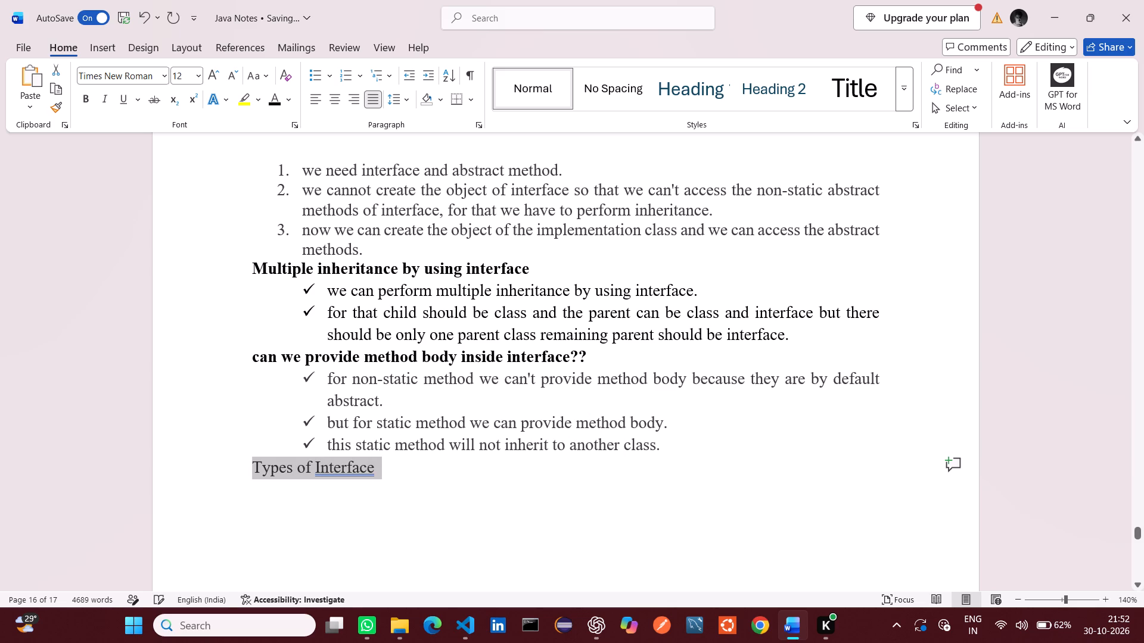
pyautogui.click(123, 100)
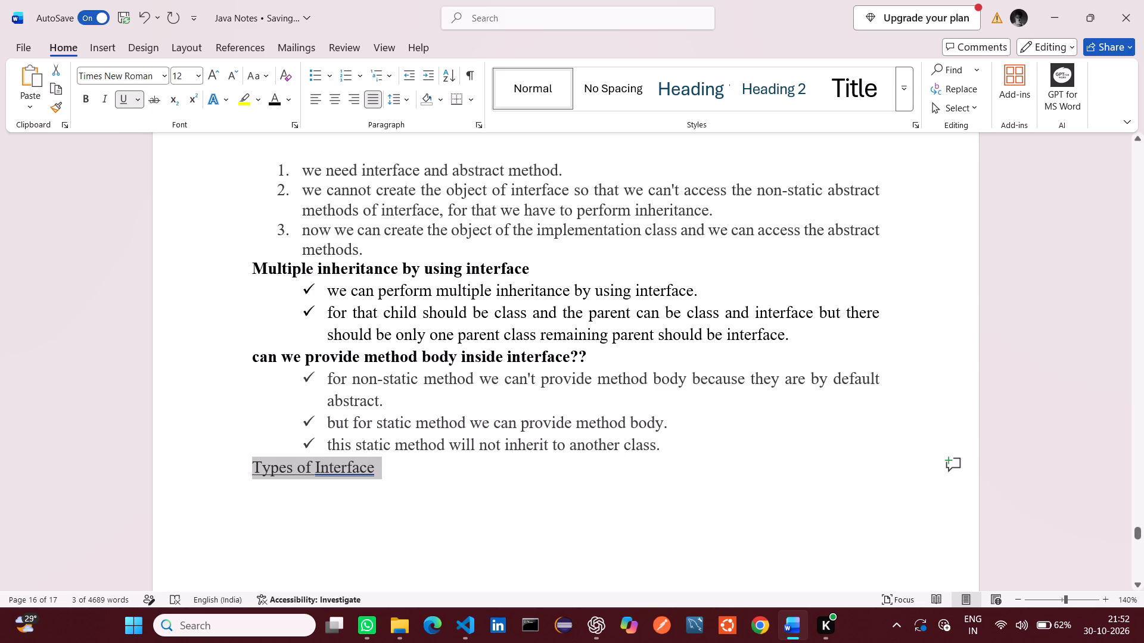
pyautogui.click(381, 463)
pyautogui.click(386, 469)
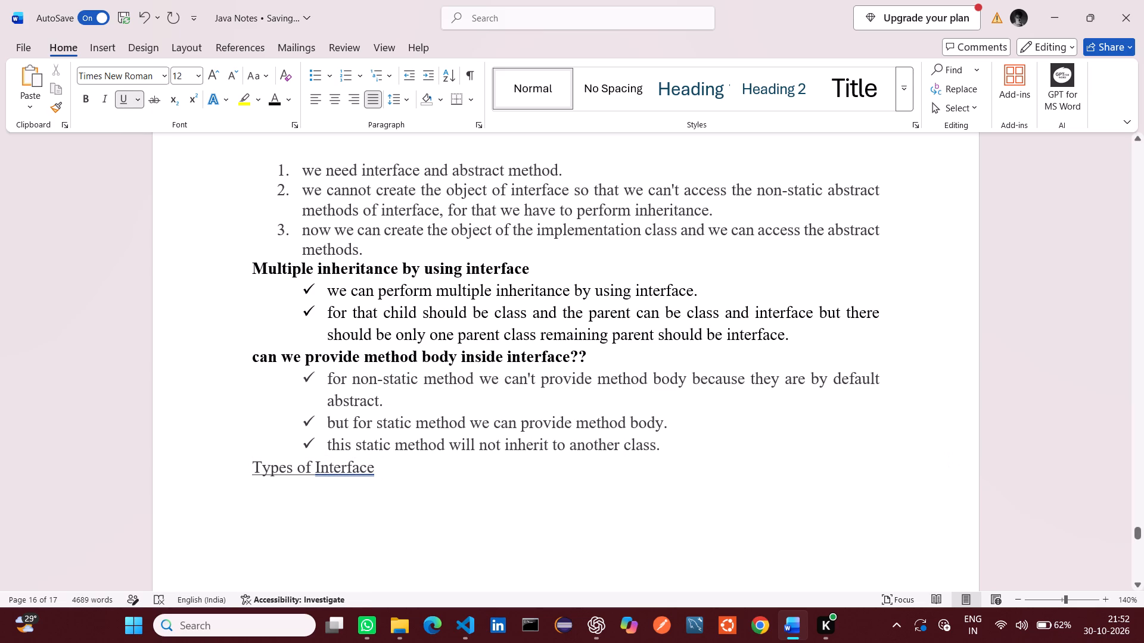
pyautogui.press('Return')
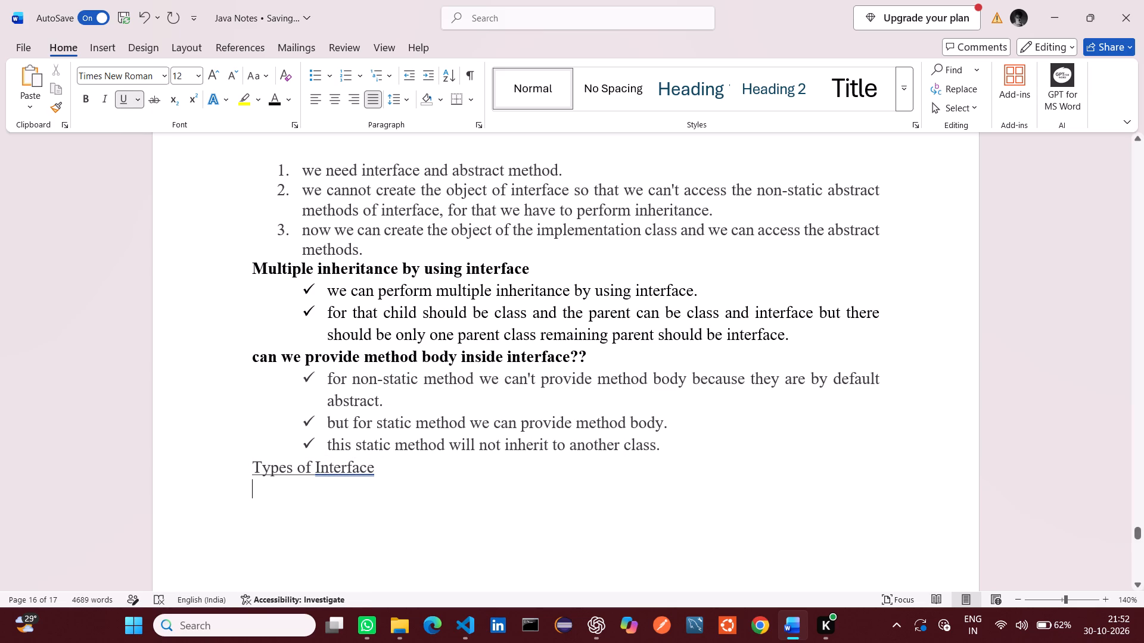
# Accept the grammar suggestion "Interfaces" for the last word of the "Types of Interface" heading.
pyautogui.rightClick(366, 469)
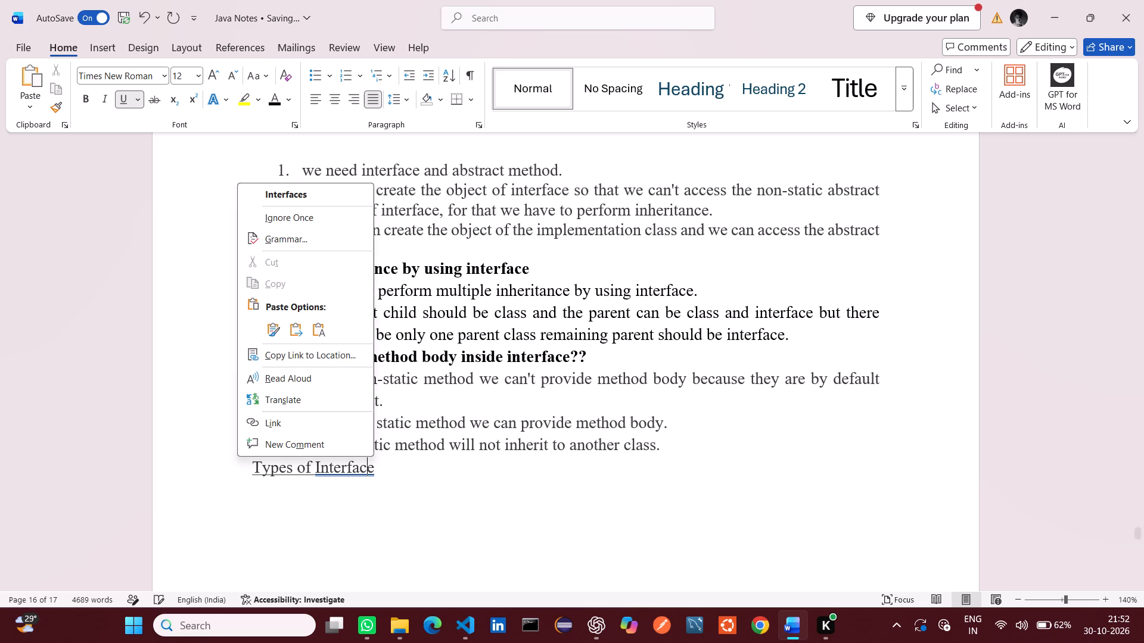
pyautogui.click(306, 189)
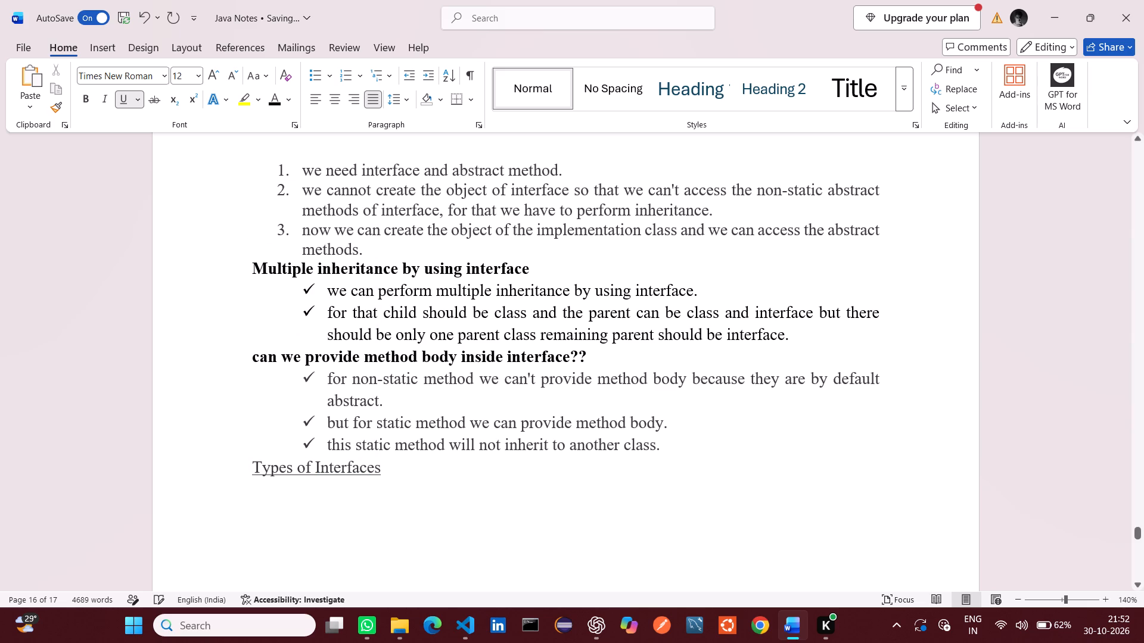
# Start a numbered list in the 1. 2. 3. format below the "Types of Interfaces" heading.
pyautogui.click(388, 477)
pyautogui.press('Return')
pyautogui.click(332, 82)
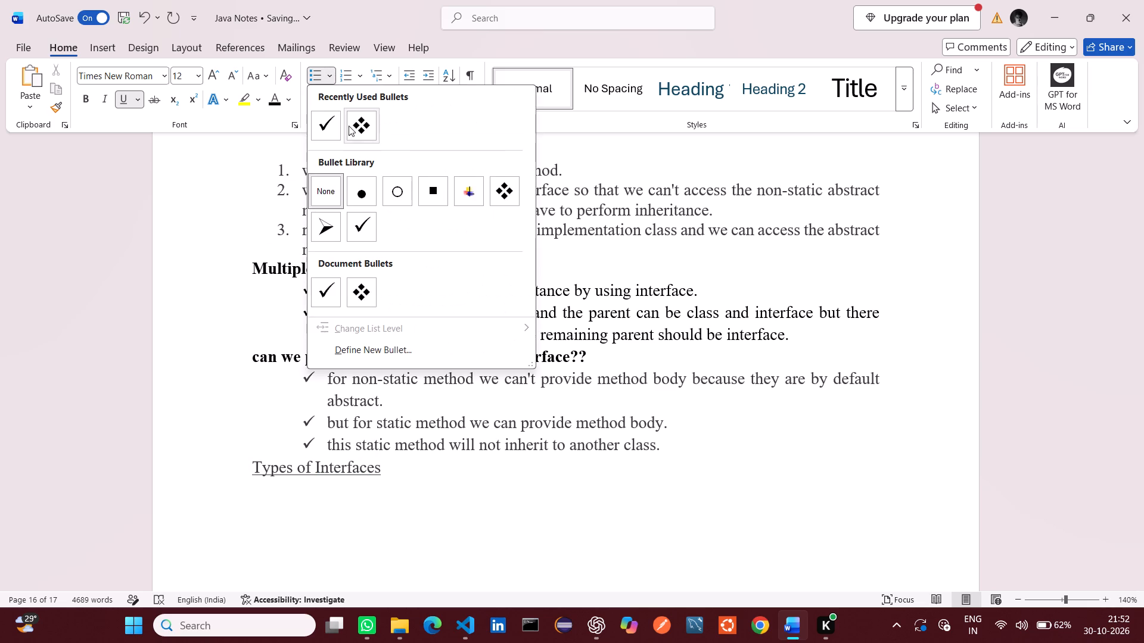
pyautogui.click(362, 77)
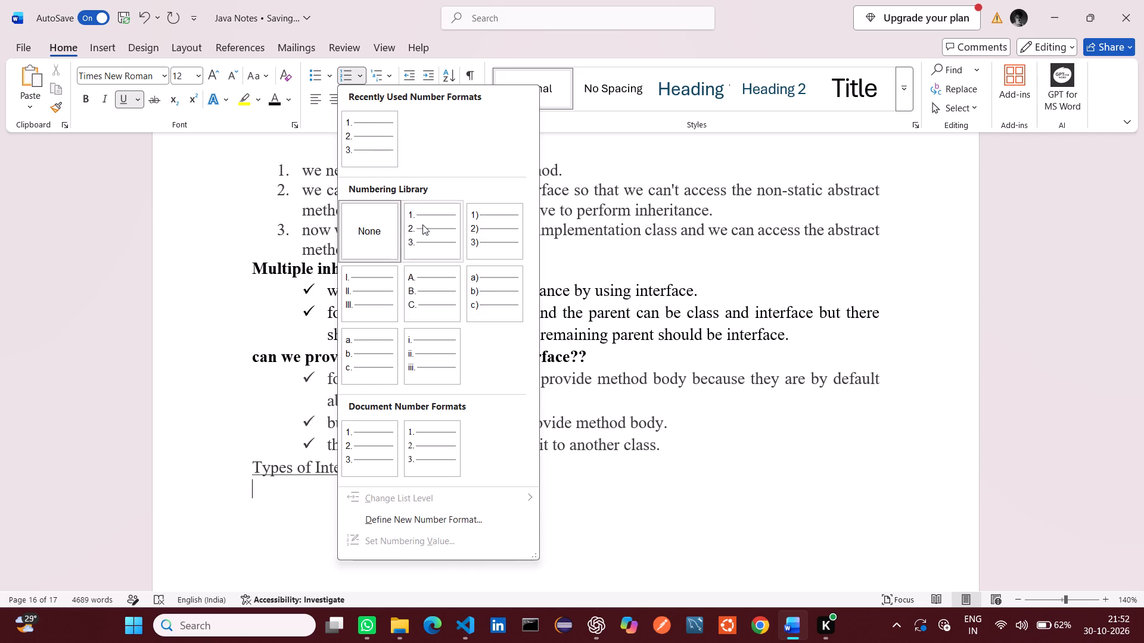
pyautogui.click(422, 224)
# Enter "Regular interface" from the notes as the first list item without underline, and start a second item.
pyautogui.hotkey('alt', 'Tab')
pyautogui.hotkey('alt', 'Tab')
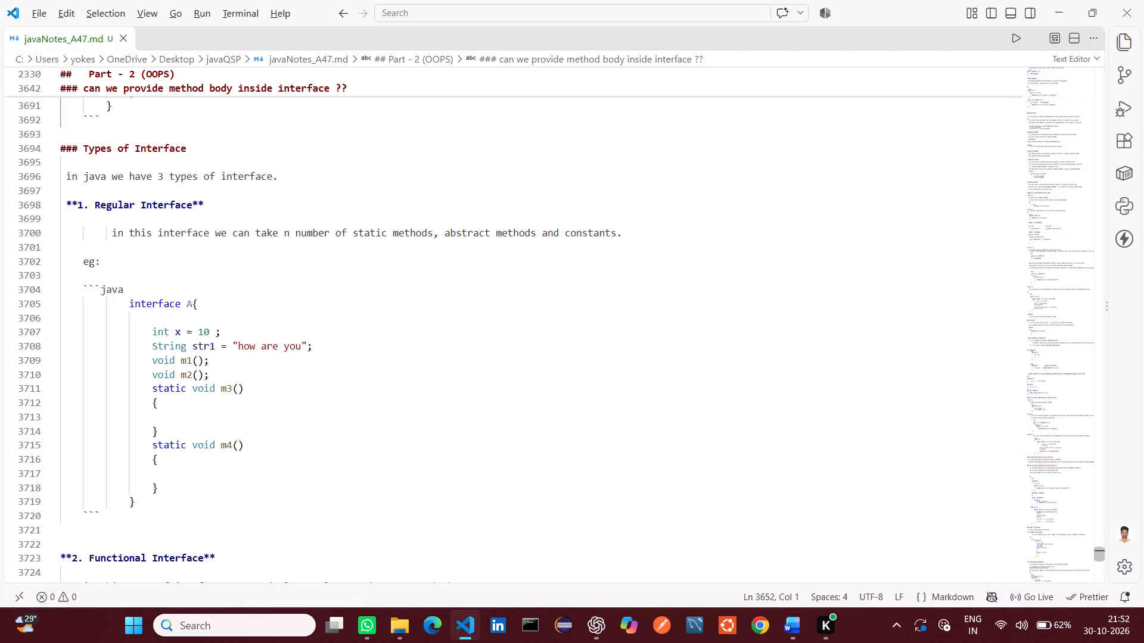
pyautogui.scroll(1, 430, 382)
pyautogui.hotkey('alt', 'Tab')
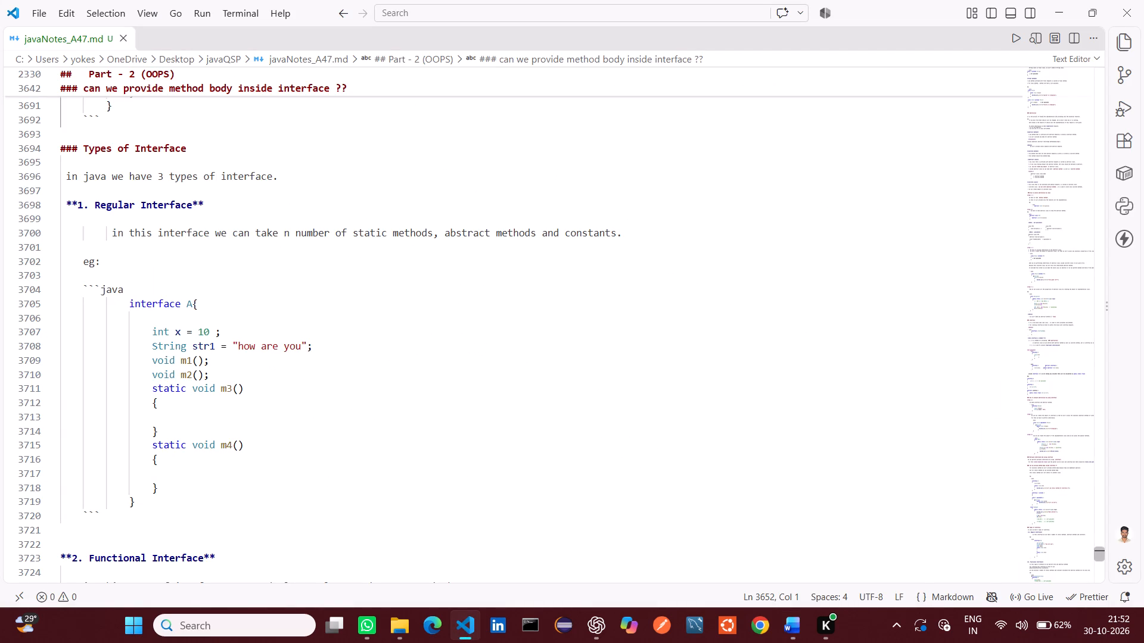
pyautogui.hotkey('alt', 'Tab')
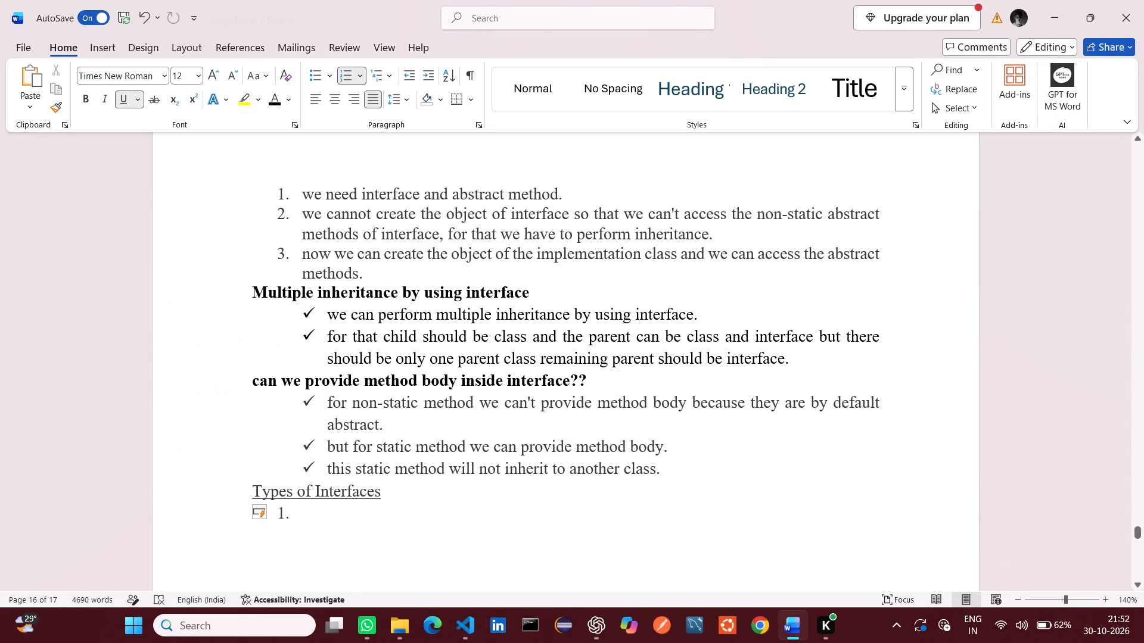
pyautogui.write('RE')
pyautogui.press('BackSpace')
pyautogui.press('BackSpace')
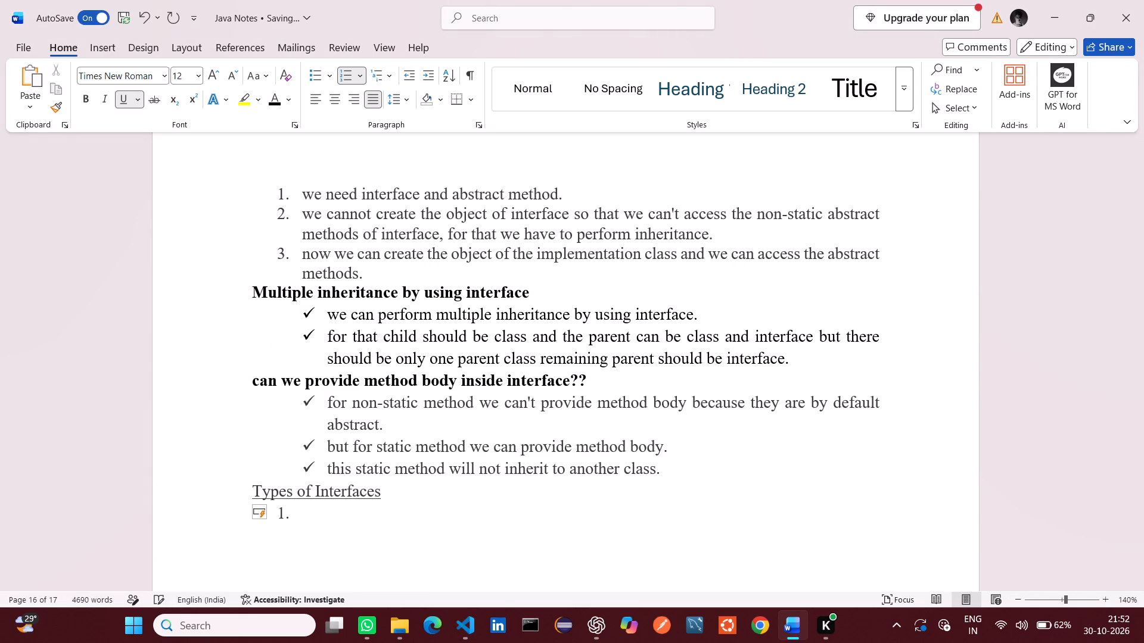
pyautogui.click(130, 99)
pyautogui.write('Regular interface')
pyautogui.press('Return')
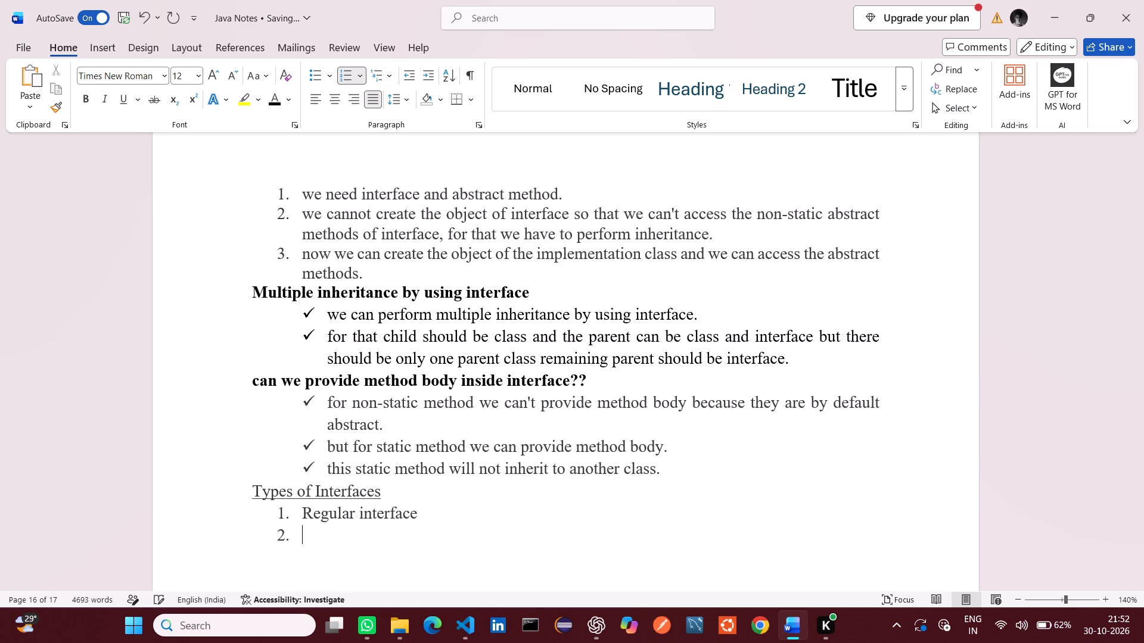
# Append "---" to the "Regular interface" item, followed by its one-sentence description copied from the markdown notes in Visual Studio Code.
pyautogui.hotkey('alt', 'Tab')
pyautogui.scroll(-1, 214, 219)
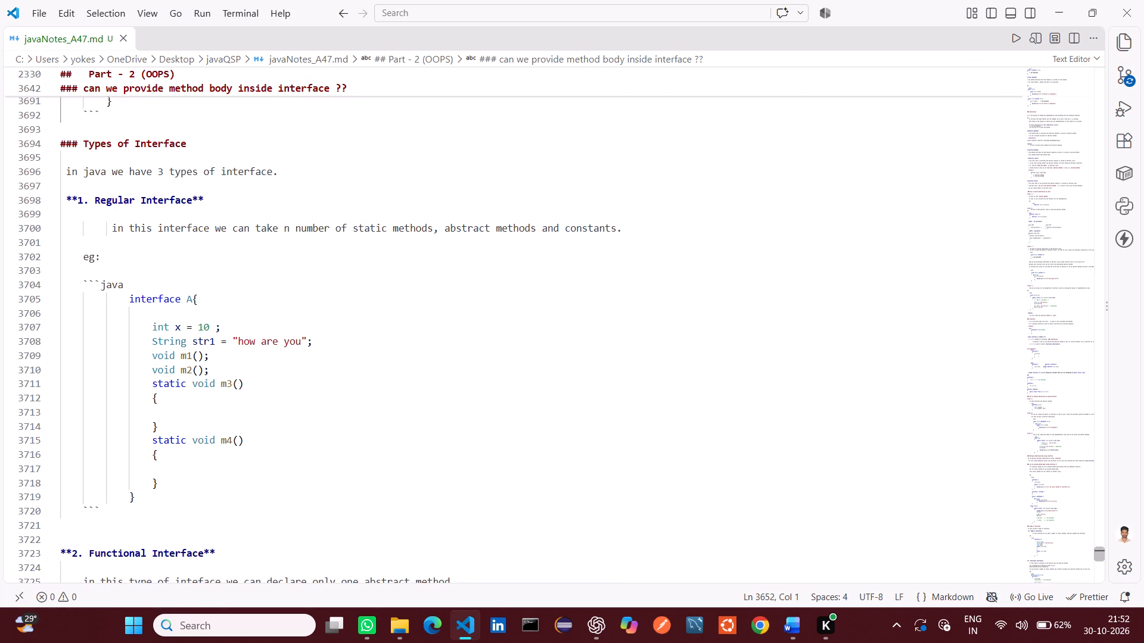
pyautogui.moveTo(114, 225); pyautogui.dragTo(309, 213)
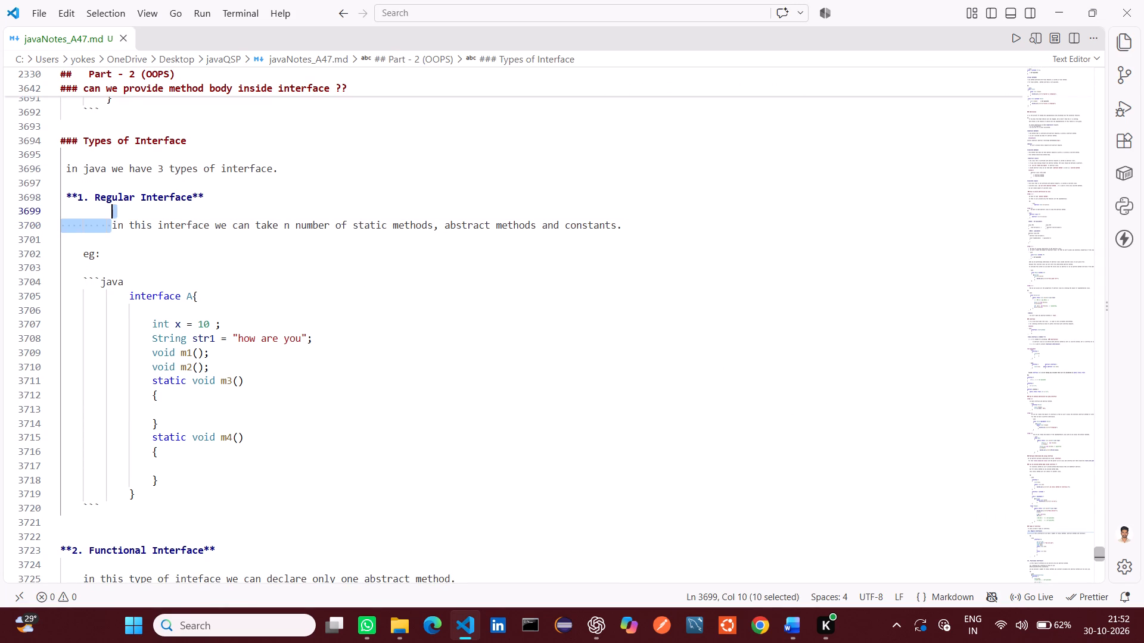
pyautogui.moveTo(309, 213); pyautogui.dragTo(644, 225)
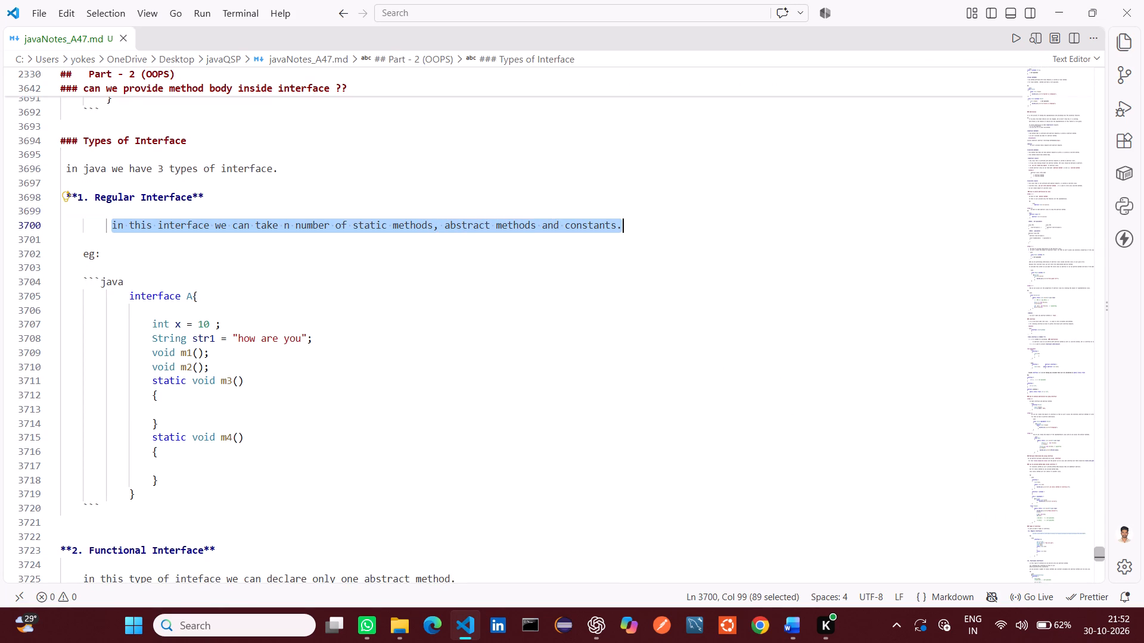
pyautogui.moveTo(644, 225); pyautogui.dragTo(646, 225)
pyautogui.hotkey('ctrl', 'c')
pyautogui.hotkey('alt', 'Tab')
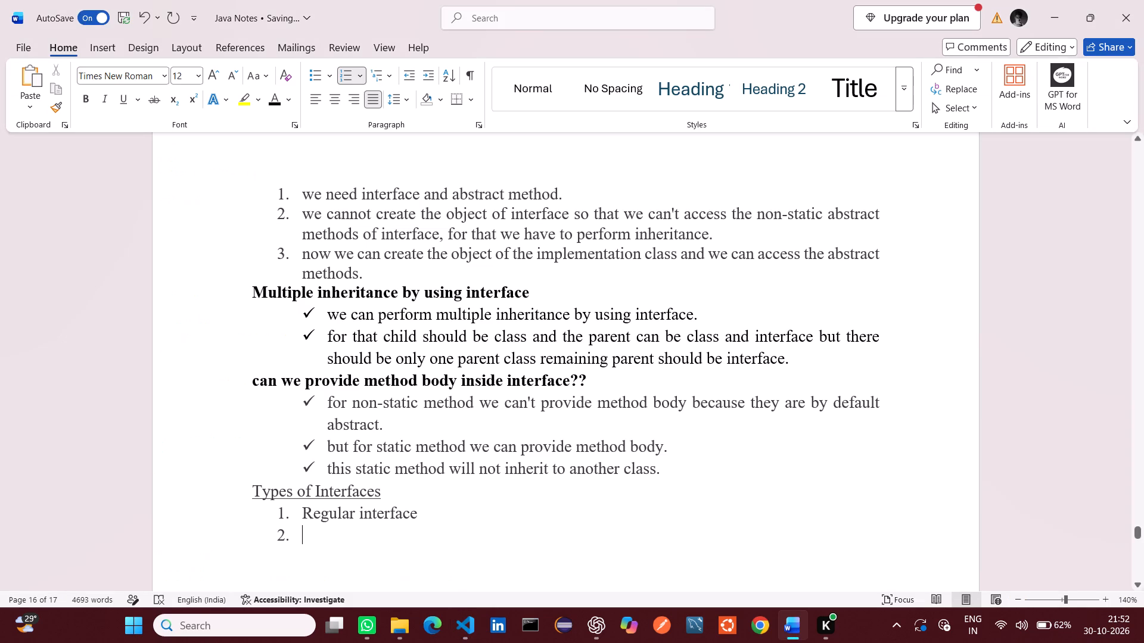
pyautogui.click(427, 516)
pyautogui.press('space')
pyautogui.write('---')
pyautogui.hotkey('ctrl', 'v')
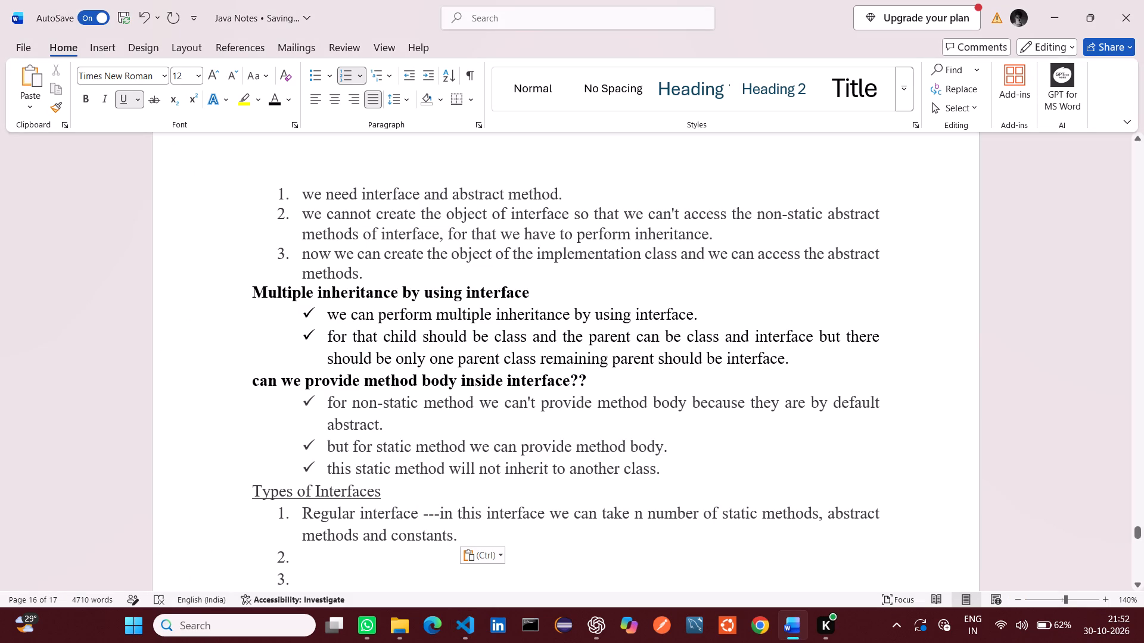
# Enter "Functional interface ---" from the notes as the second item of the "Types of Interfaces" list, without underline.
pyautogui.hotkey('alt', 'Tab')
pyautogui.scroll(-2, 375, 553)
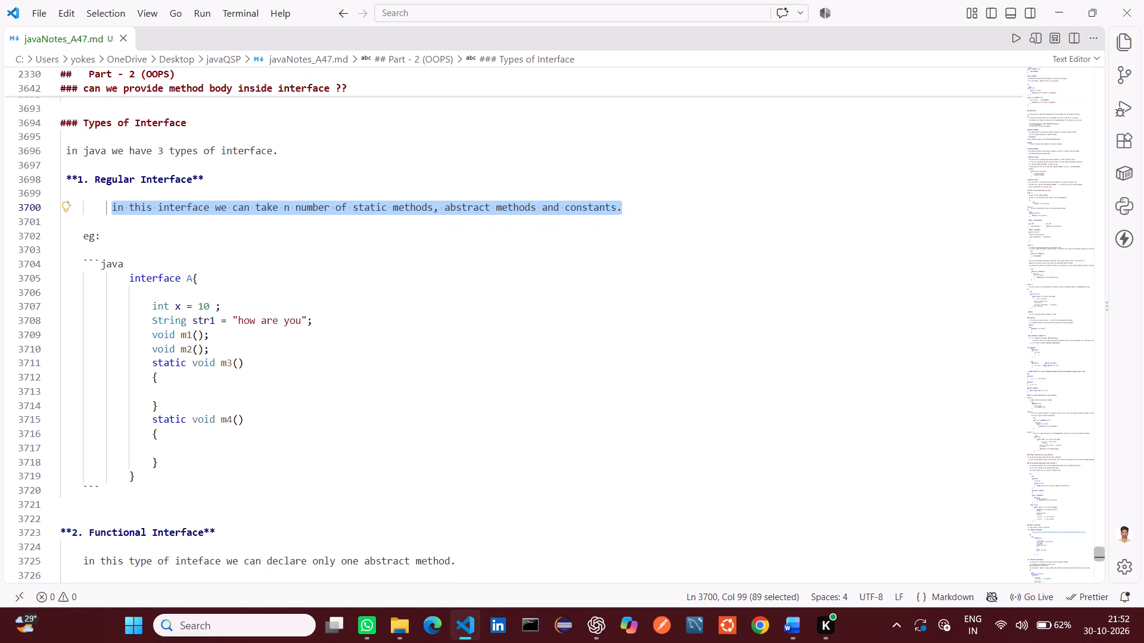
pyautogui.scroll(-4, 375, 553)
pyautogui.hotkey('alt', 'Tab')
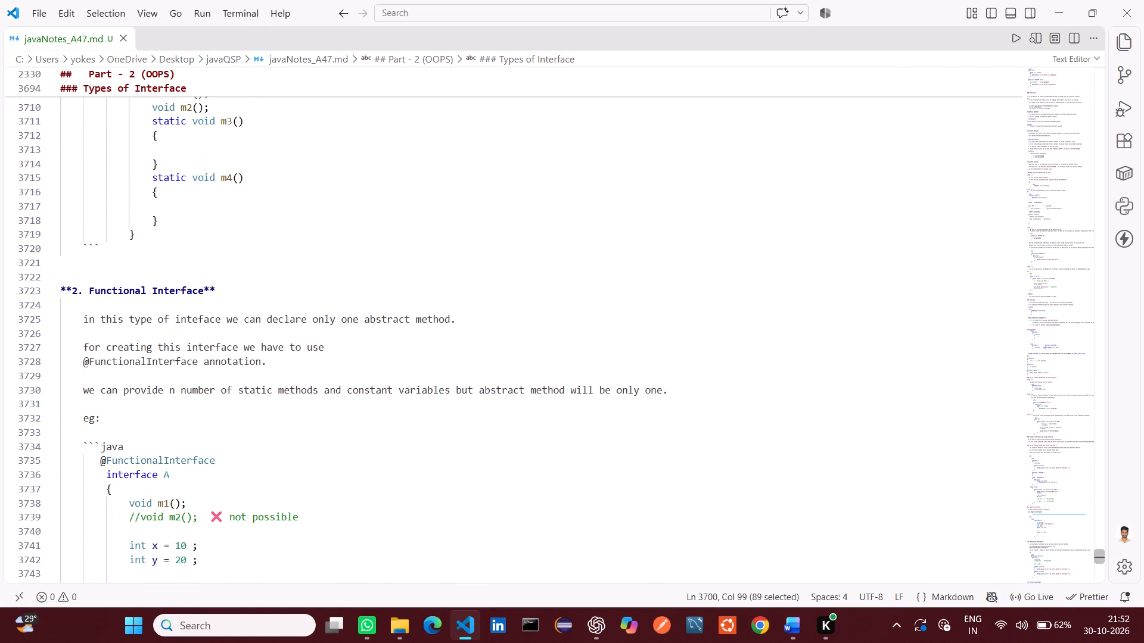
pyautogui.write('Functon')
pyautogui.press('BackSpace')
pyautogui.press('BackSpace')
pyautogui.press('BackSpace')
pyautogui.press('BackSpace')
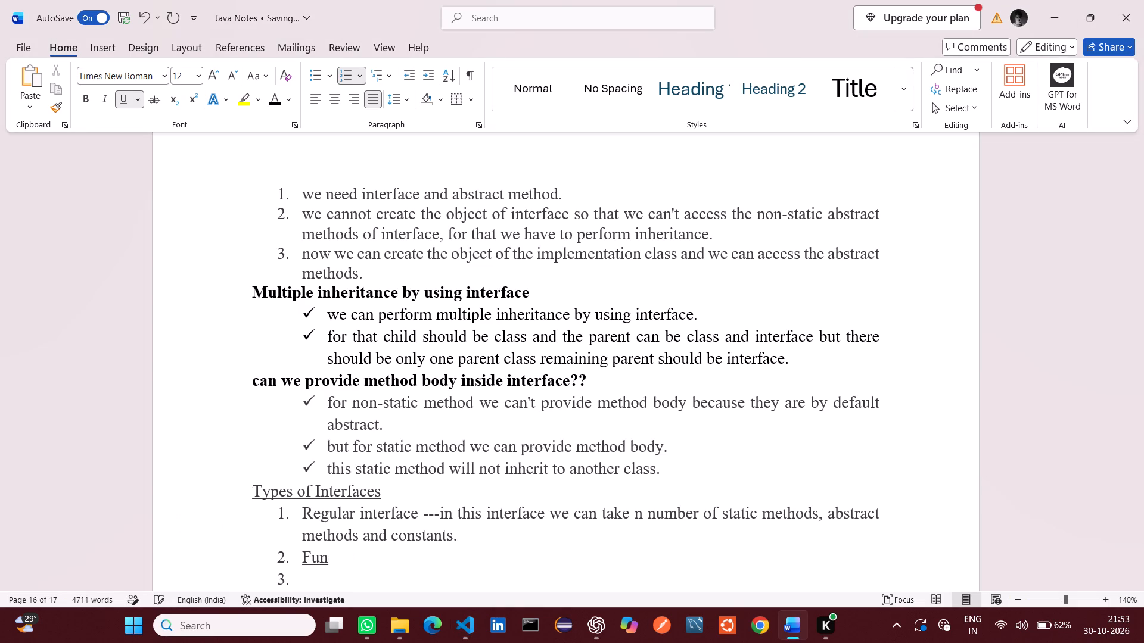
pyautogui.press('BackSpace')
pyautogui.press('BackSpace')
pyautogui.press('BackSpace')
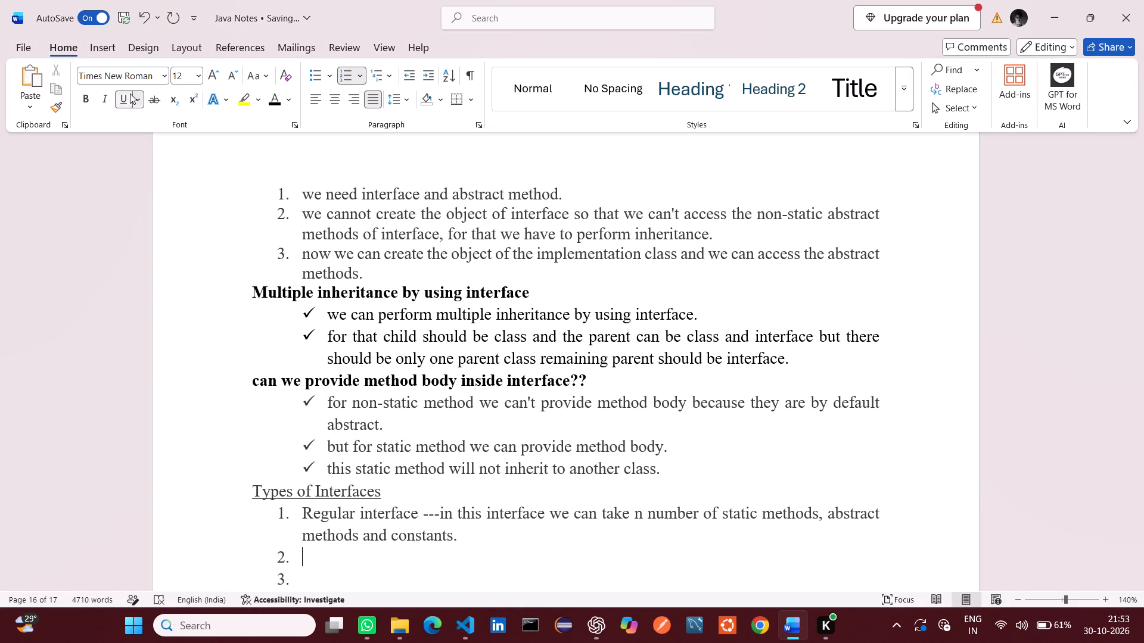
pyautogui.click(127, 95)
pyautogui.write('Functional')
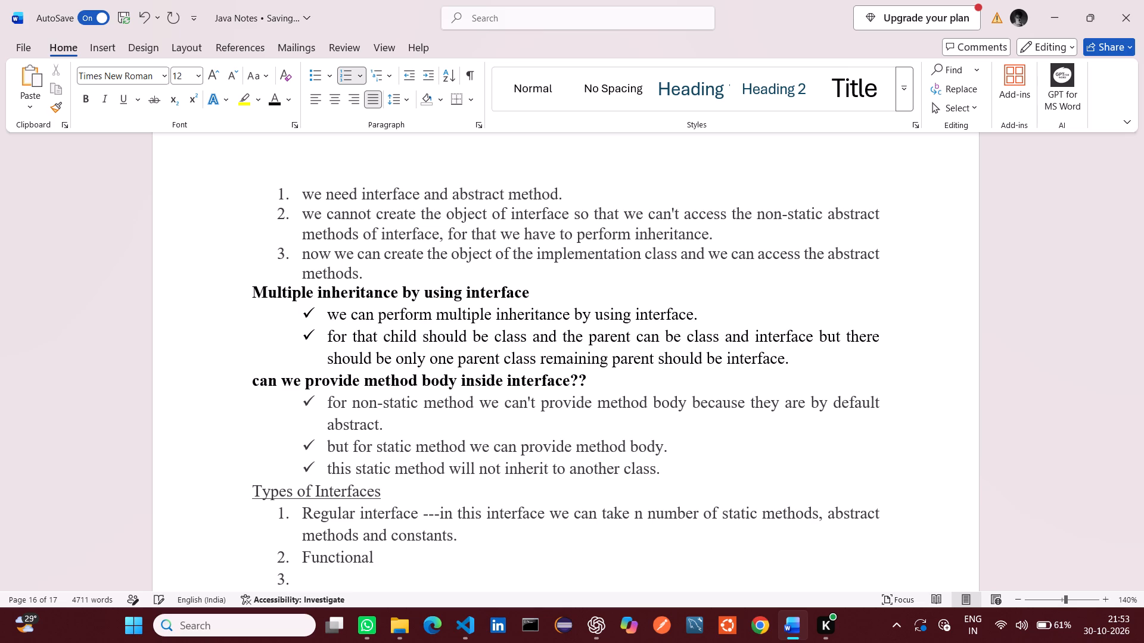
pyautogui.press('space')
pyautogui.write('interface')
pyautogui.press('space')
pyautogui.write('---')
# Copy the sentence about declaring only one abstract method from the Visual Studio Code notes and append it to the "Functional interface" item.
pyautogui.hotkey('alt', 'Tab')
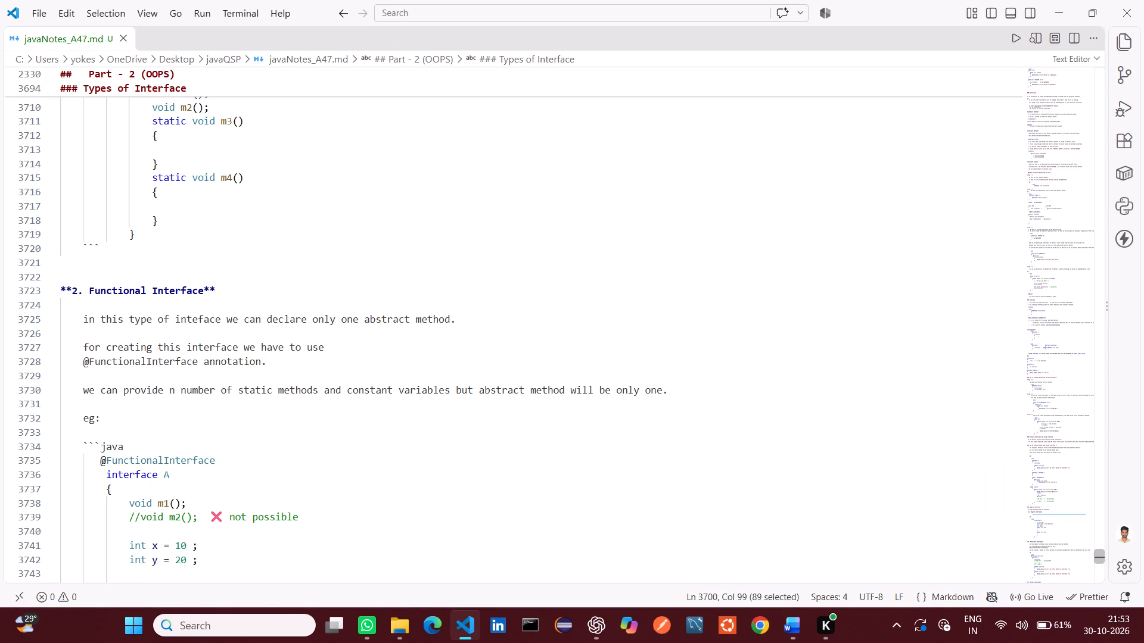
pyautogui.moveTo(82, 317); pyautogui.dragTo(373, 322)
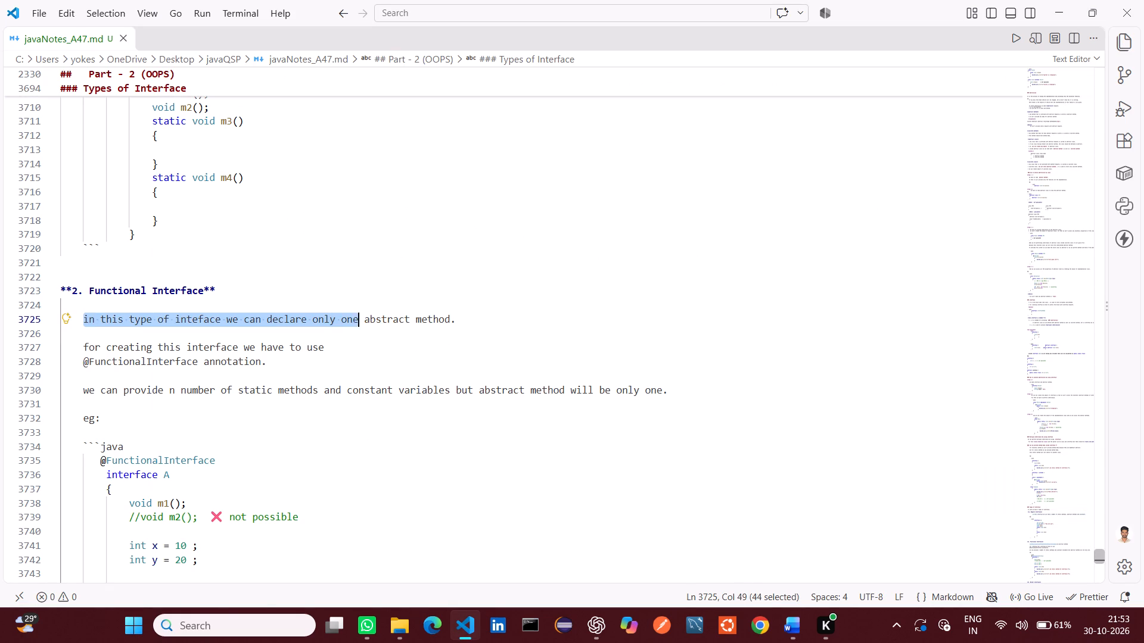
pyautogui.moveTo(373, 322); pyautogui.dragTo(526, 322)
pyautogui.hotkey('ctrl', 'c')
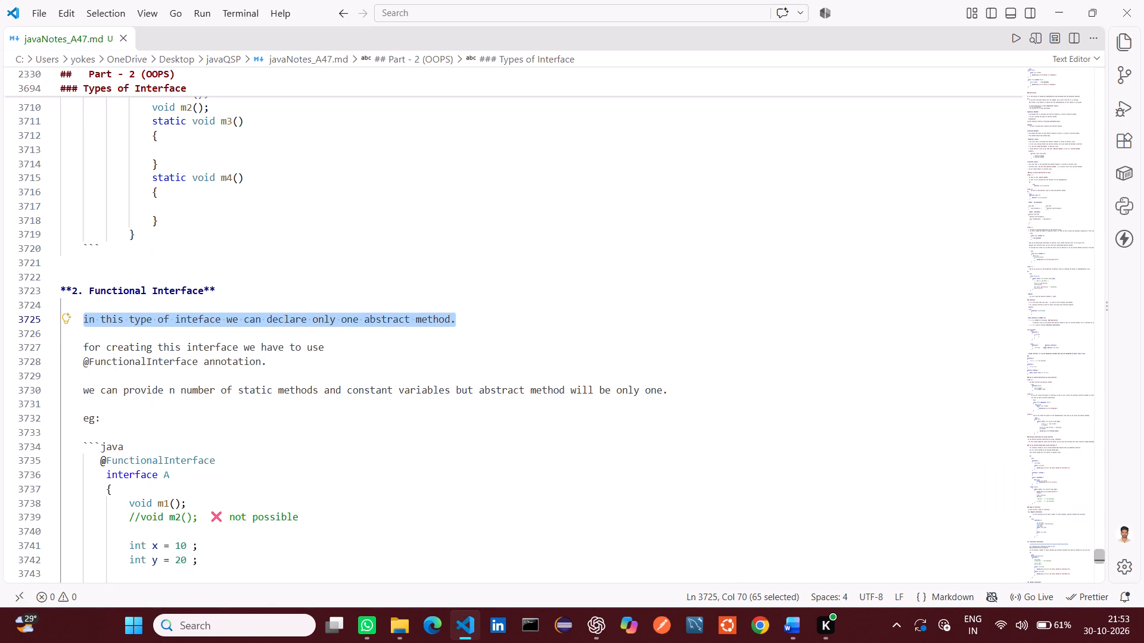
pyautogui.hotkey('alt', 'Tab')
pyautogui.hotkey('ctrl', 'v')
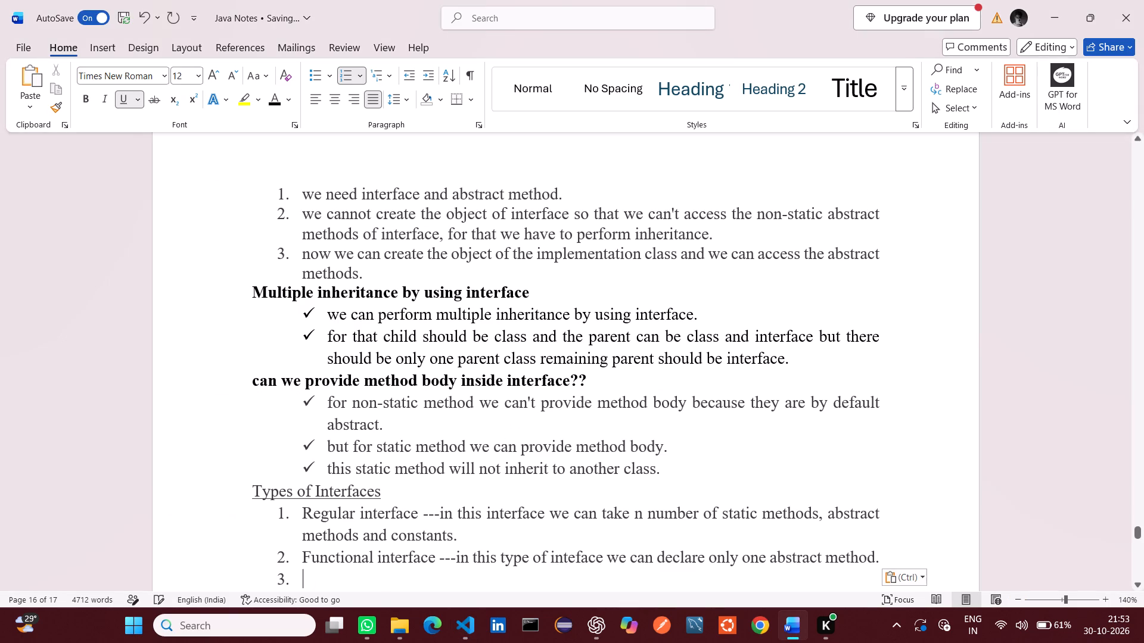
# Correct "inteface" to "interface" in the second list item and add a comma after the word.
pyautogui.click(579, 560)
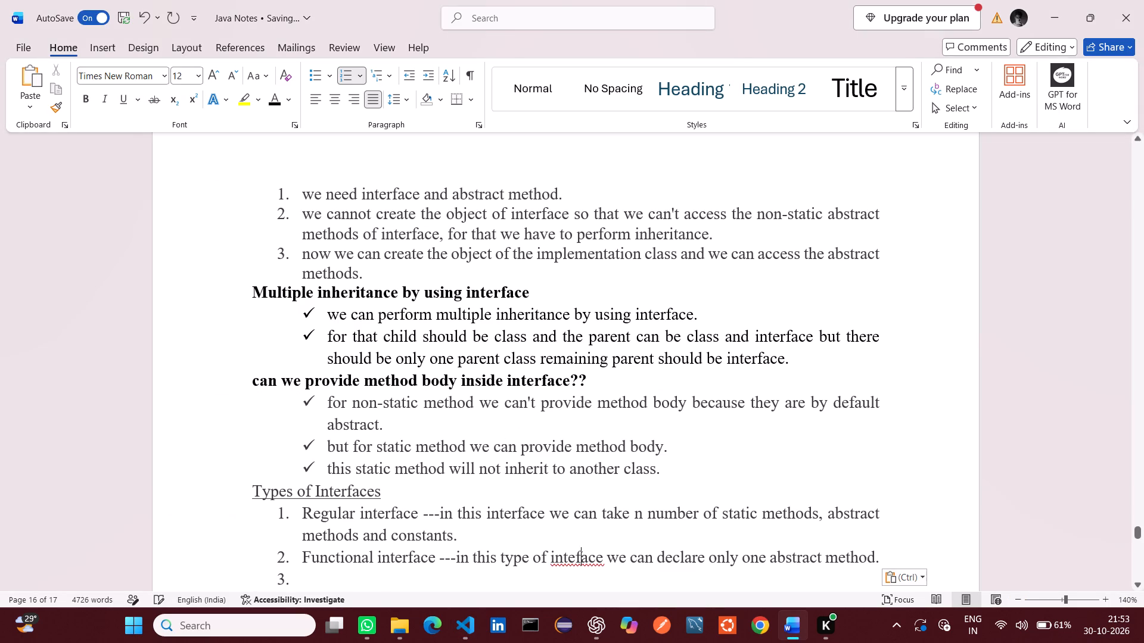
pyautogui.press('Left')
pyautogui.press('r')
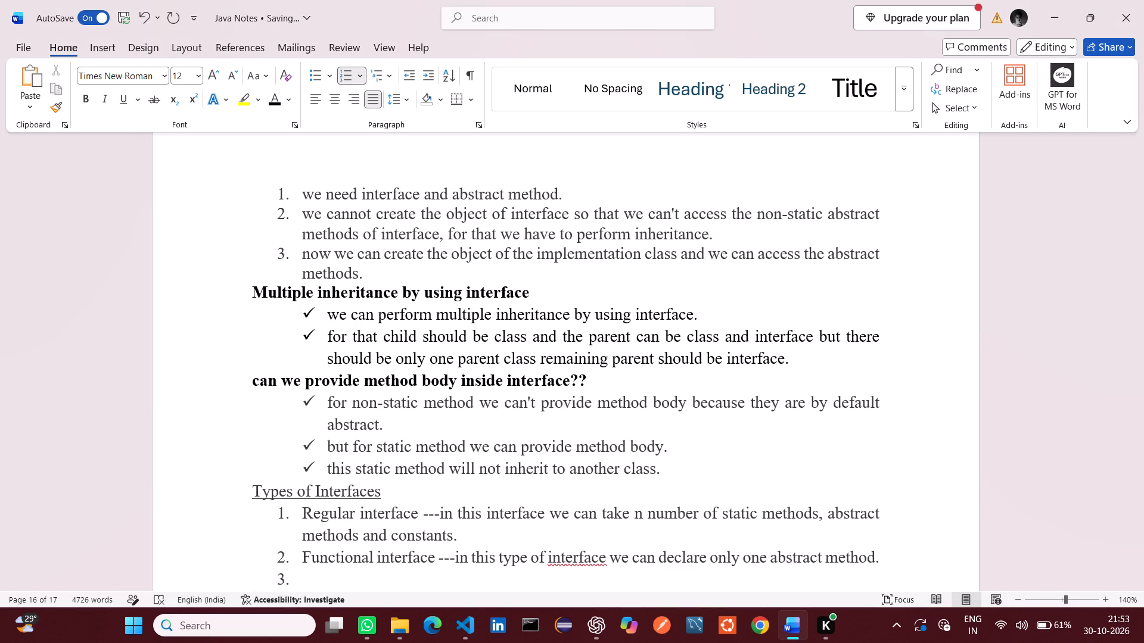
pyautogui.scroll(-1, 579, 560)
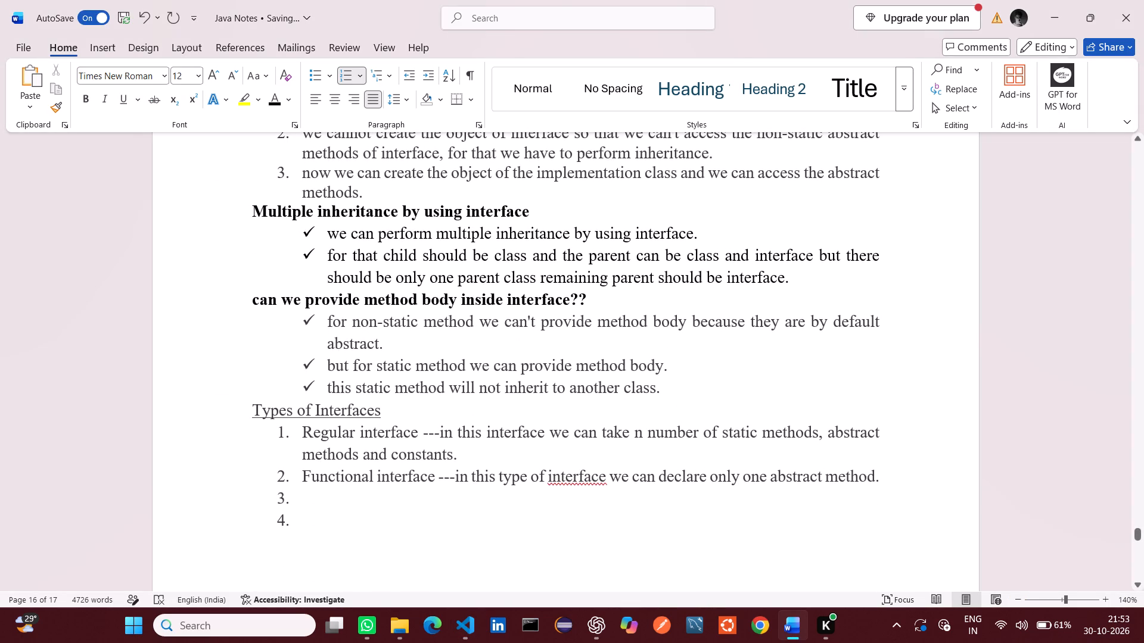
pyautogui.rightClick(586, 480)
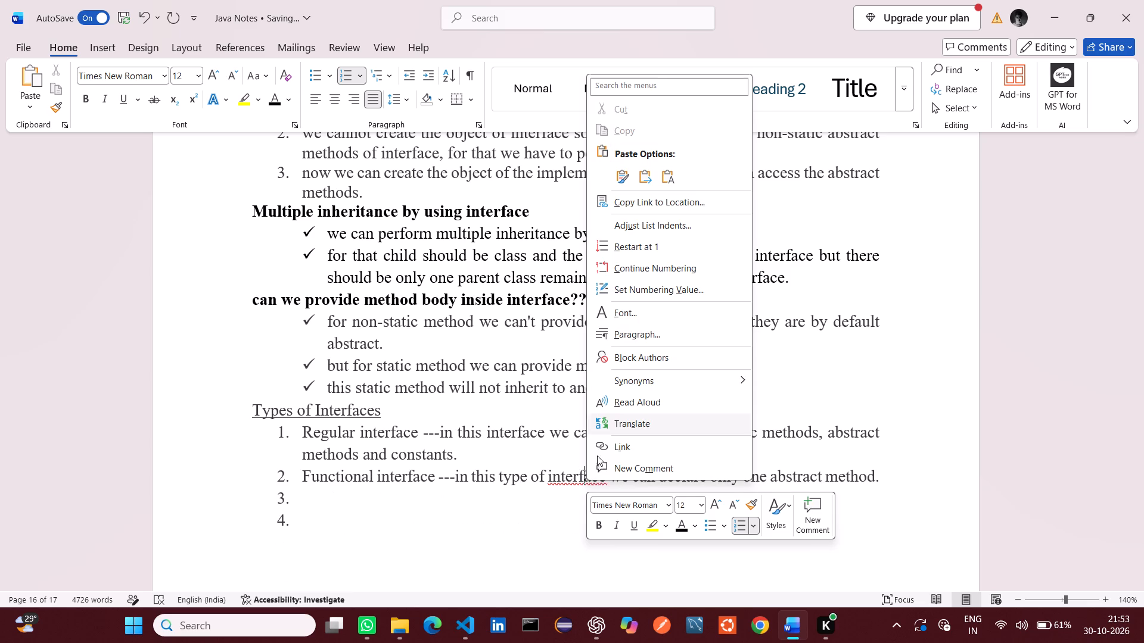
pyautogui.click(574, 475)
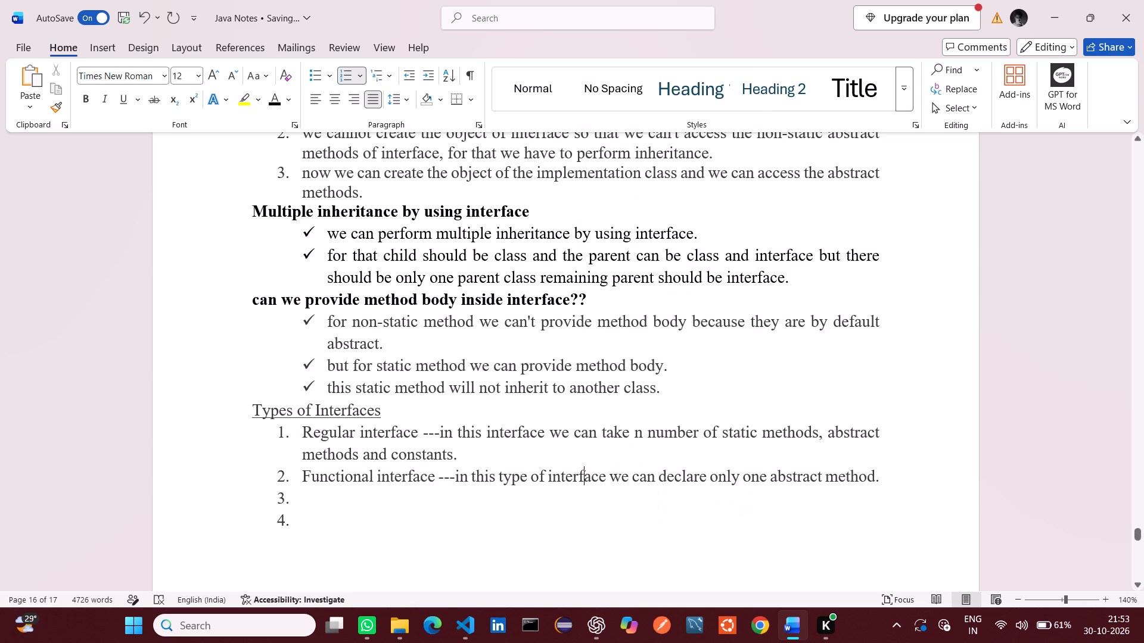
pyautogui.click(605, 475)
pyautogui.press(',')
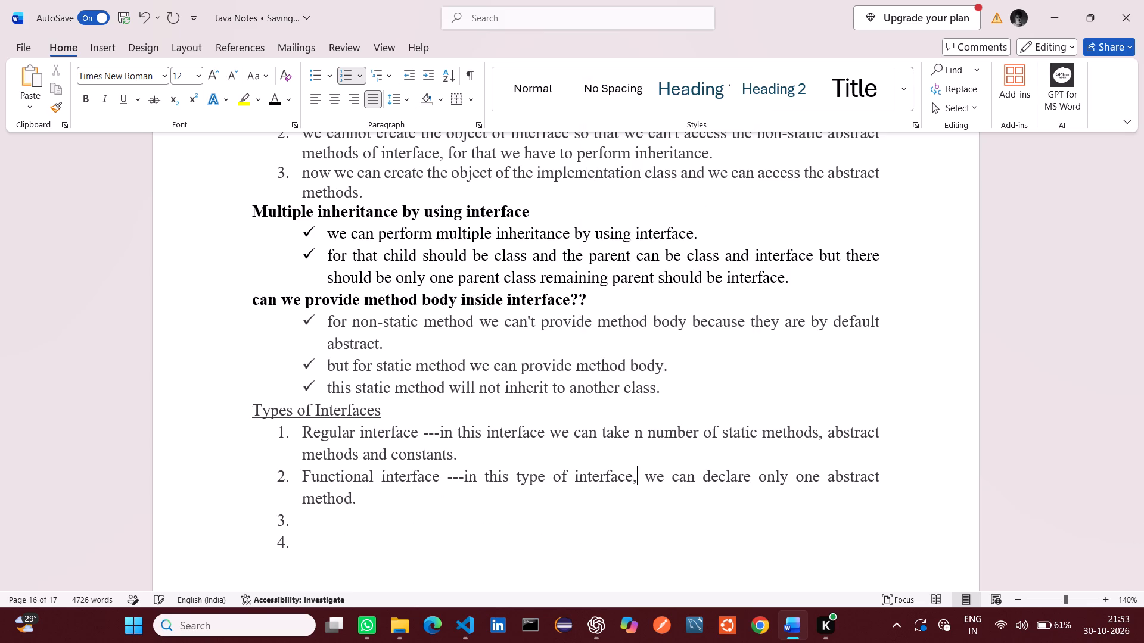
pyautogui.hotkey('alt', 'Tab')
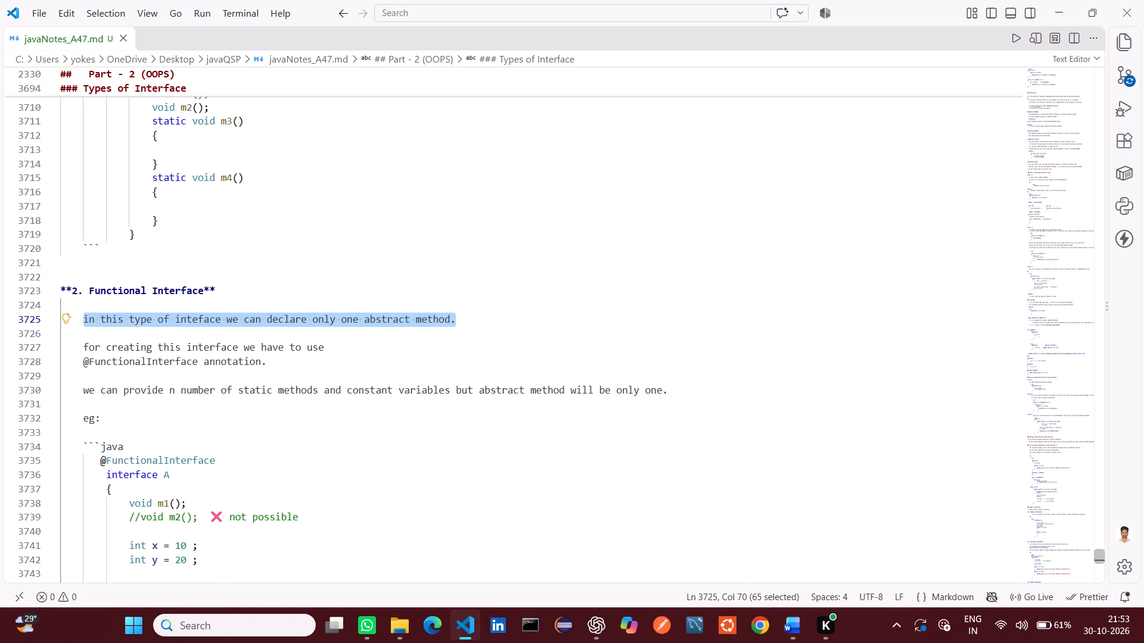
pyautogui.click(371, 363)
pyautogui.scroll(-4, 371, 363)
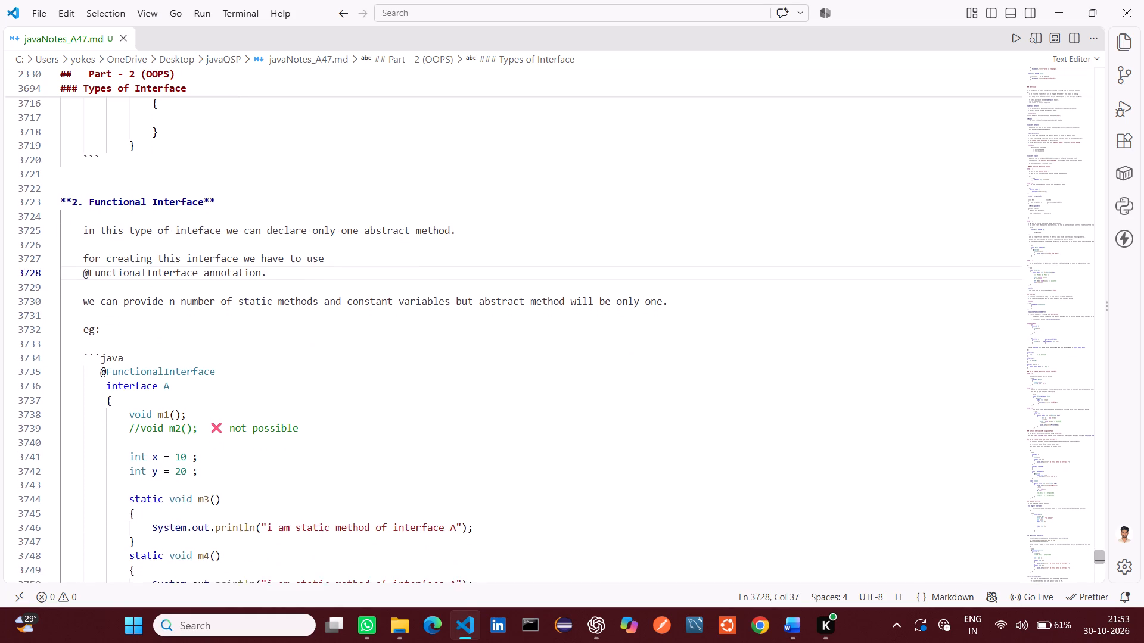
pyautogui.scroll(-1, 371, 363)
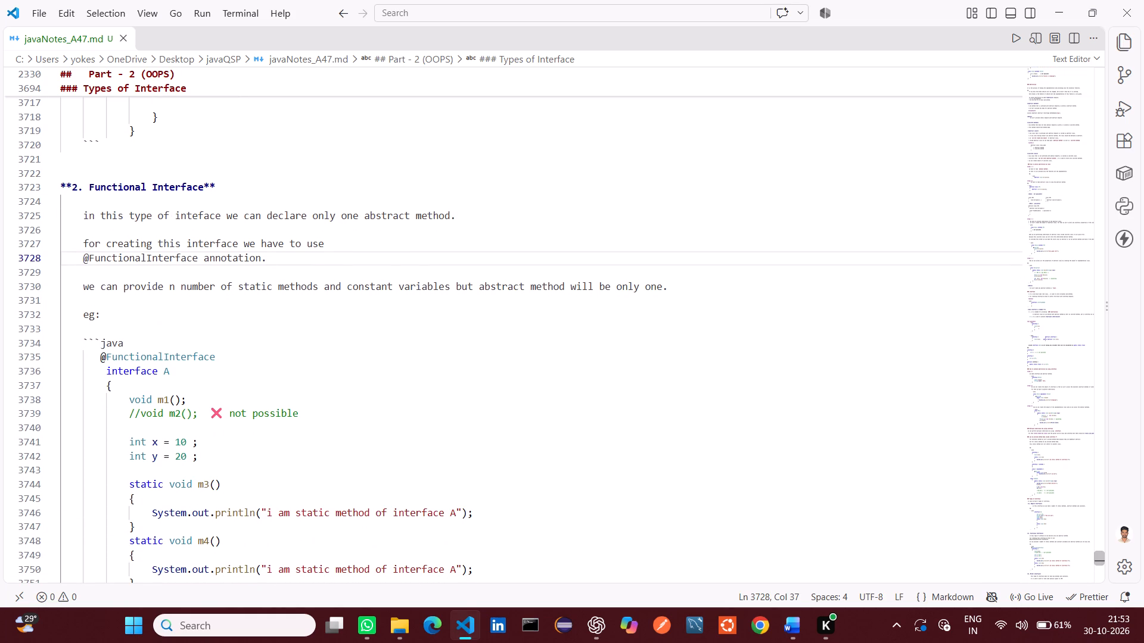
pyautogui.moveTo(80, 242); pyautogui.dragTo(262, 255)
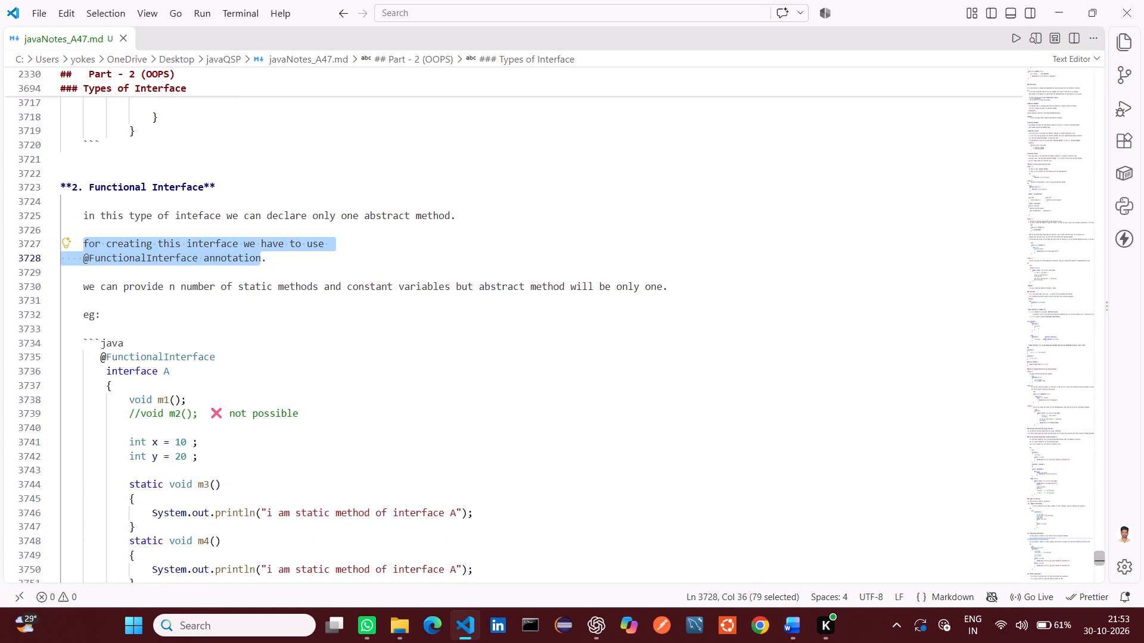
pyautogui.moveTo(262, 255); pyautogui.dragTo(266, 256)
pyautogui.hotkey('ctrl', 'c')
pyautogui.hotkey('alt', 'Tab')
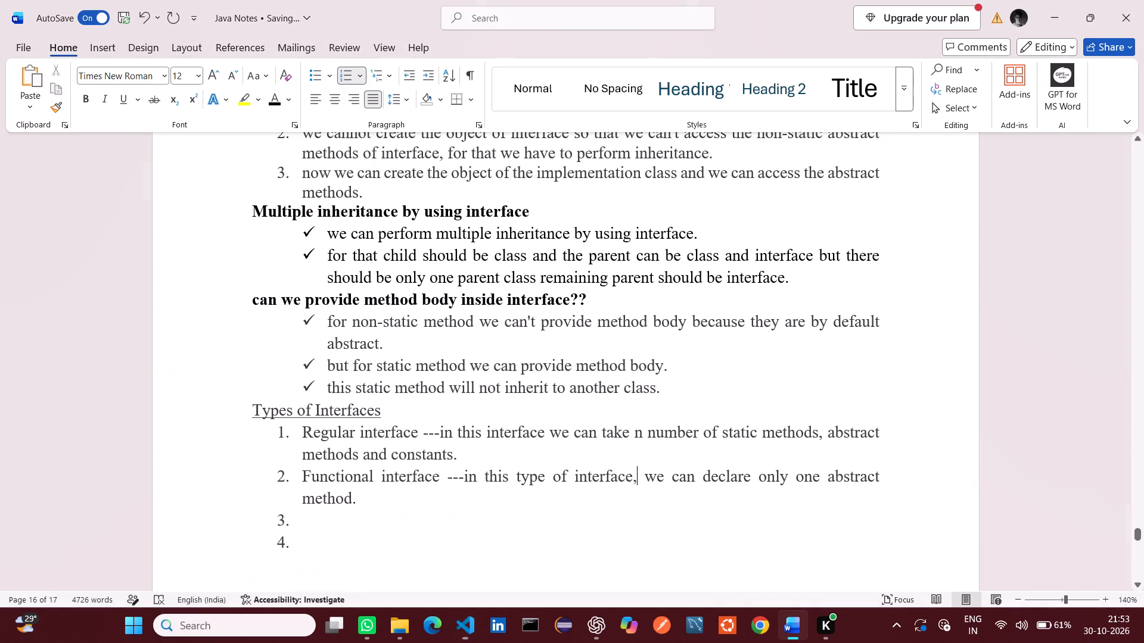
pyautogui.click(371, 501)
pyautogui.press('space')
pyautogui.hotkey('ctrl', 'v')
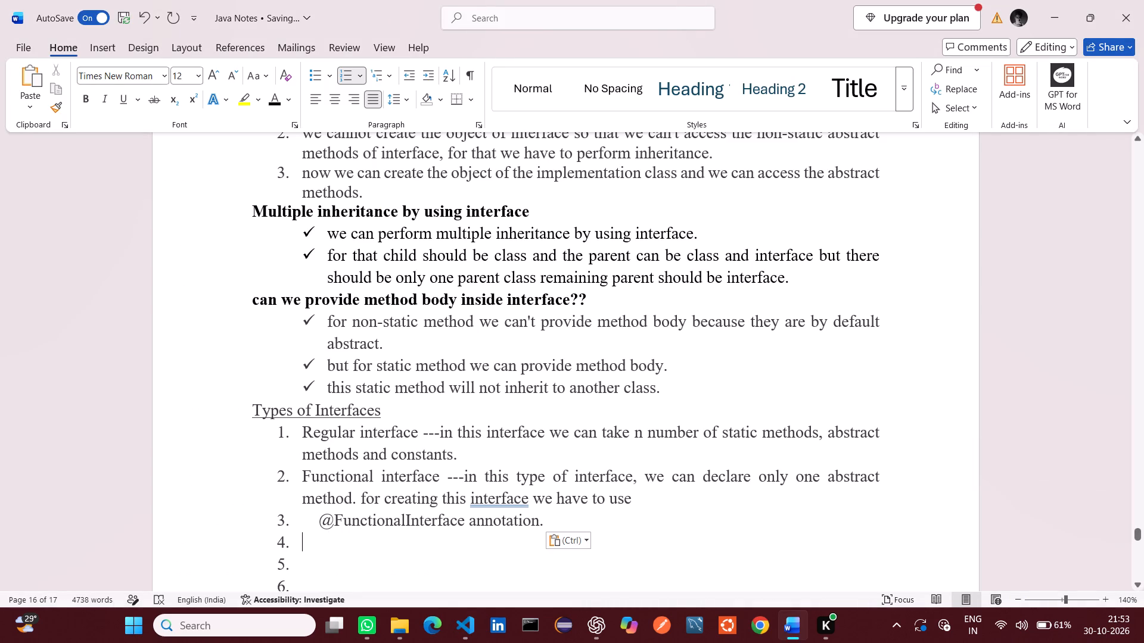
# Capitalize "For" at the start of the appended "for creating this interface" sentence.
pyautogui.click(363, 498)
pyautogui.press('BackSpace')
pyautogui.hotkey('shift', 'f')
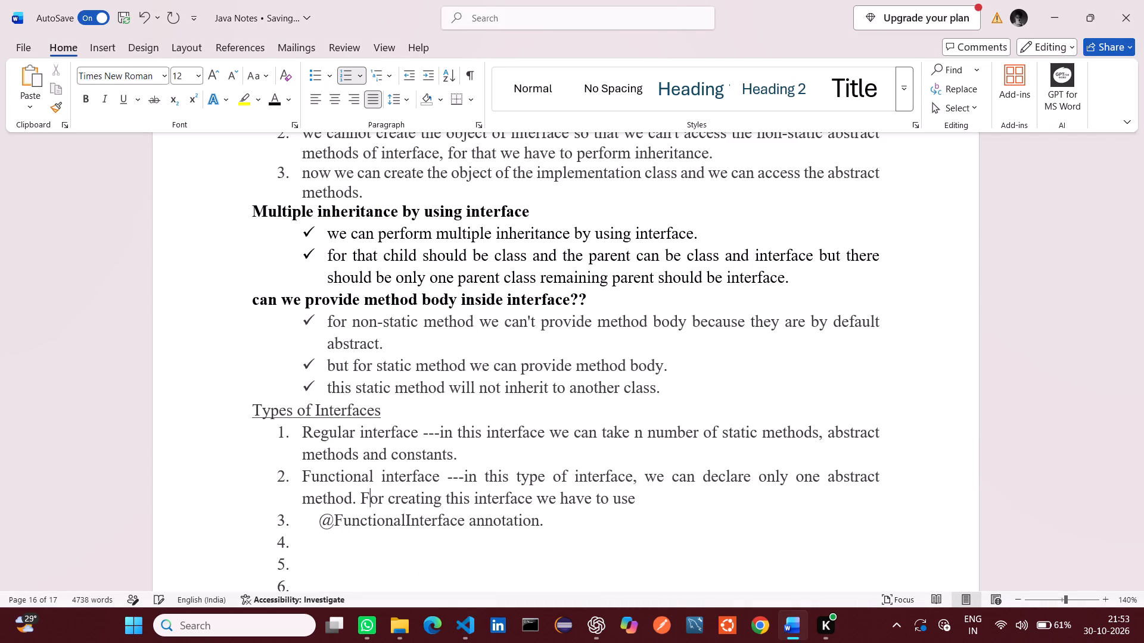
pyautogui.click(315, 520)
pyautogui.press('BackSpace')
pyautogui.press('BackSpace')
pyautogui.press('BackSpace')
pyautogui.press('BackSpace')
pyautogui.press('BackSpace')
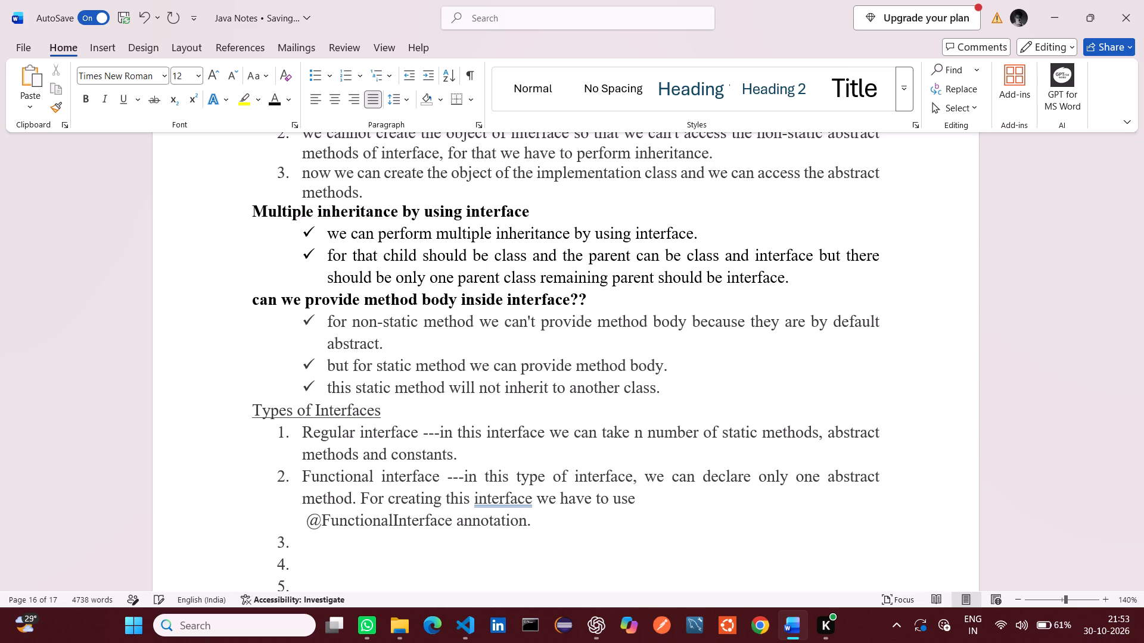
pyautogui.press('BackSpace')
pyautogui.press('BackSpace')
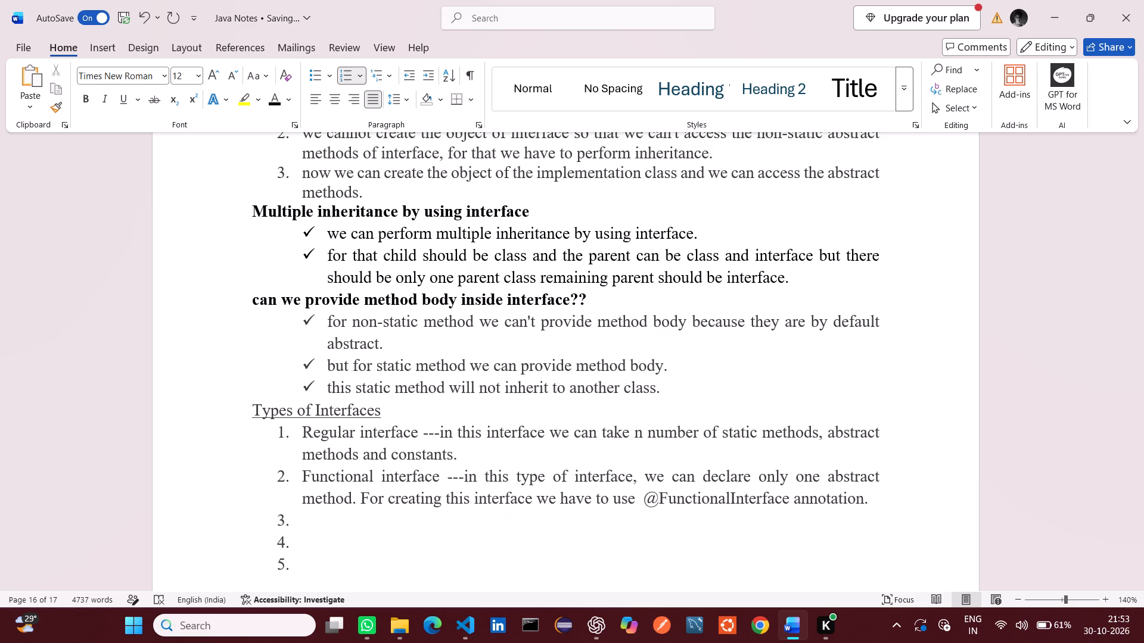
pyautogui.press('Left')
pyautogui.press('Right')
pyautogui.press('BackSpace')
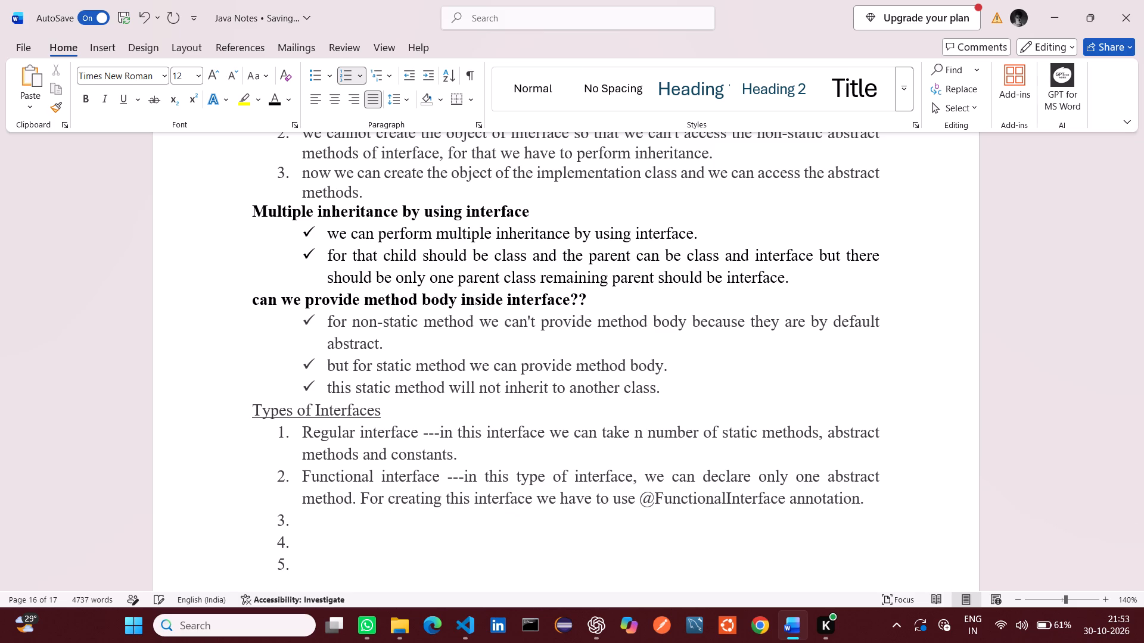
# Add a comma after "For creating this interface" in the second list item.
pyautogui.press('Left')
pyautogui.press('Left')
pyautogui.press('Left')
pyautogui.press('Left')
pyautogui.press('Left')
pyautogui.press('Left')
pyautogui.press('Left')
pyautogui.press('Left')
pyautogui.press('Left')
pyautogui.press('Left')
pyautogui.press('Left')
pyautogui.press('Left')
pyautogui.press('Left')
pyautogui.press('Left')
pyautogui.press('Left')
pyautogui.press('Left')
pyautogui.press('Right')
pyautogui.press(',')
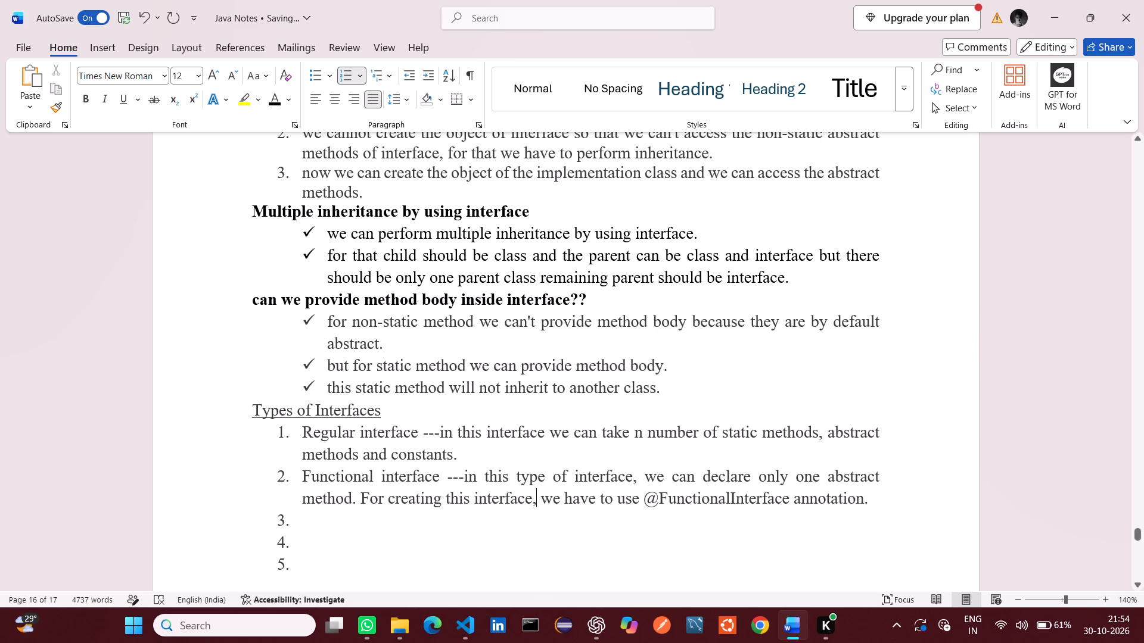
# Copy the sentence about n number of static methods and constant variables from the Visual Studio Code notes into a new item after "Functional interface".
pyautogui.click(308, 517)
pyautogui.hotkey('alt', 'Tab')
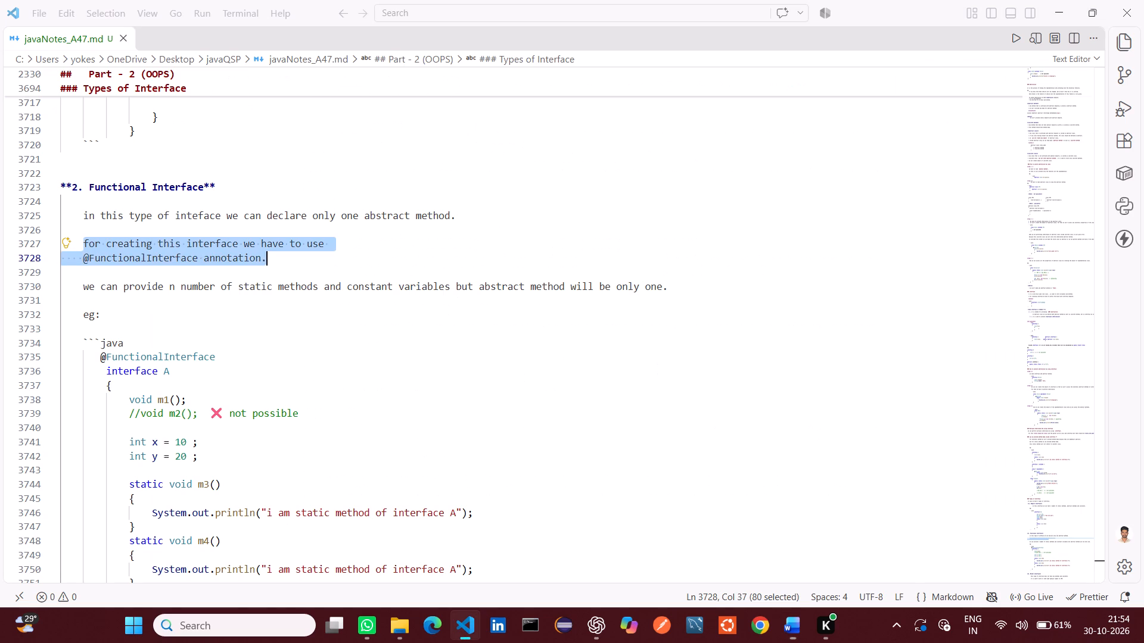
pyautogui.click(319, 350)
pyautogui.moveTo(80, 285); pyautogui.dragTo(505, 294)
pyautogui.hotkey('ctrl', 'c')
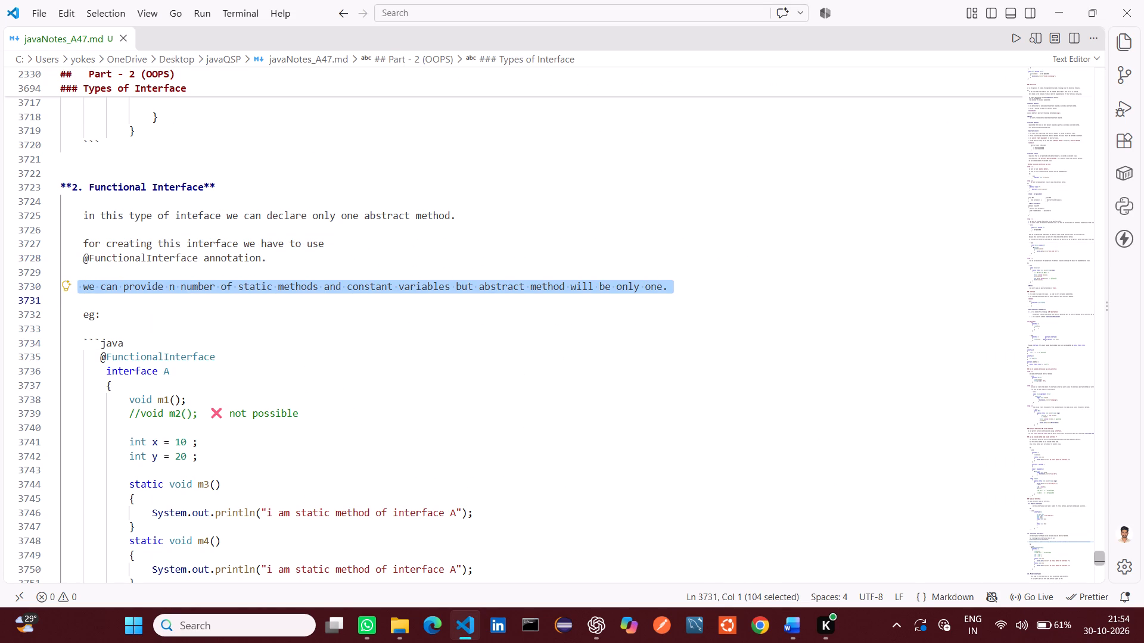
pyautogui.hotkey('alt', 'Tab')
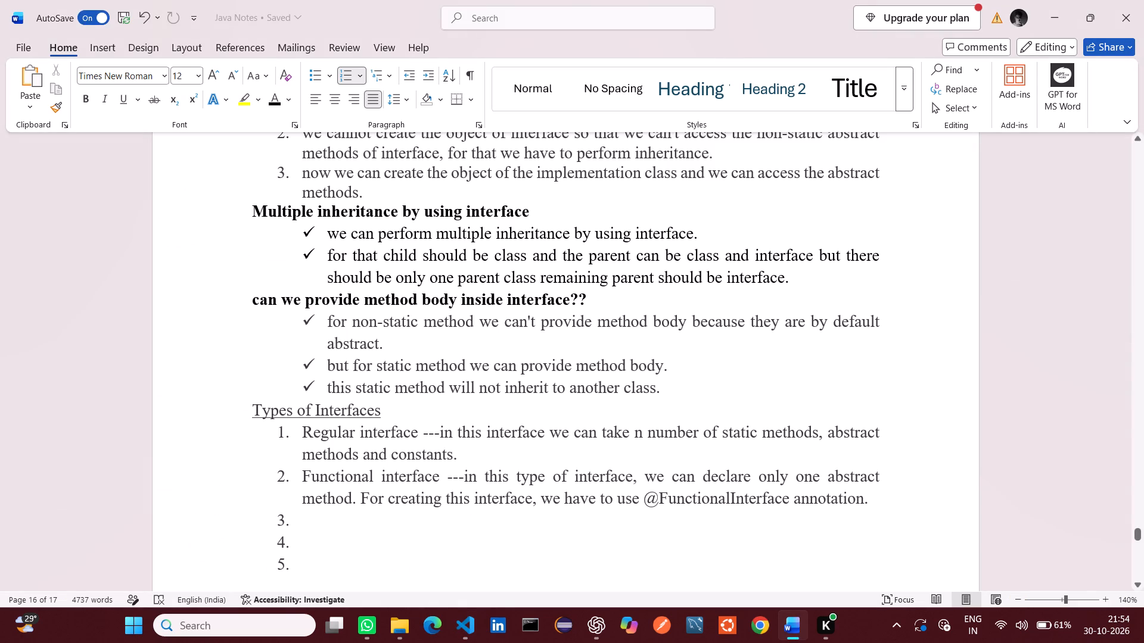
pyautogui.click(872, 501)
pyautogui.press('Return')
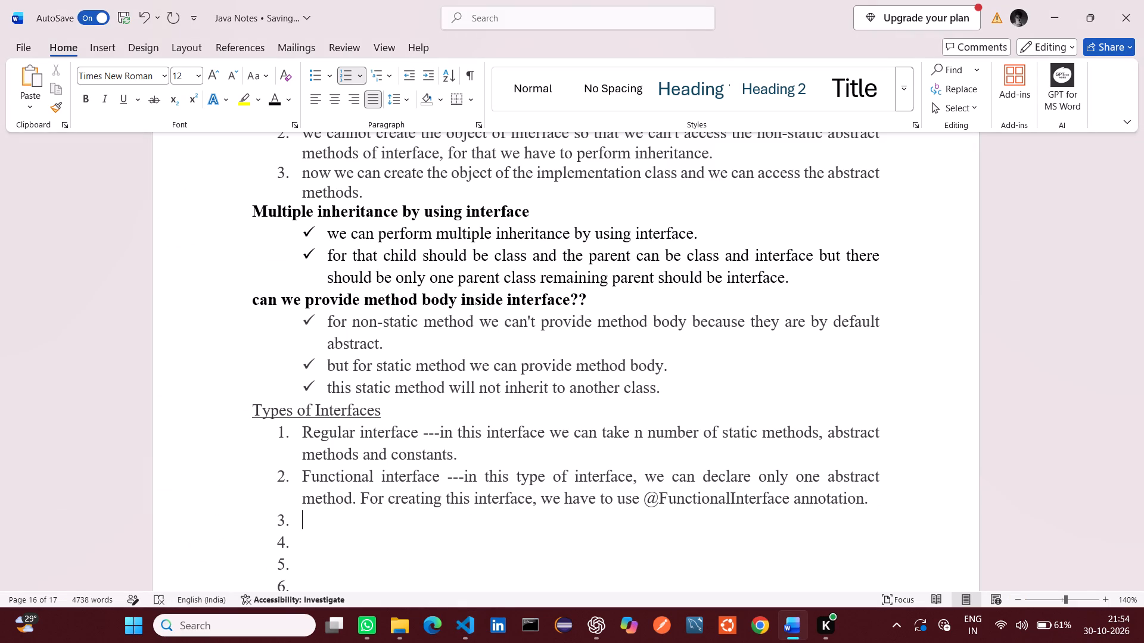
pyautogui.hotkey('ctrl', 'v')
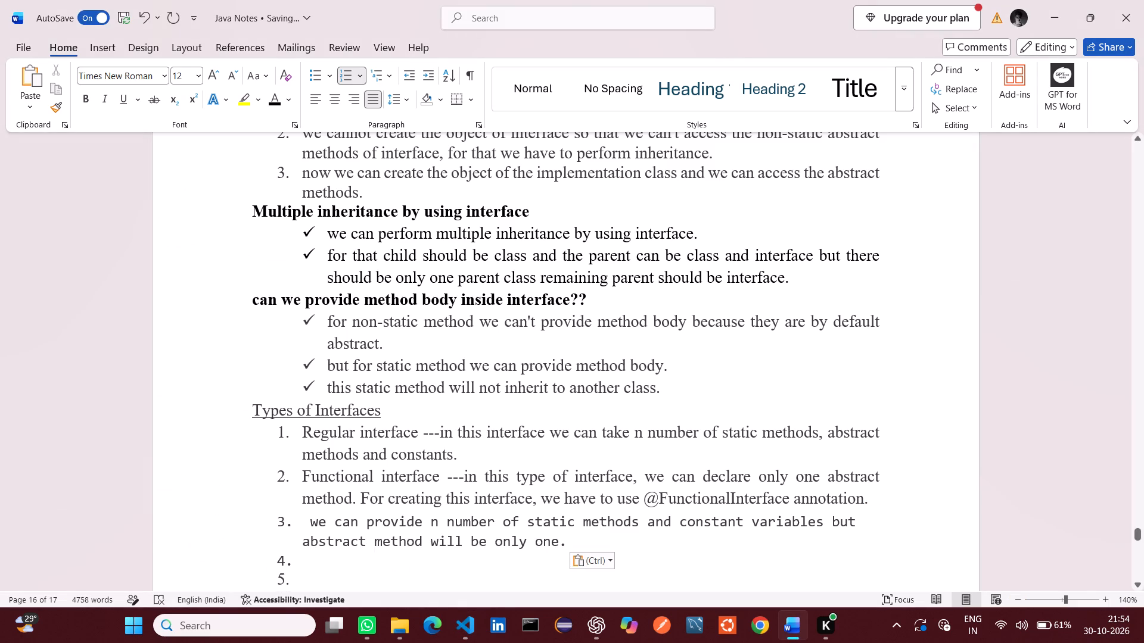
# Format the pasted sentence about n number of static methods and constant variables in Times New Roman, size 12.
pyautogui.click(598, 536)
pyautogui.moveTo(309, 517); pyautogui.dragTo(571, 542)
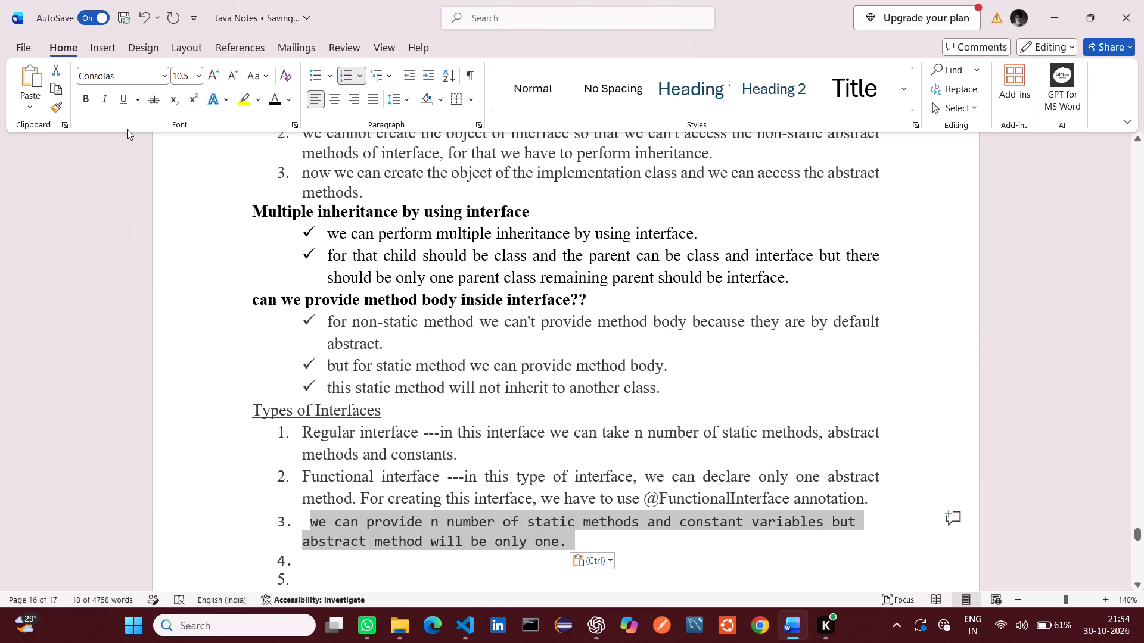
pyautogui.click(163, 77)
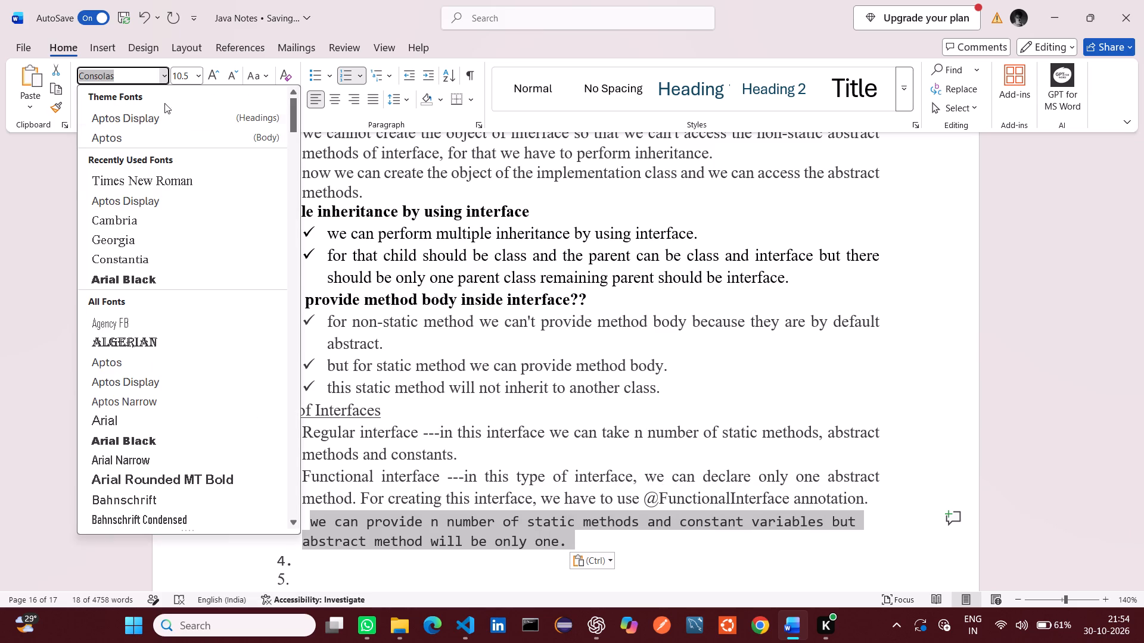
pyautogui.click(151, 184)
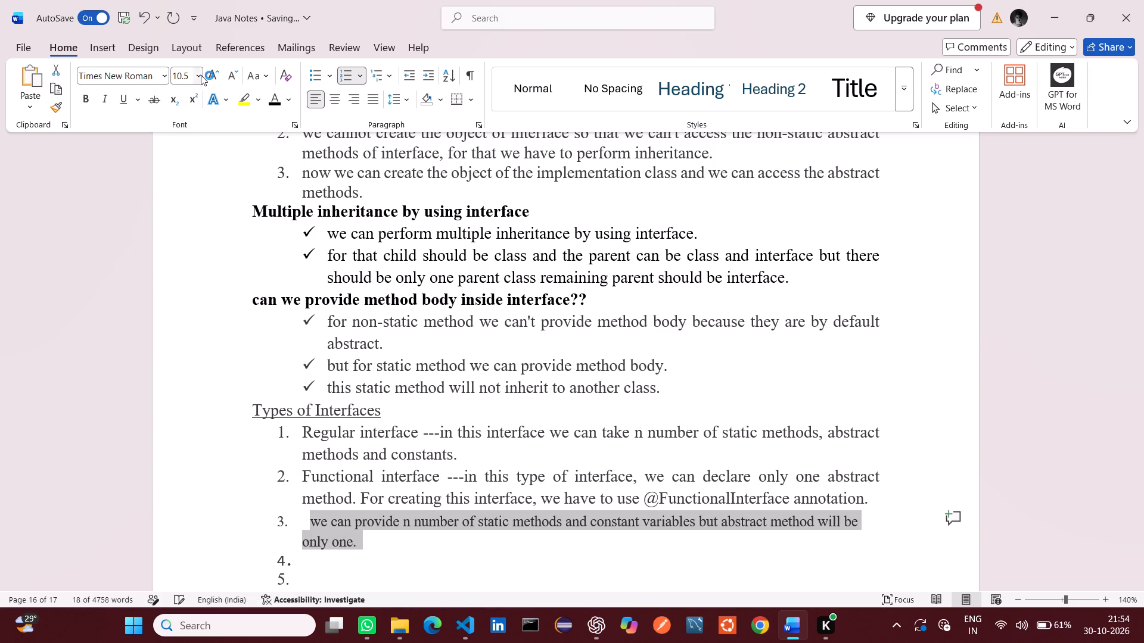
pyautogui.click(201, 75)
pyautogui.click(182, 164)
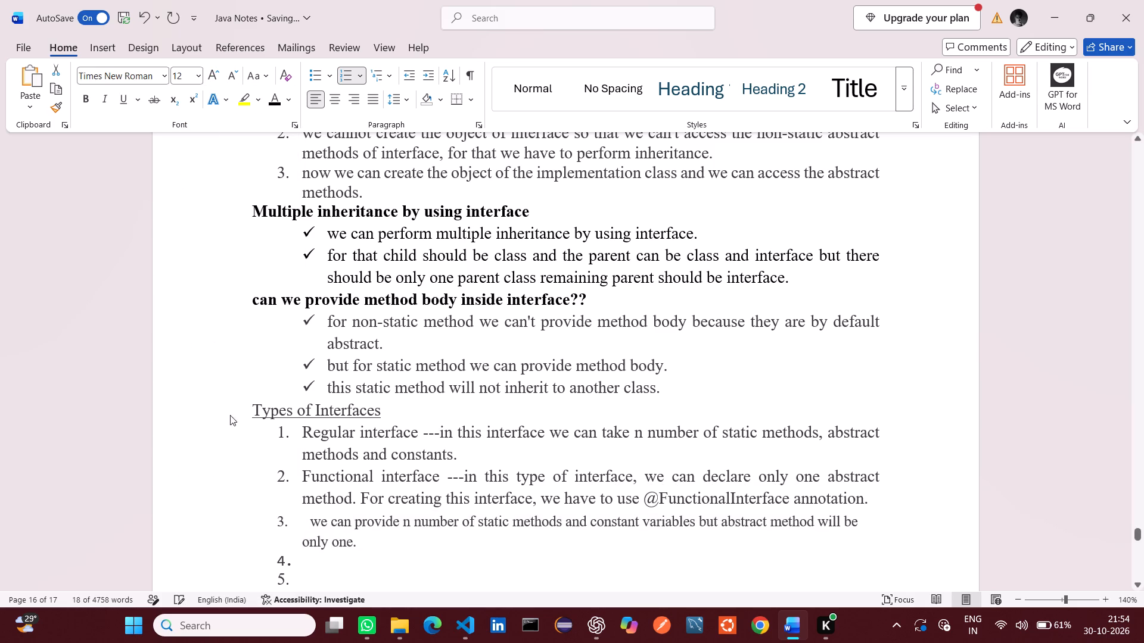
# Join the "we can provide n number of static methods" sentence onto the end of the second list item, leaving one space before it.
pyautogui.click(308, 525)
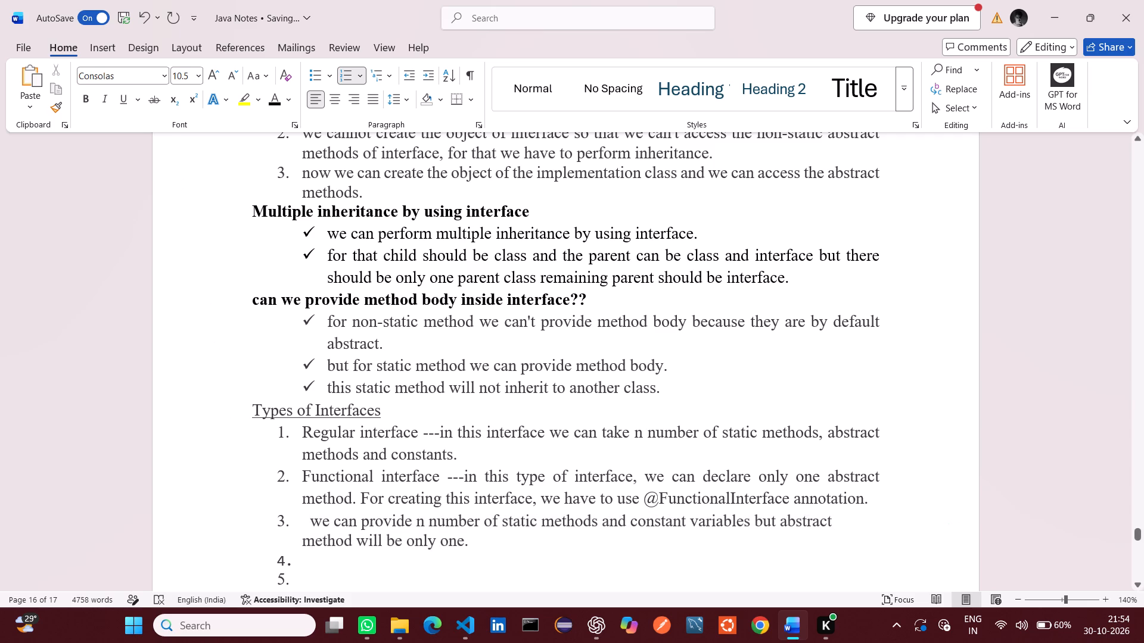
pyautogui.press('BackSpace')
pyautogui.press('BackSpace')
pyautogui.press('BackSpace')
pyautogui.press('BackSpace')
pyautogui.press('BackSpace')
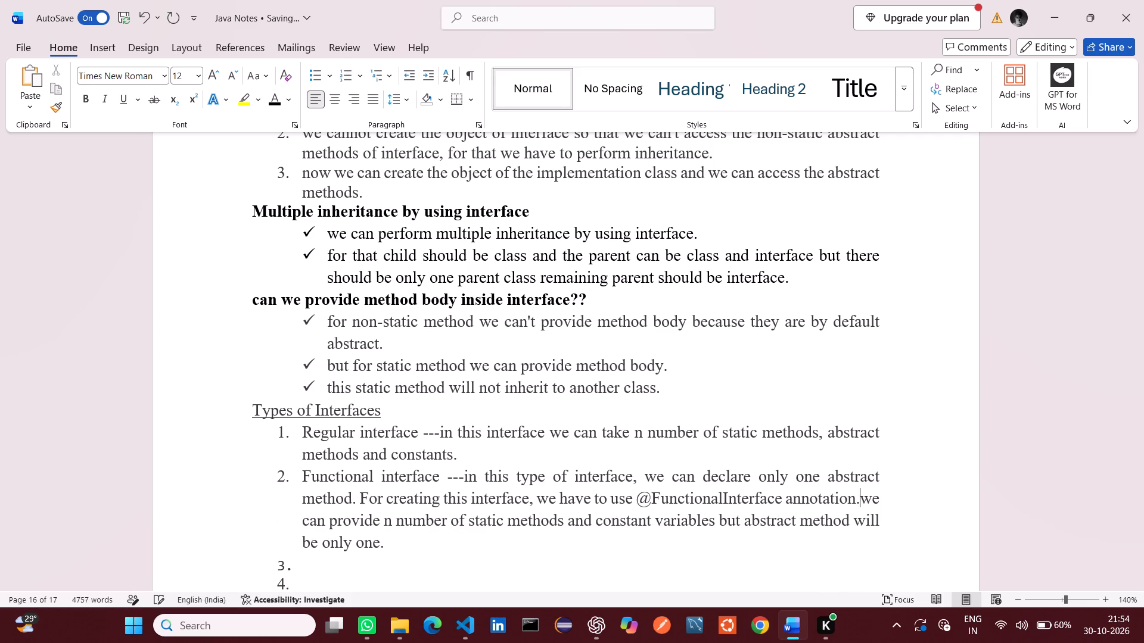
pyautogui.press('space')
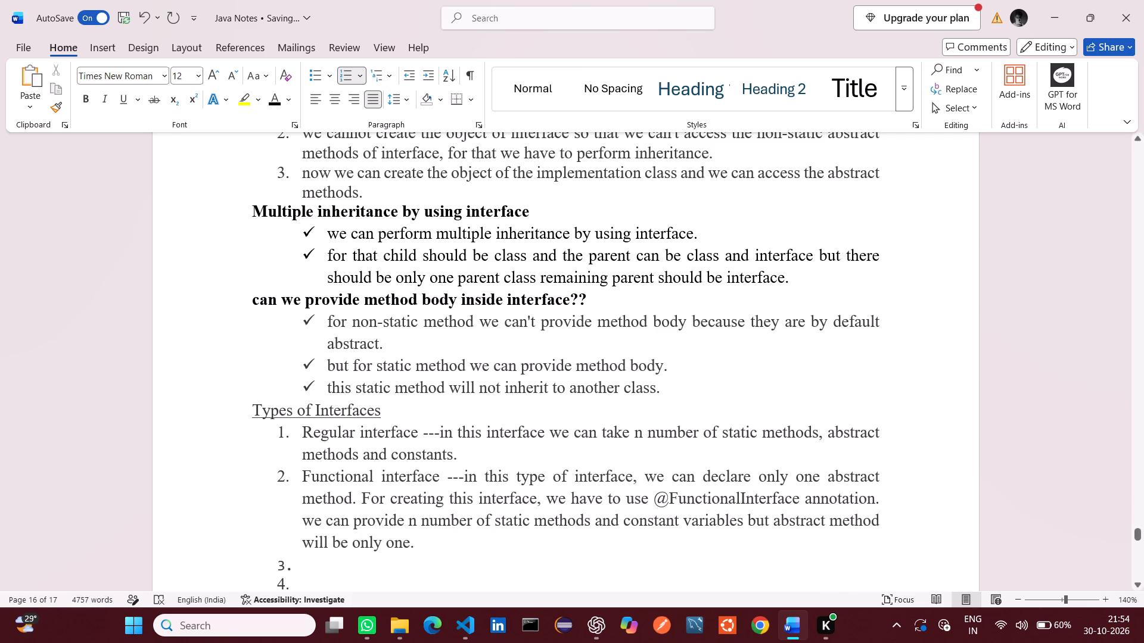
# Remove the empty list item directly after the Functional interface item.
pyautogui.click(303, 565)
pyautogui.press('BackSpace')
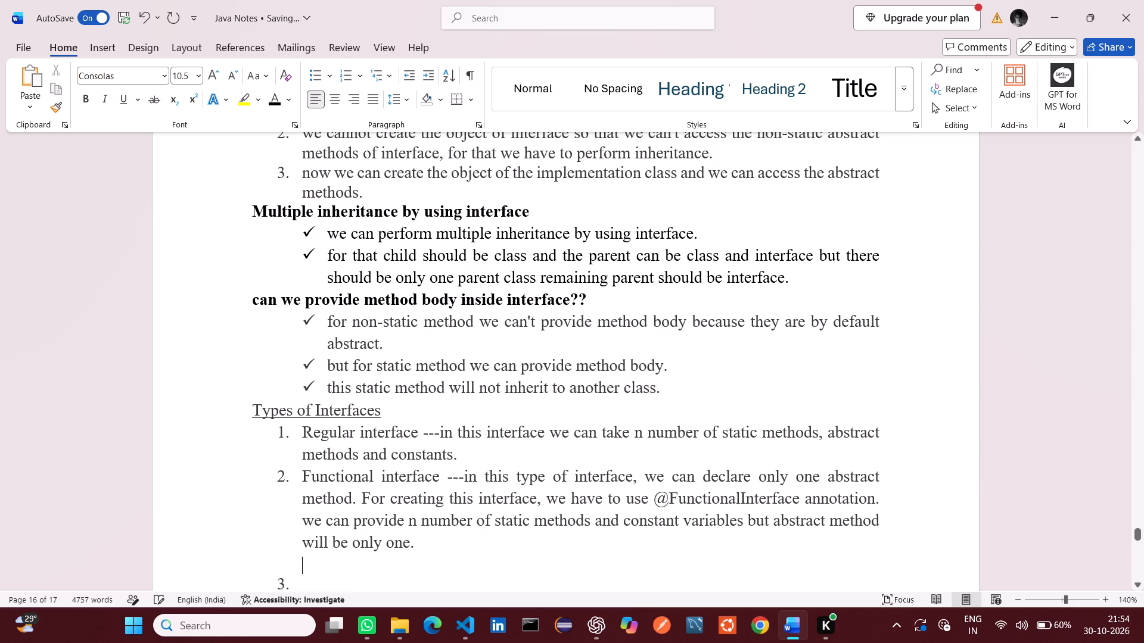
pyautogui.press('BackSpace')
pyautogui.press('BackSpace')
pyautogui.press('BackSpace')
# Find the third interface type in the Visual Studio Code notes and enter "Marker interface ---" as the third list item in Word.
pyautogui.hotkey('alt', 'Tab')
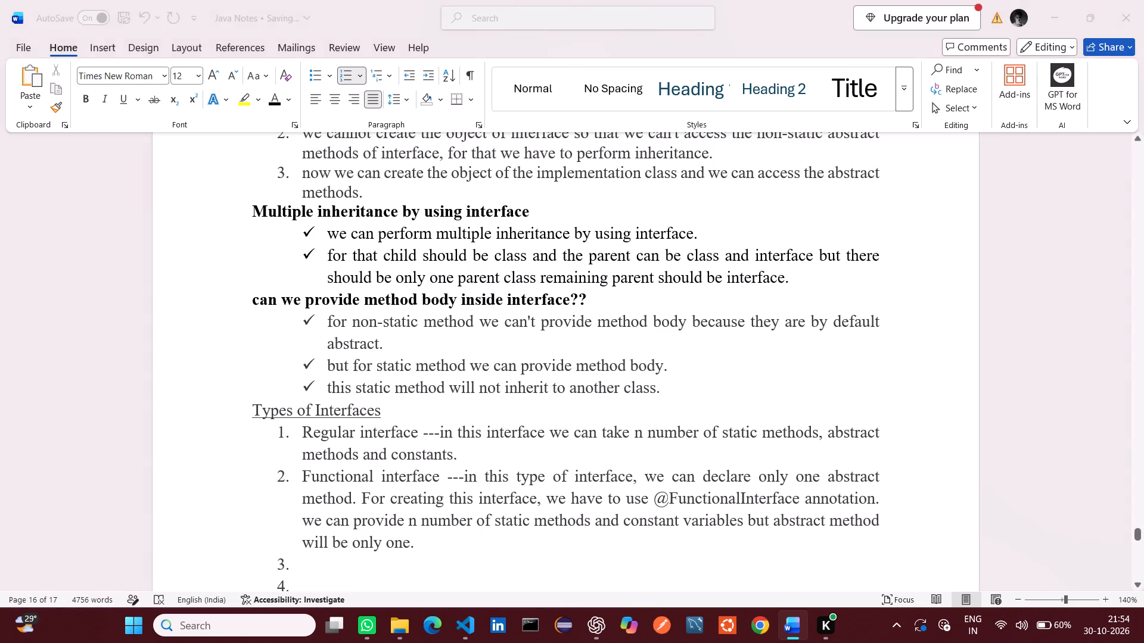
pyautogui.click(415, 469)
pyautogui.scroll(-2, 415, 469)
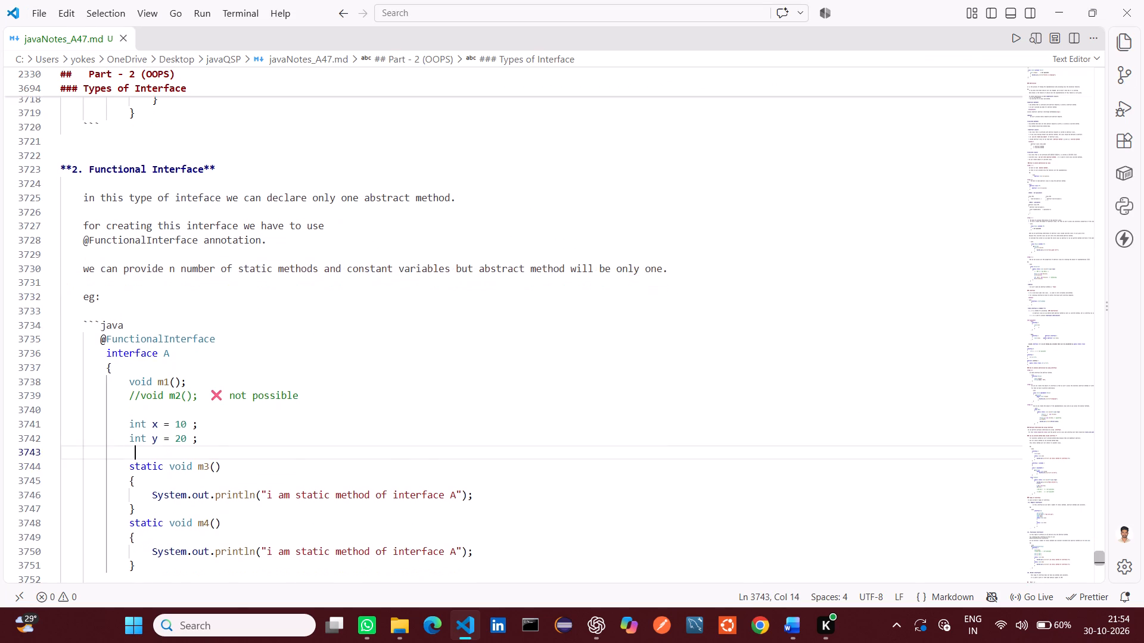
pyautogui.scroll(-4, 415, 469)
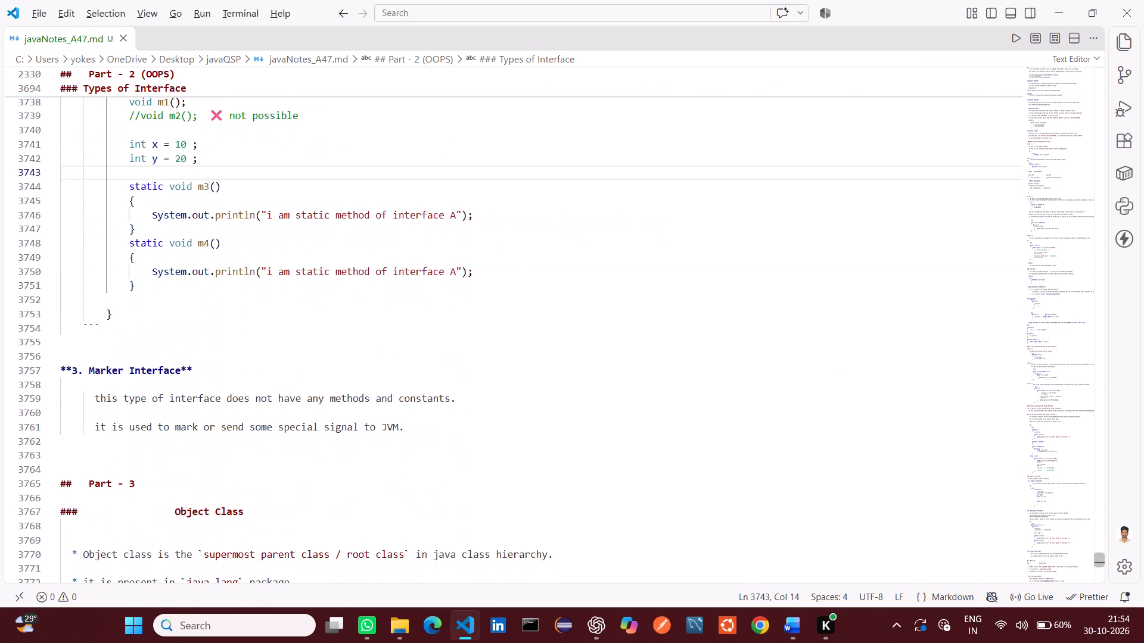
pyautogui.hotkey('alt', 'Tab')
pyautogui.click(344, 566)
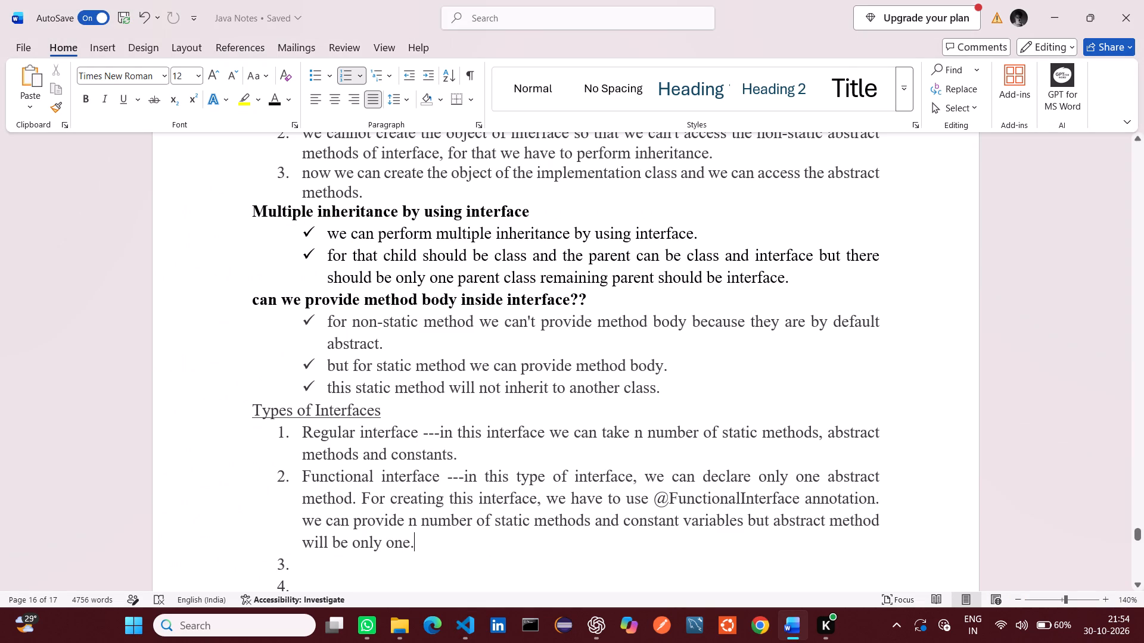
pyautogui.write('Marker interface ---')
# Copy the two Marker Interface sentences from the Visual Studio Code notes to the end of the third list item in Word.
pyautogui.hotkey('alt', 'Tab')
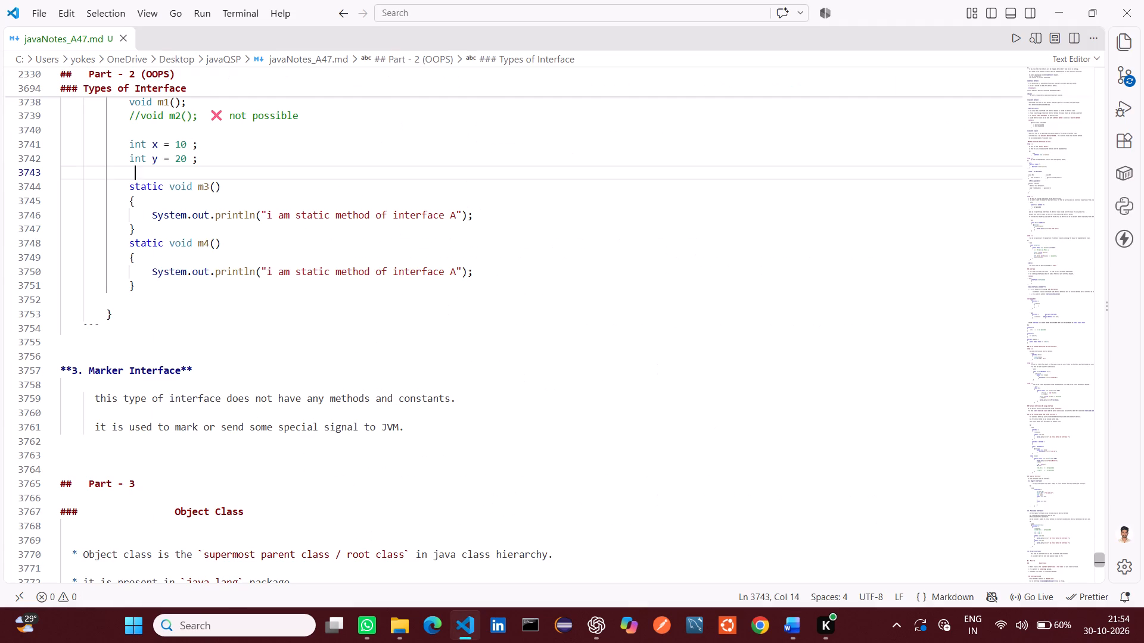
pyautogui.moveTo(95, 399); pyautogui.dragTo(402, 427)
pyautogui.hotkey('ctrl', 'c')
pyautogui.hotkey('alt', 'Tab')
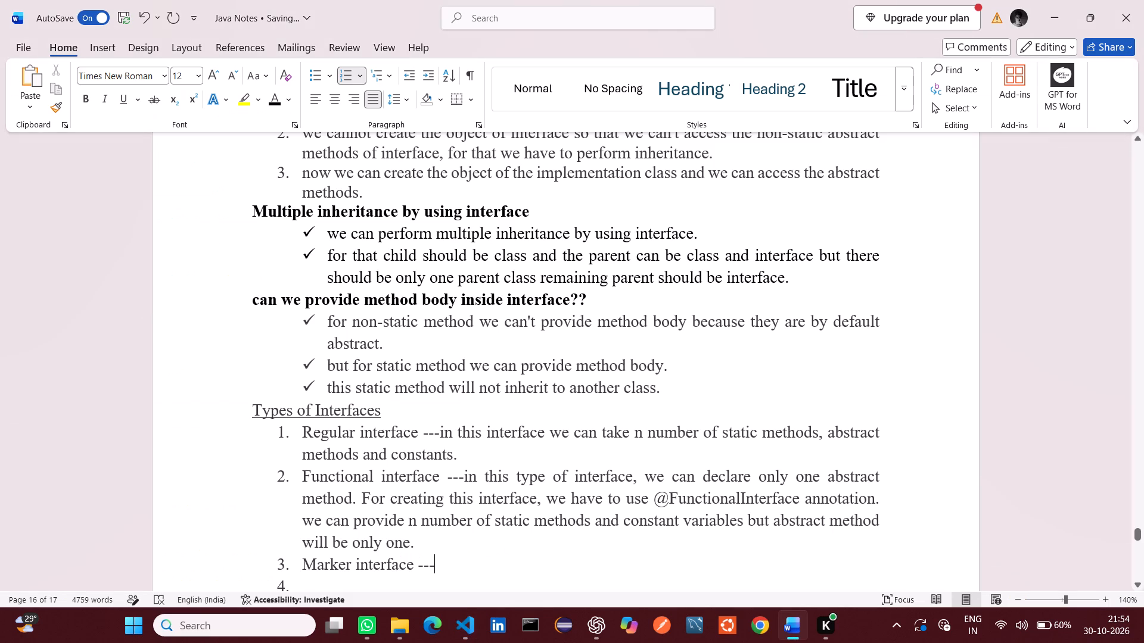
pyautogui.hotkey('ctrl', 'v')
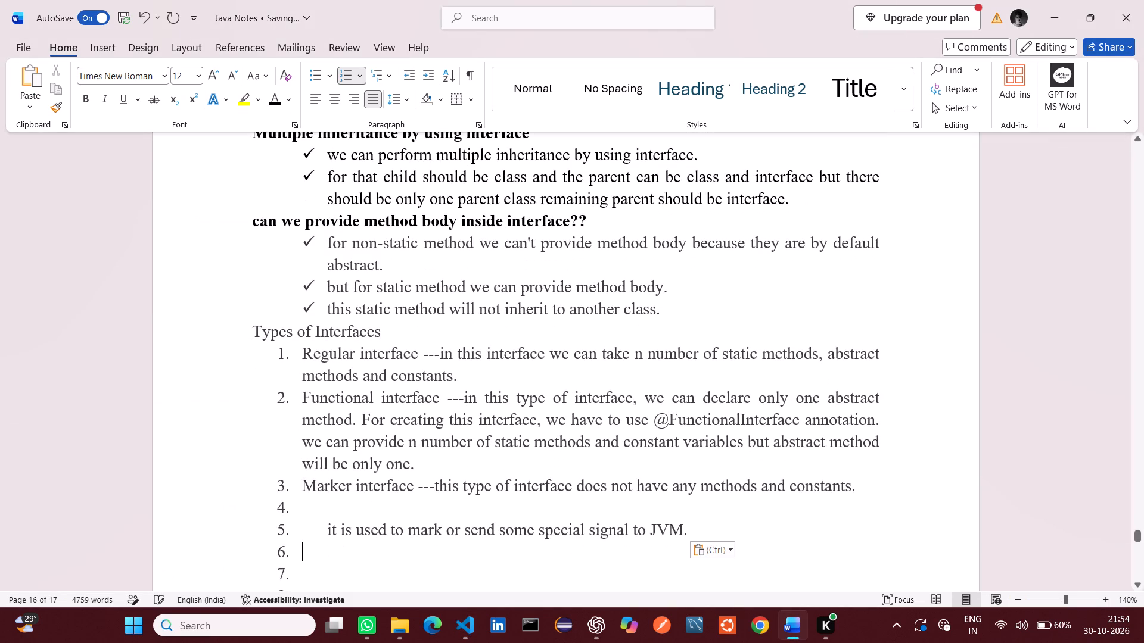
# Join the "it is used to mark or send some special signal to JVM." line onto the third list item, leaving one space before it.
pyautogui.click(326, 527)
pyautogui.press('BackSpace')
pyautogui.press('BackSpace')
pyautogui.press('BackSpace')
pyautogui.press('BackSpace')
pyautogui.press('BackSpace')
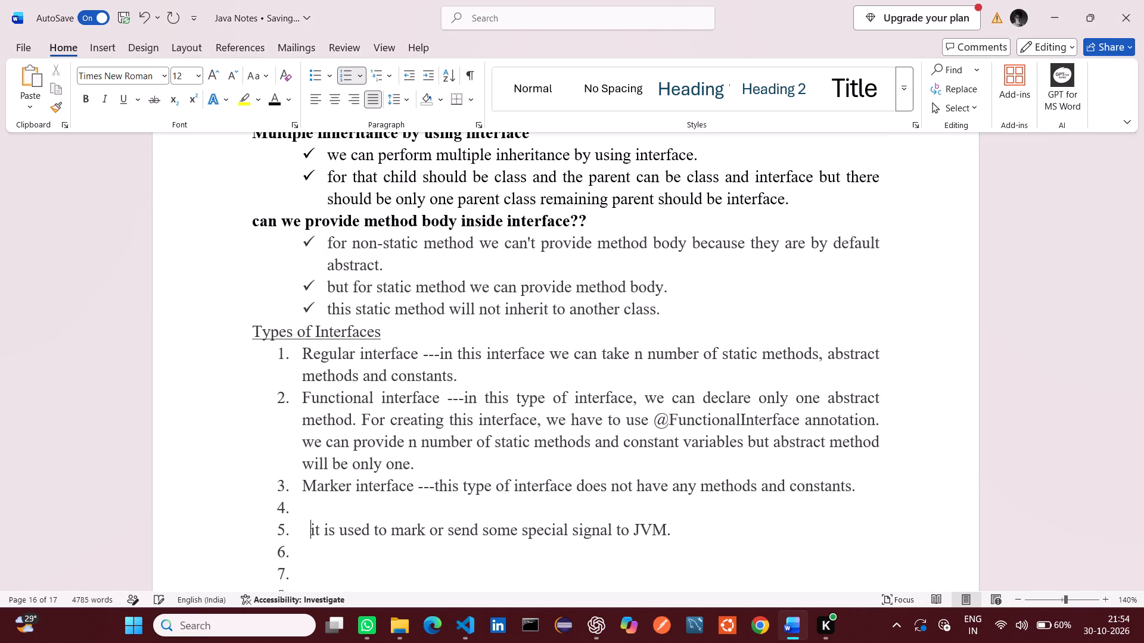
pyautogui.press('BackSpace')
pyautogui.press('BackSpace')
pyautogui.press('BackSpace')
pyautogui.press('BackSpace')
pyautogui.press('BackSpace')
pyautogui.press('BackSpace')
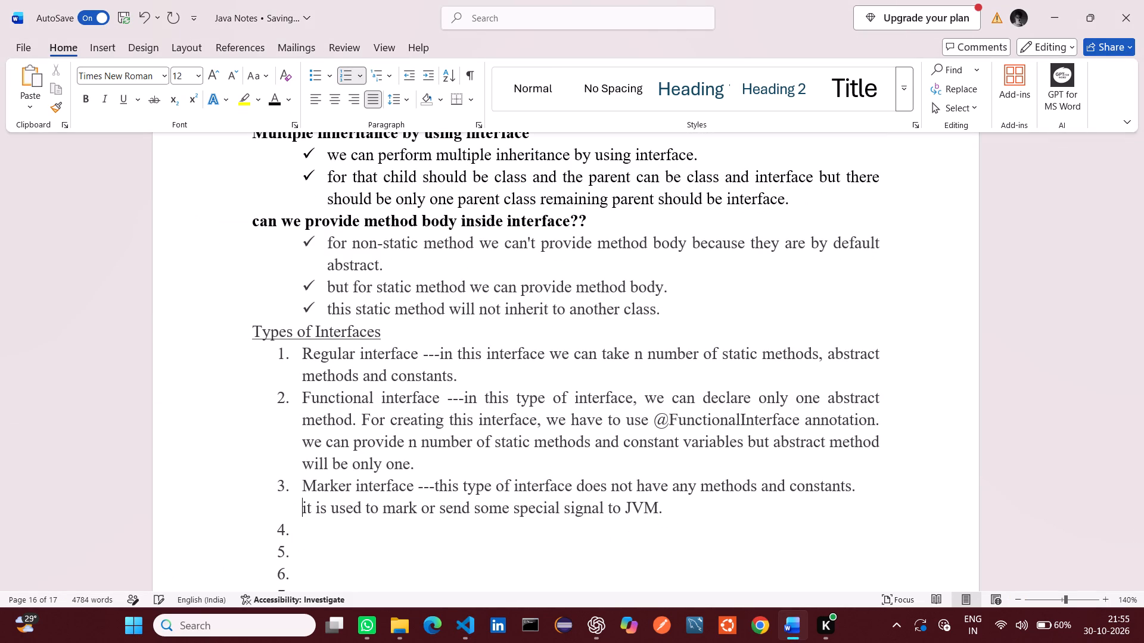
pyautogui.press('BackSpace')
pyautogui.press('BackSpace')
pyautogui.press('BackSpace')
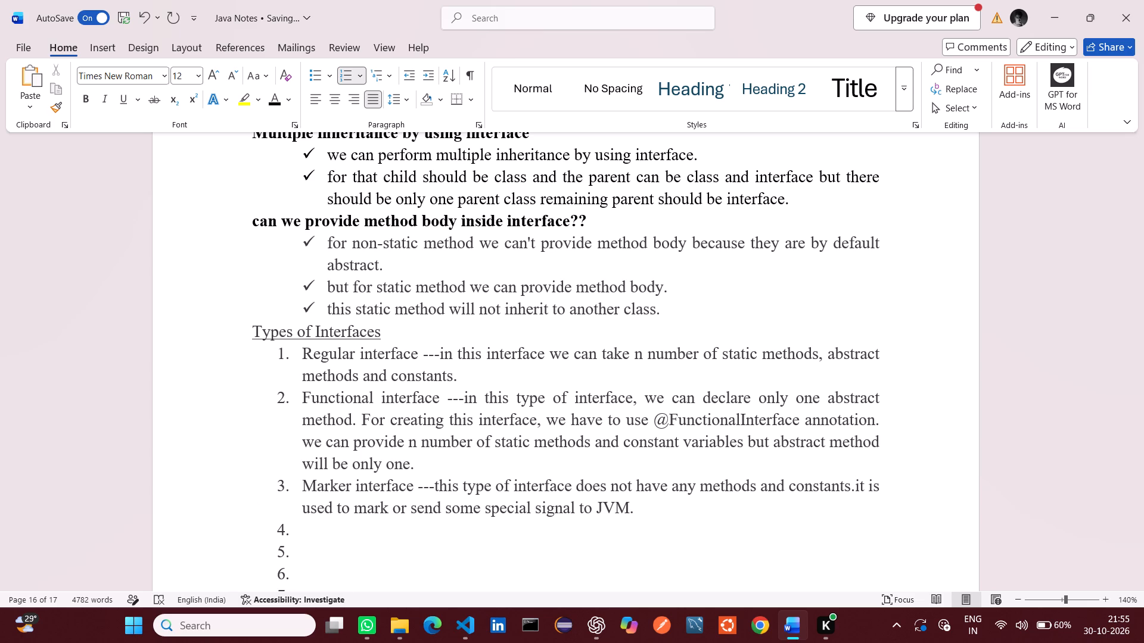
pyautogui.press('space')
# Capitalize "It" at the start of the sentence about sending a special signal to JVM.
pyautogui.press('Right')
pyautogui.press('BackSpace')
pyautogui.hotkey('shift', 'i')
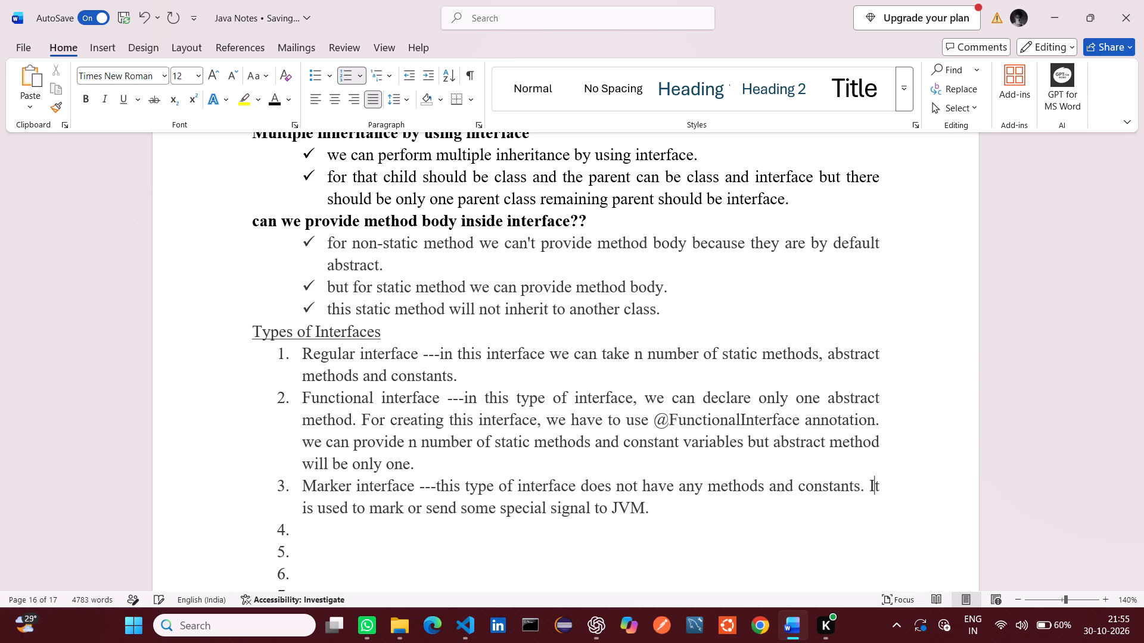
# Delete all the empty numbered items and blank lines below the Marker interface item.
pyautogui.scroll(-1, 297, 530)
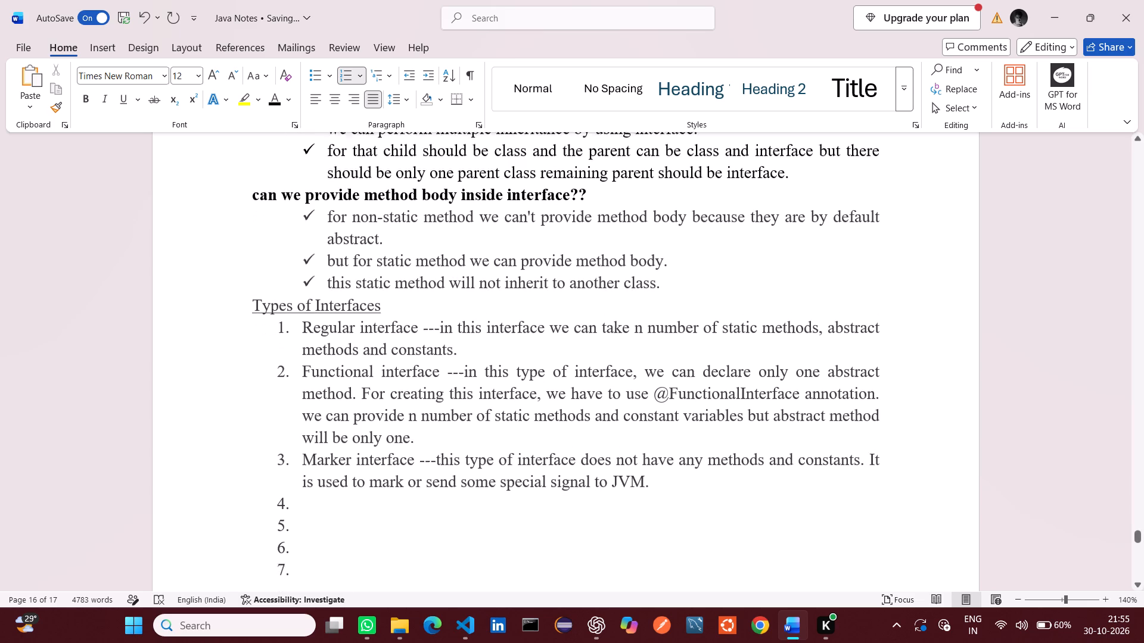
pyautogui.scroll(-1, 297, 530)
pyautogui.press('BackSpace')
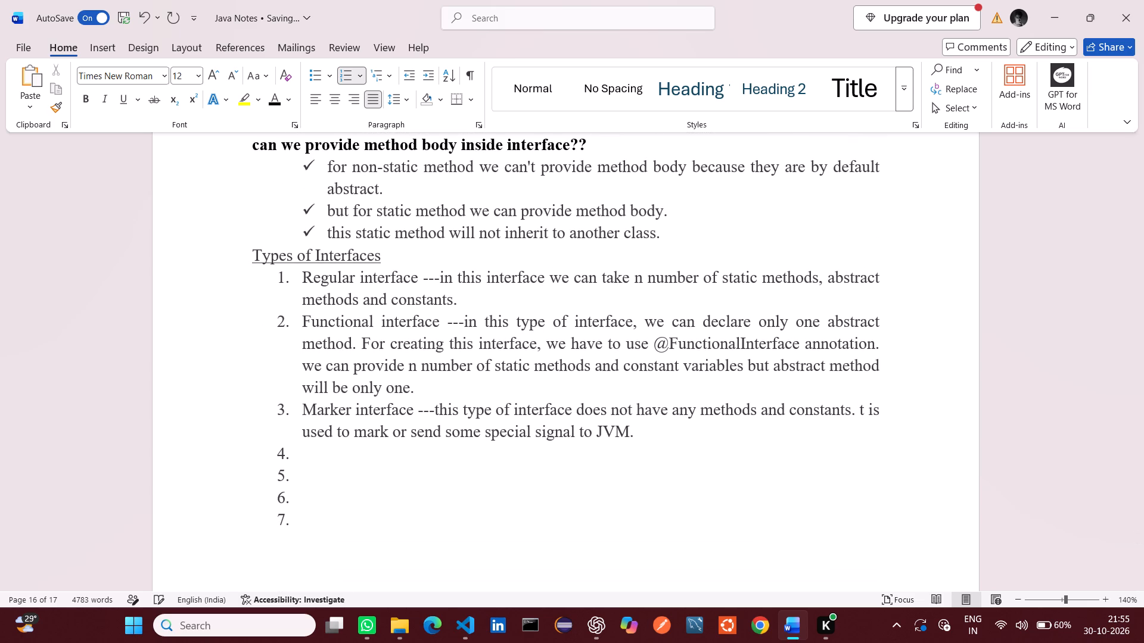
pyautogui.hotkey('ctrl', 'z')
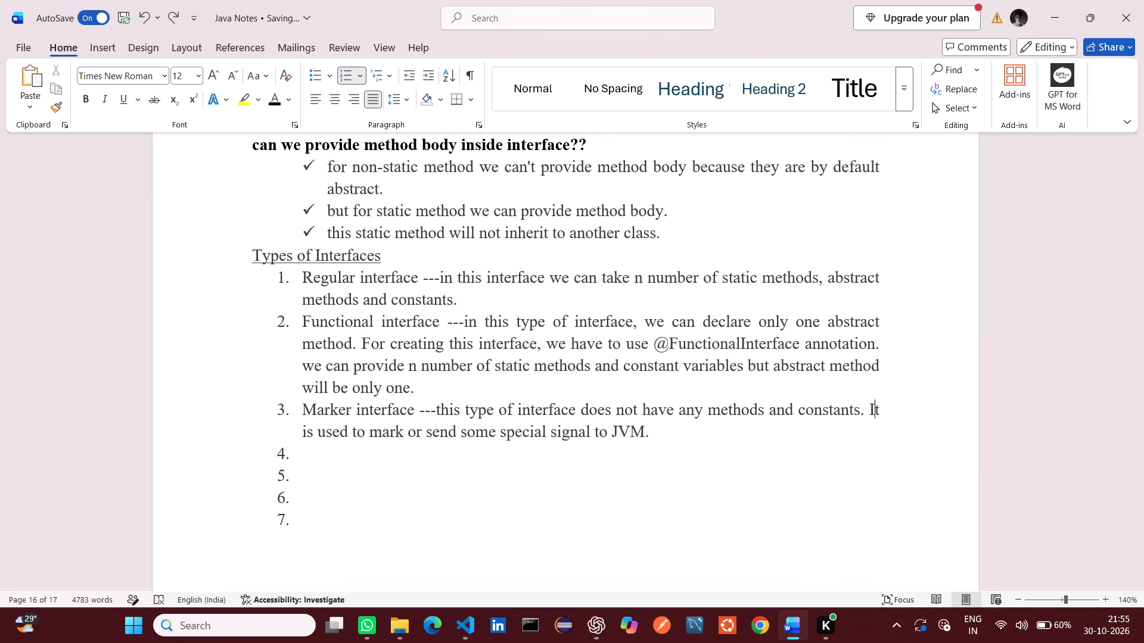
pyautogui.click(304, 520)
pyautogui.press('BackSpace')
pyautogui.press('BackSpace')
pyautogui.press('BackSpace')
pyautogui.press('BackSpace')
pyautogui.press('BackSpace')
pyautogui.press('BackSpace')
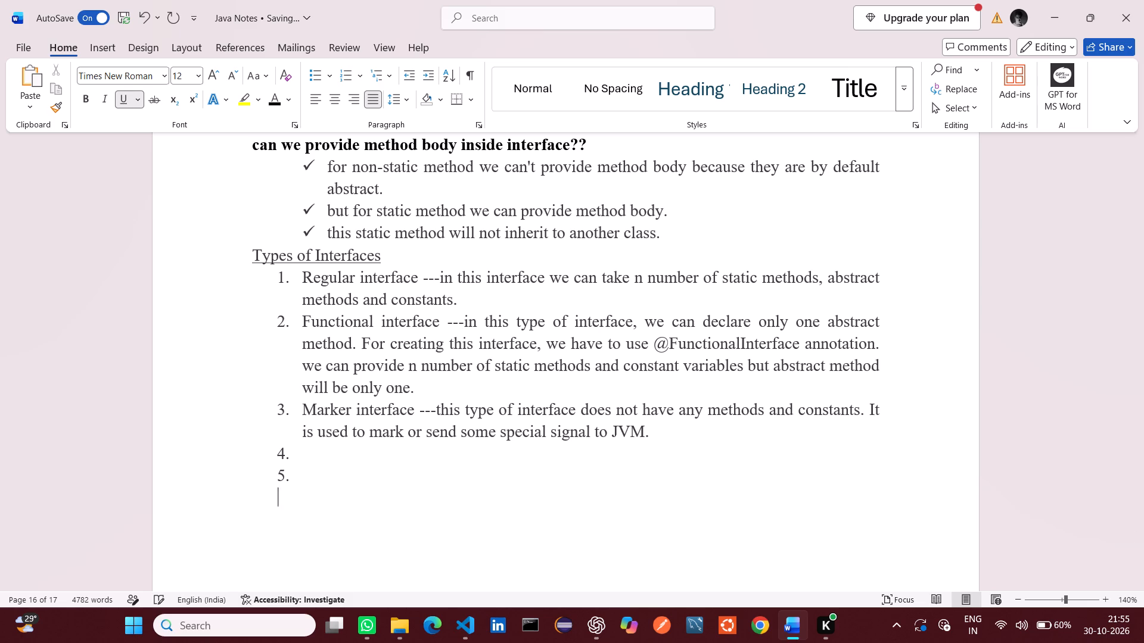
pyautogui.press('BackSpace')
pyautogui.press('BackSpace')
pyautogui.press('BackSpace')
pyautogui.press('BackSpace')
pyautogui.press('BackSpace')
pyautogui.press('BackSpace')
pyautogui.press('BackSpace')
pyautogui.press('BackSpace')
pyautogui.press('BackSpace')
pyautogui.press('BackSpace')
# Copy the dashed separator line above the Interface heading to an unnumbered line directly below the Marker interface item, with no blank line between.
pyautogui.scroll(4, 369, 474)
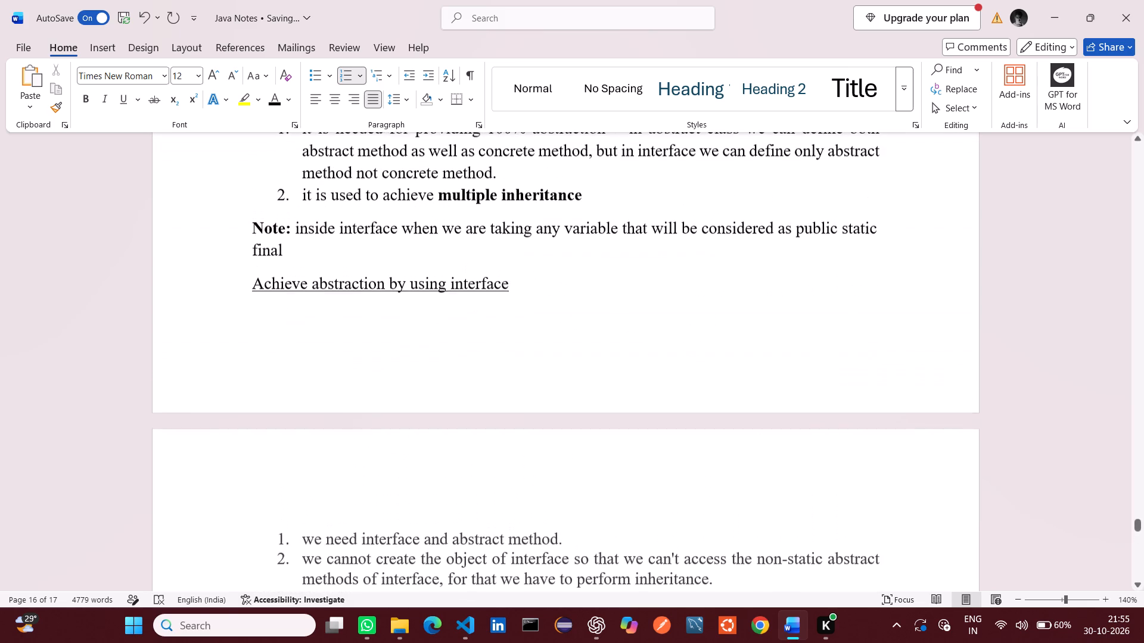
pyautogui.scroll(1, 369, 474)
pyautogui.scroll(3, 397, 366)
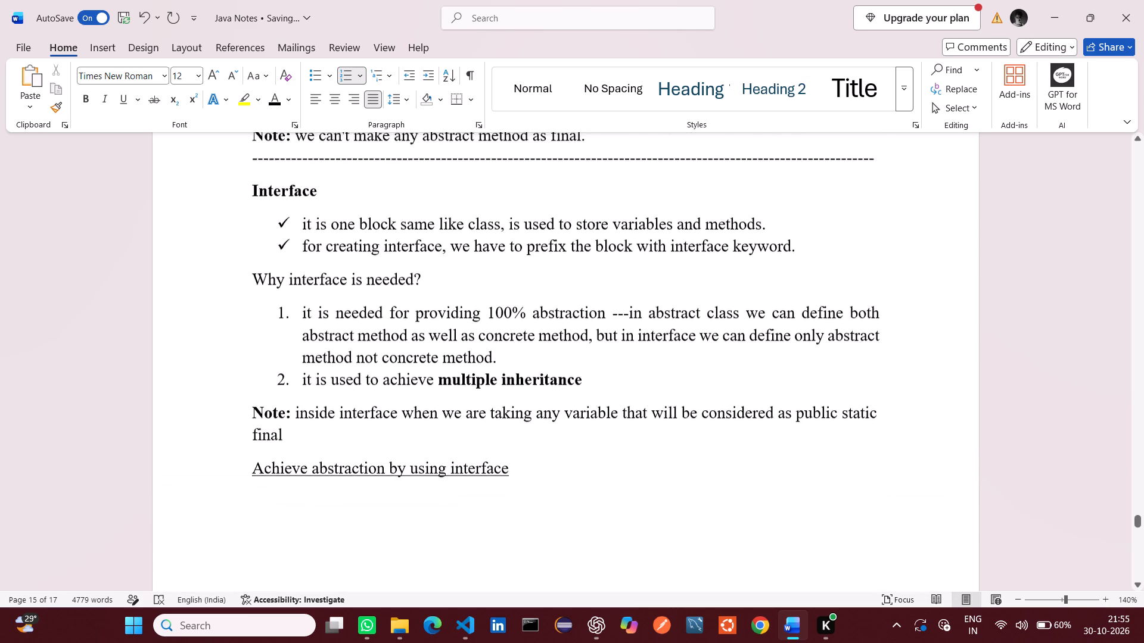
pyautogui.scroll(1, 395, 321)
pyautogui.doubleClick(396, 266)
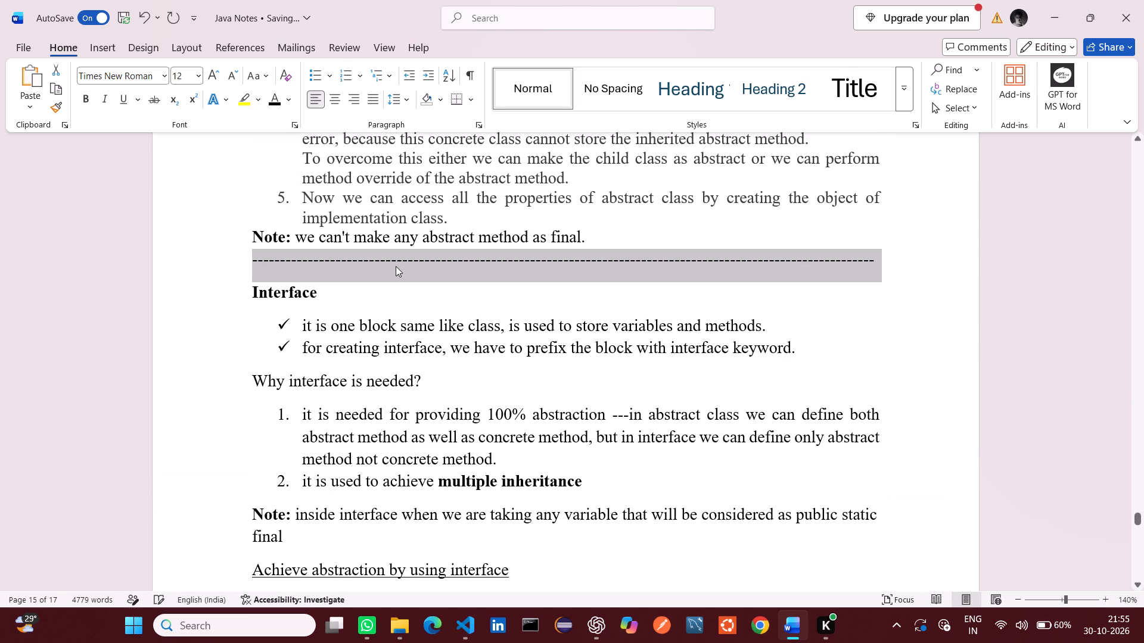
pyautogui.hotkey('ctrl', 'c')
pyautogui.click(474, 360)
pyautogui.scroll(-4, 474, 360)
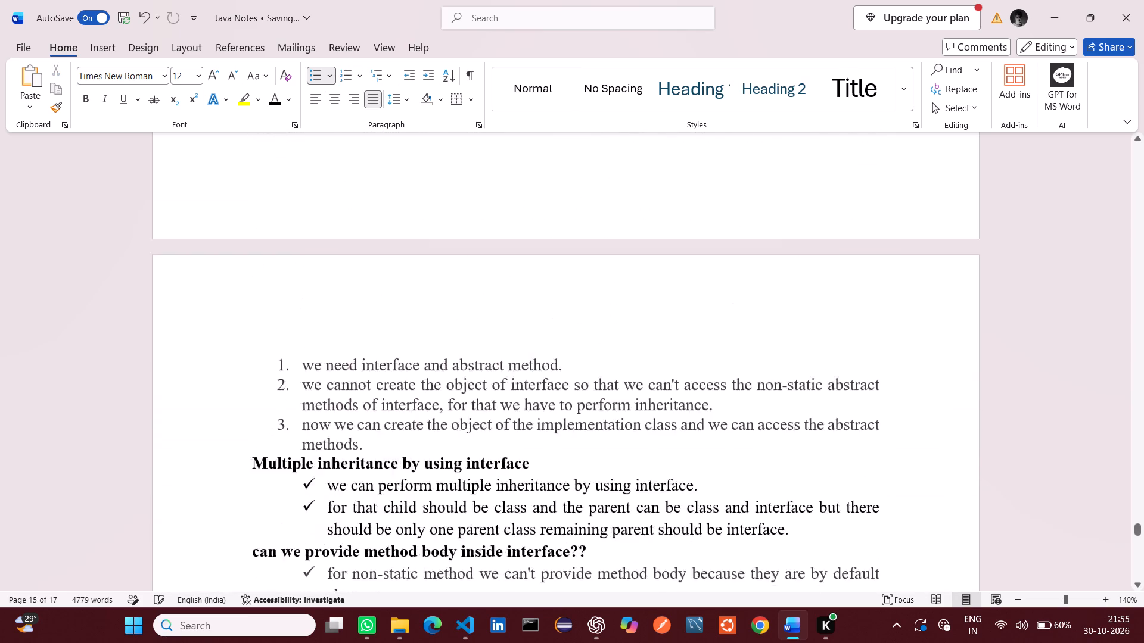
pyautogui.scroll(-3, 474, 360)
pyautogui.scroll(2, 515, 324)
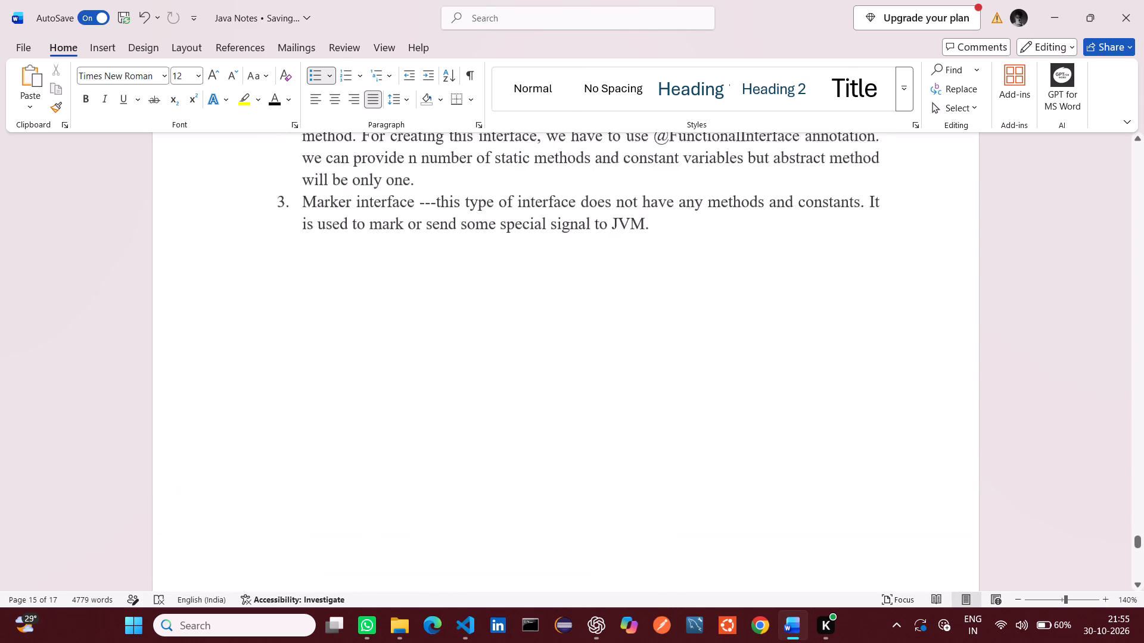
pyautogui.scroll(1, 515, 324)
pyautogui.click(664, 258)
pyautogui.press('Return')
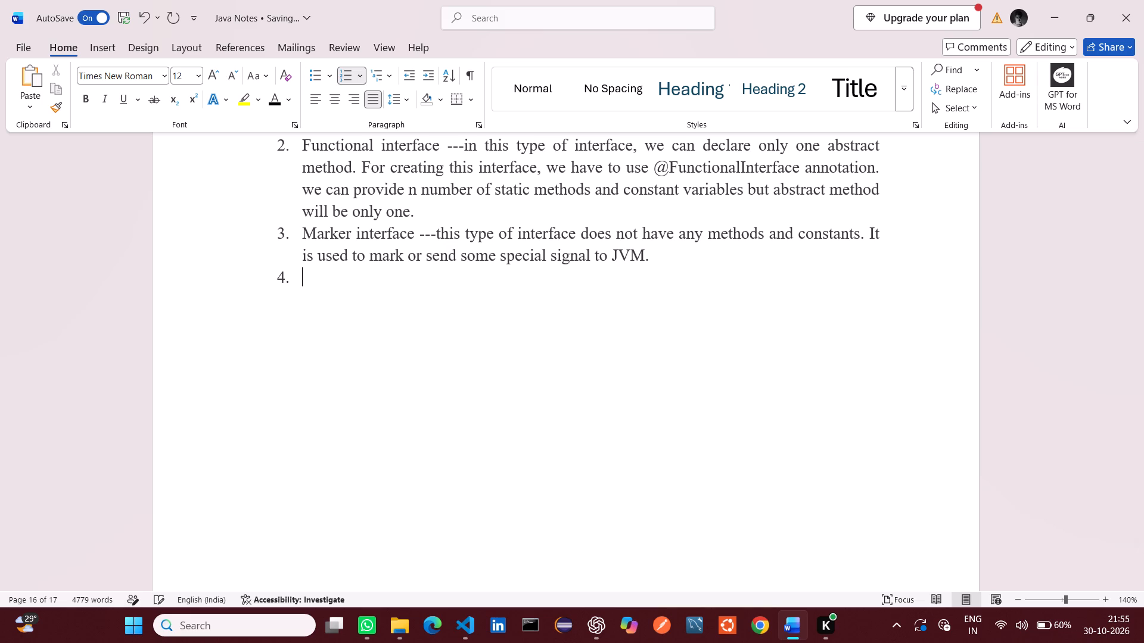
pyautogui.press('Return')
pyautogui.hotkey('ctrl', 'v')
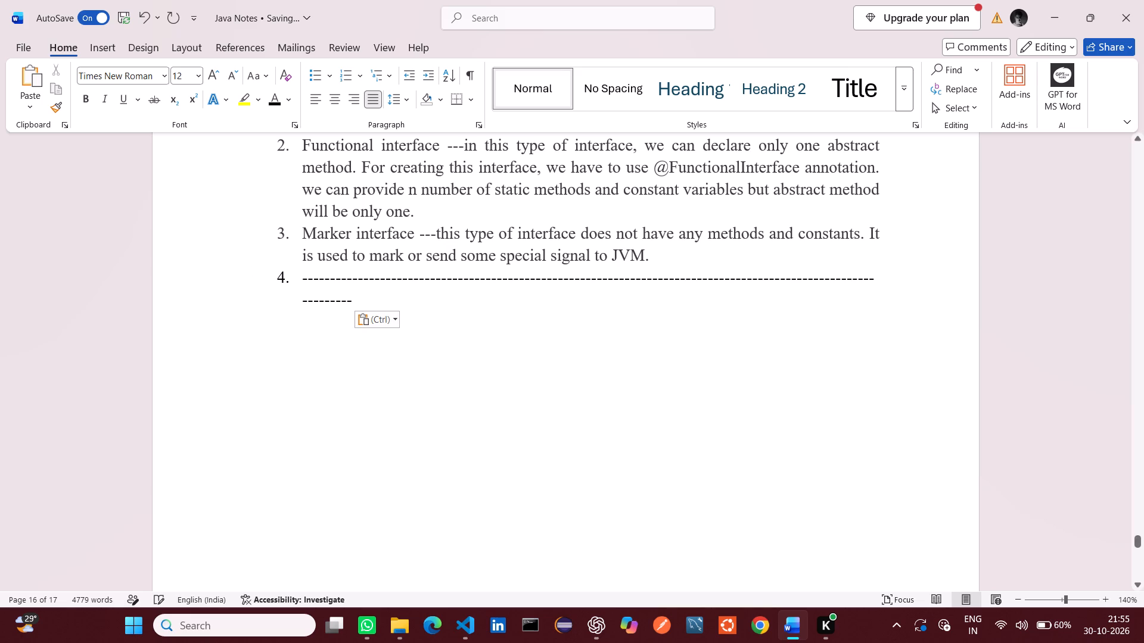
pyautogui.hotkey('ctrl', 'z')
pyautogui.press('Return')
pyautogui.hotkey('ctrl', 'v')
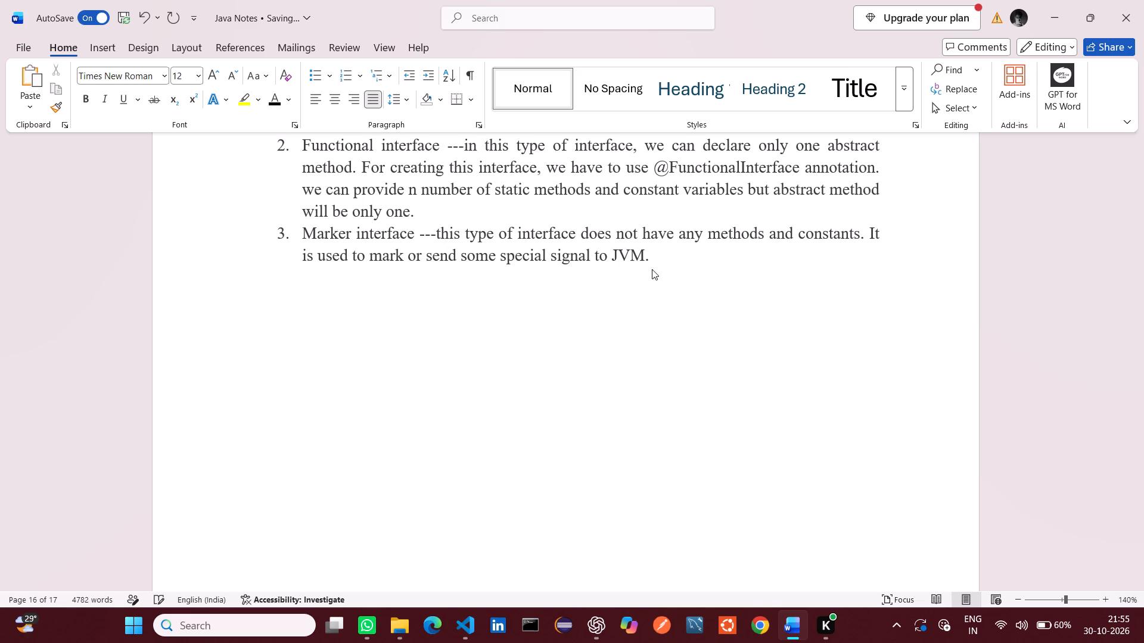
pyautogui.press('Up')
pyautogui.press('BackSpace')
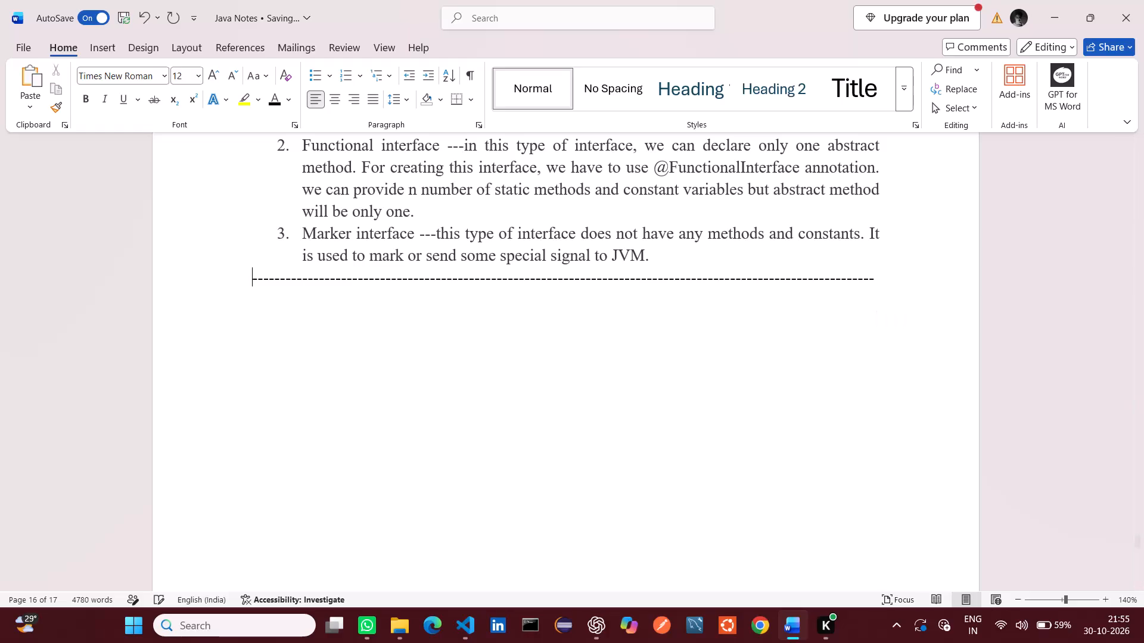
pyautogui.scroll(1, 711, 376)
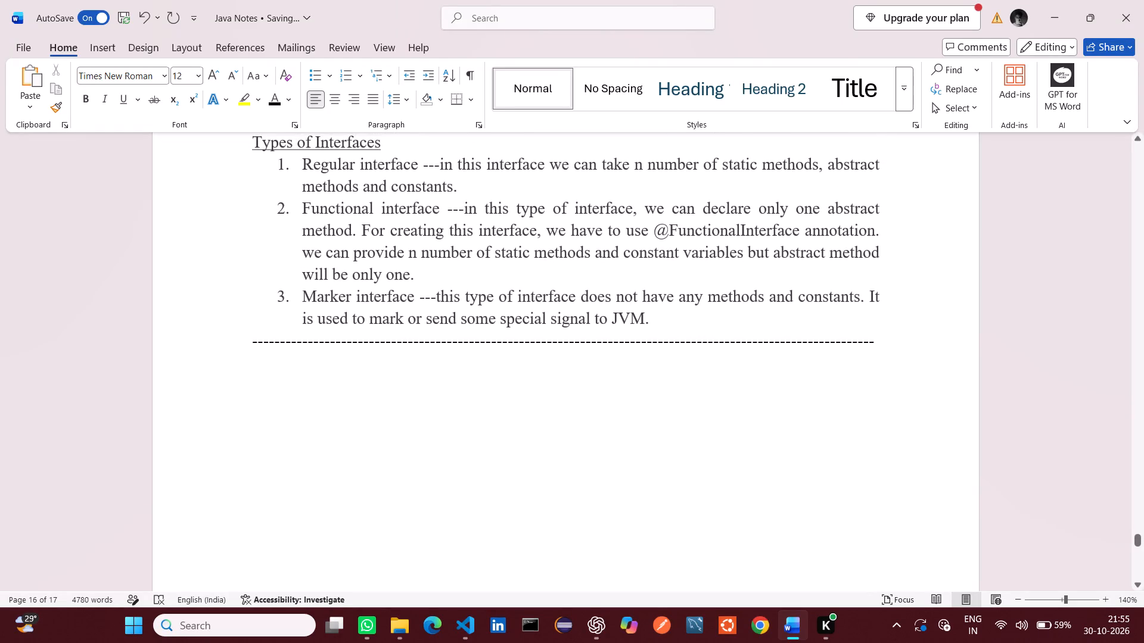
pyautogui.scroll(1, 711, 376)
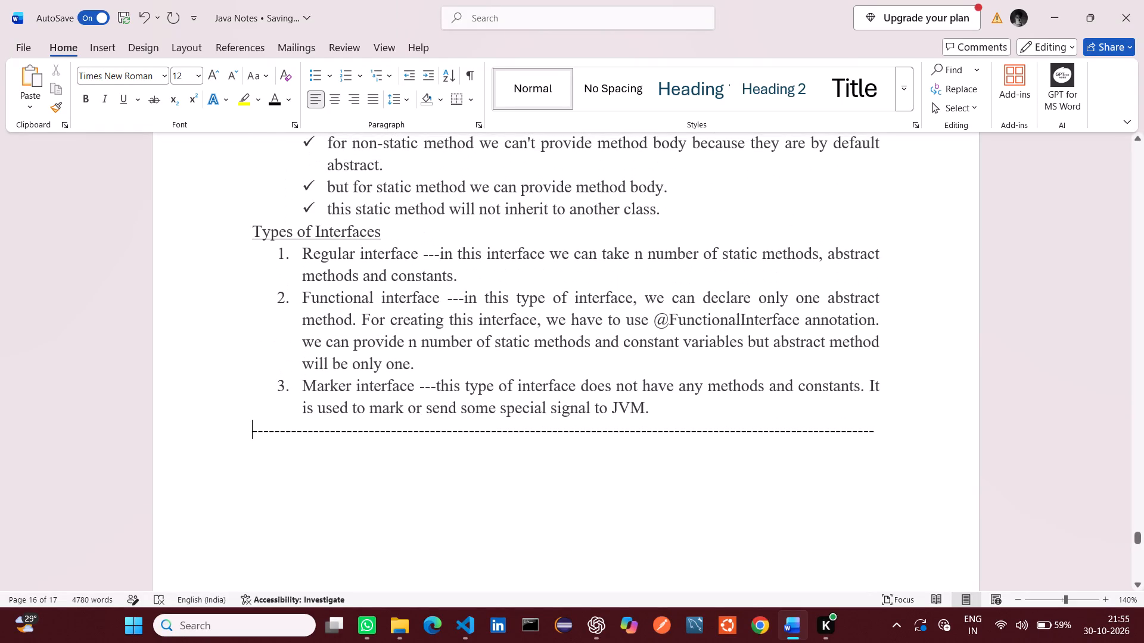
pyautogui.moveTo(654, 335); pyautogui.dragTo(755, 329)
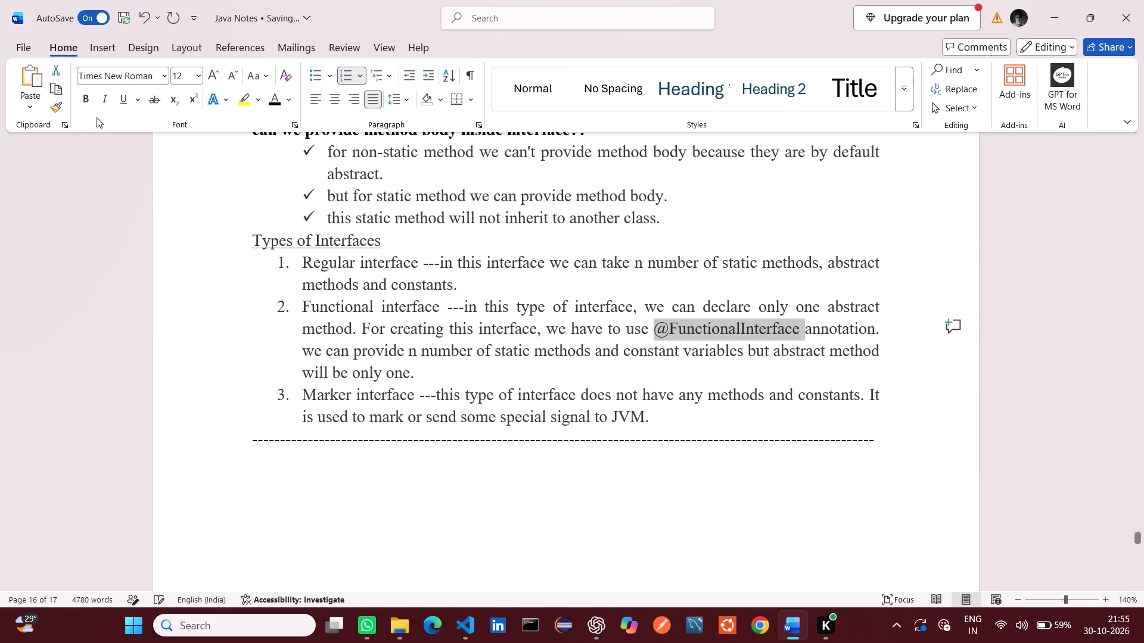
pyautogui.click(84, 102)
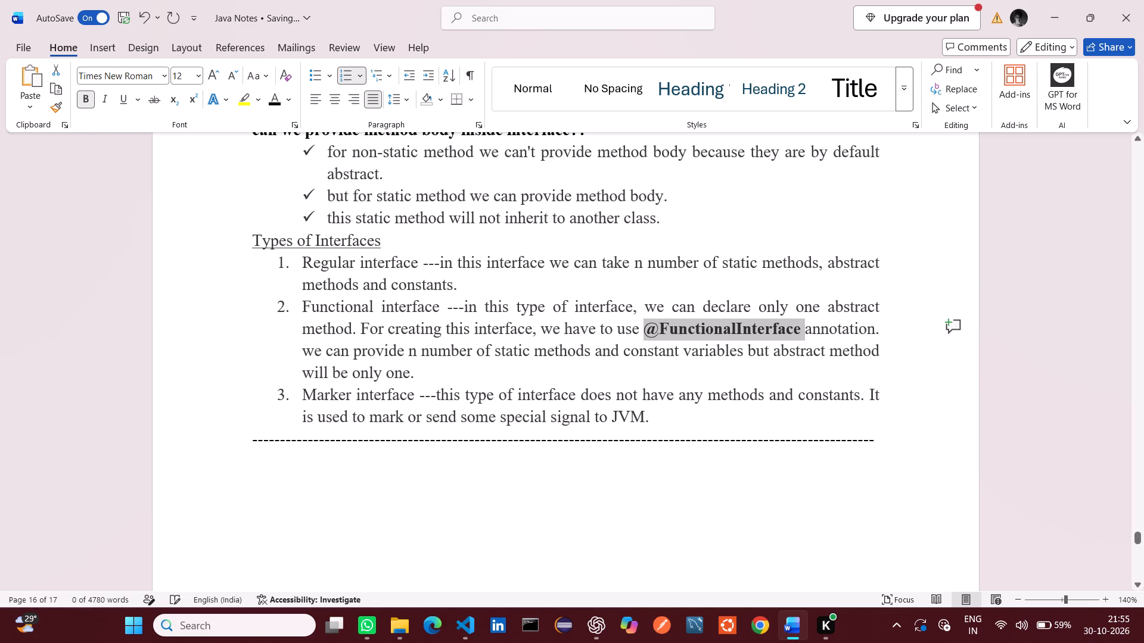
pyautogui.click(489, 300)
pyautogui.click(497, 284)
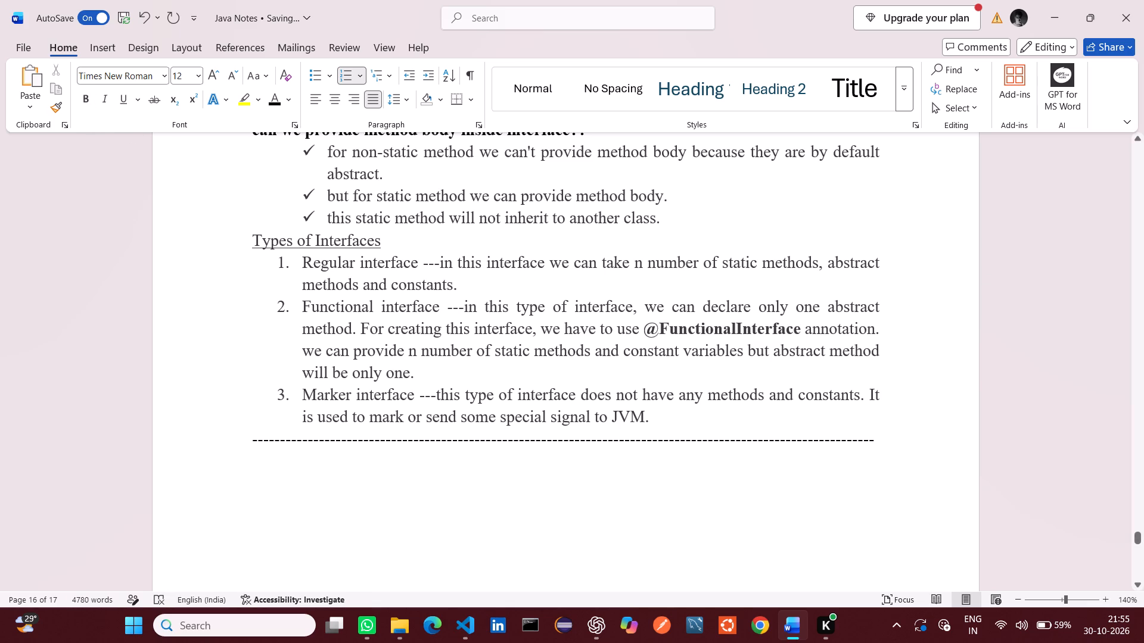
# Review the Interface and Abstraction sections from the types of interfaces back to the Abstraction heading.
pyautogui.scroll(2, 497, 284)
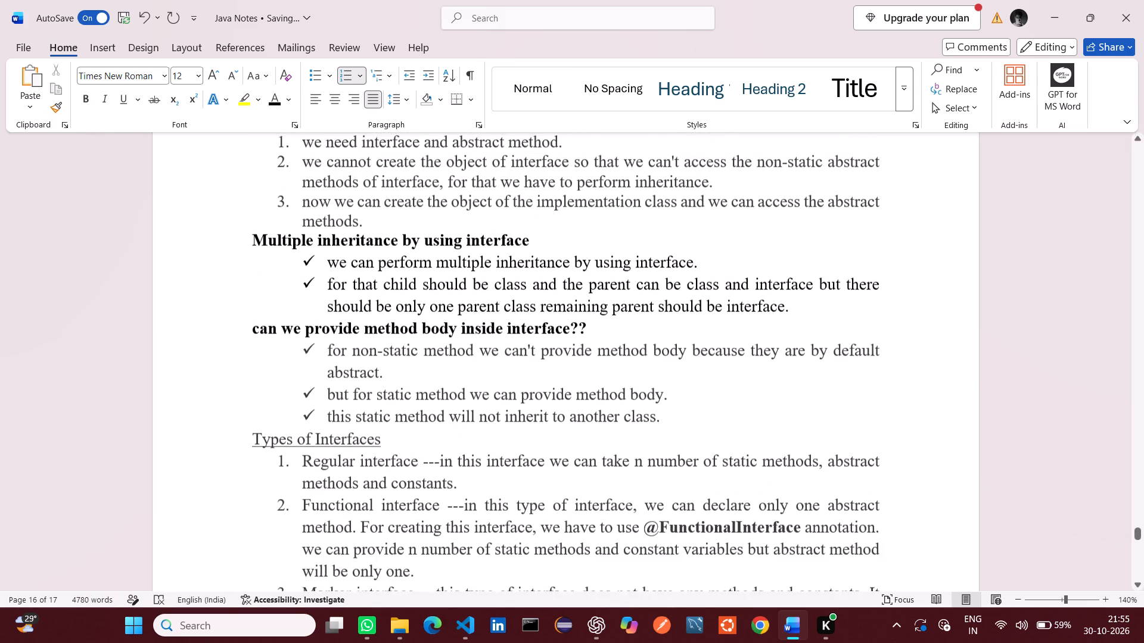
pyautogui.scroll(3, 497, 284)
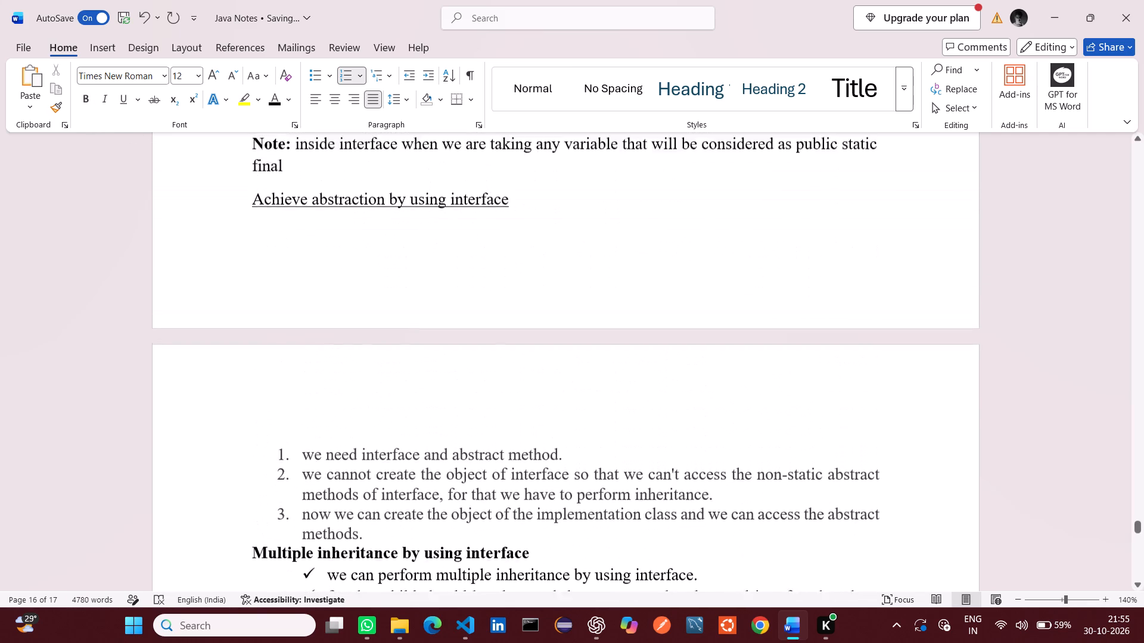
pyautogui.scroll(2, 497, 284)
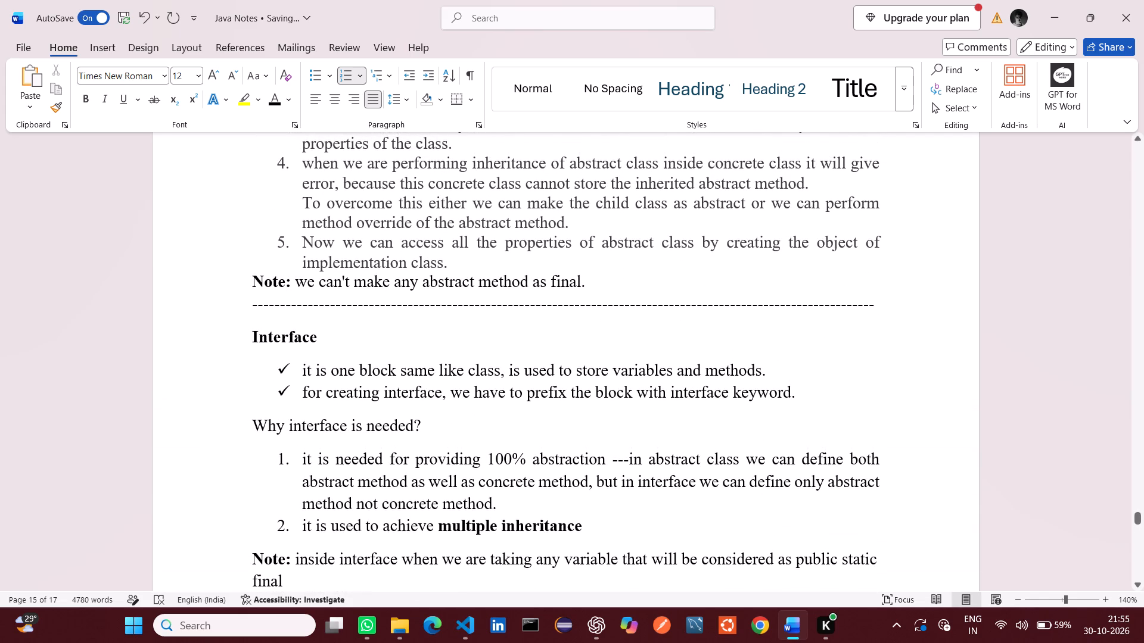
pyautogui.click(252, 335)
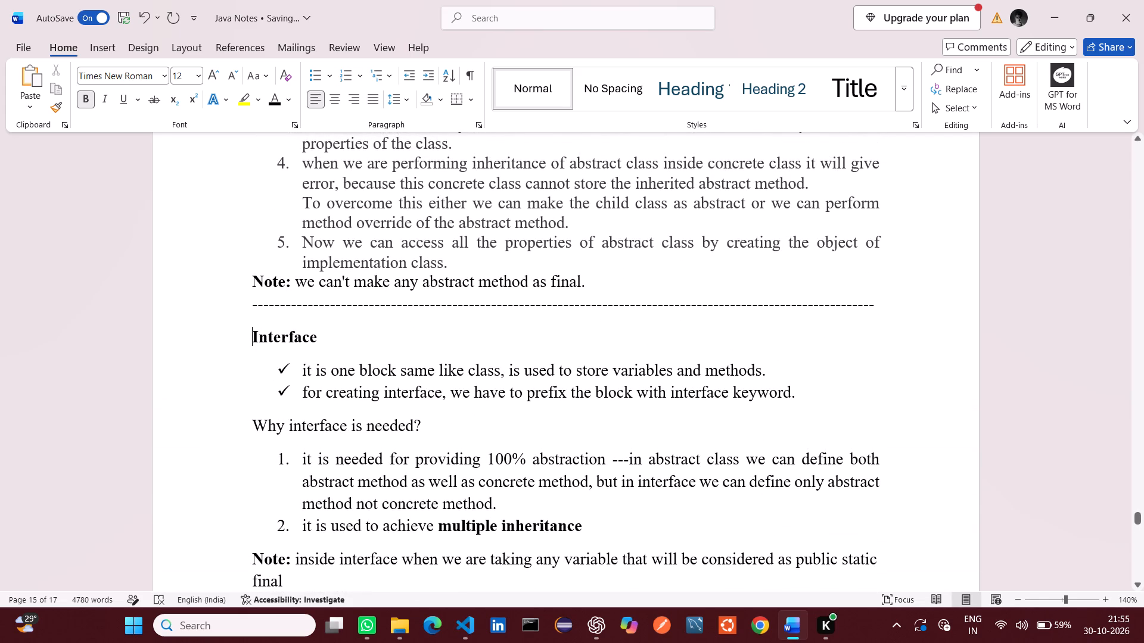
pyautogui.scroll(4, 632, 440)
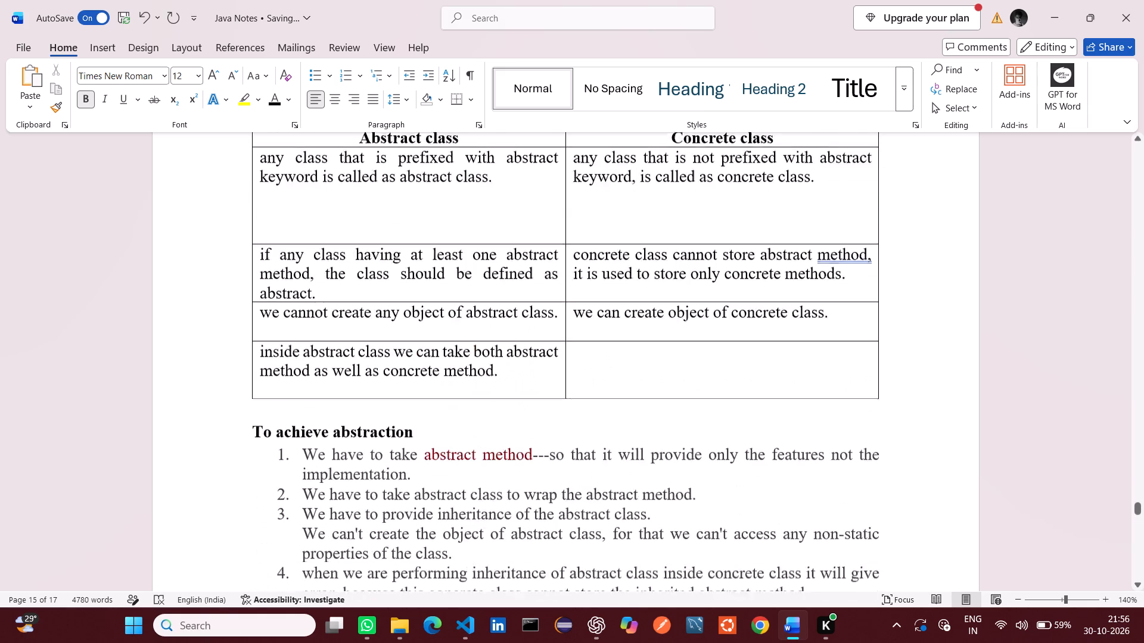
pyautogui.scroll(3, 632, 440)
pyautogui.scroll(-2, 632, 440)
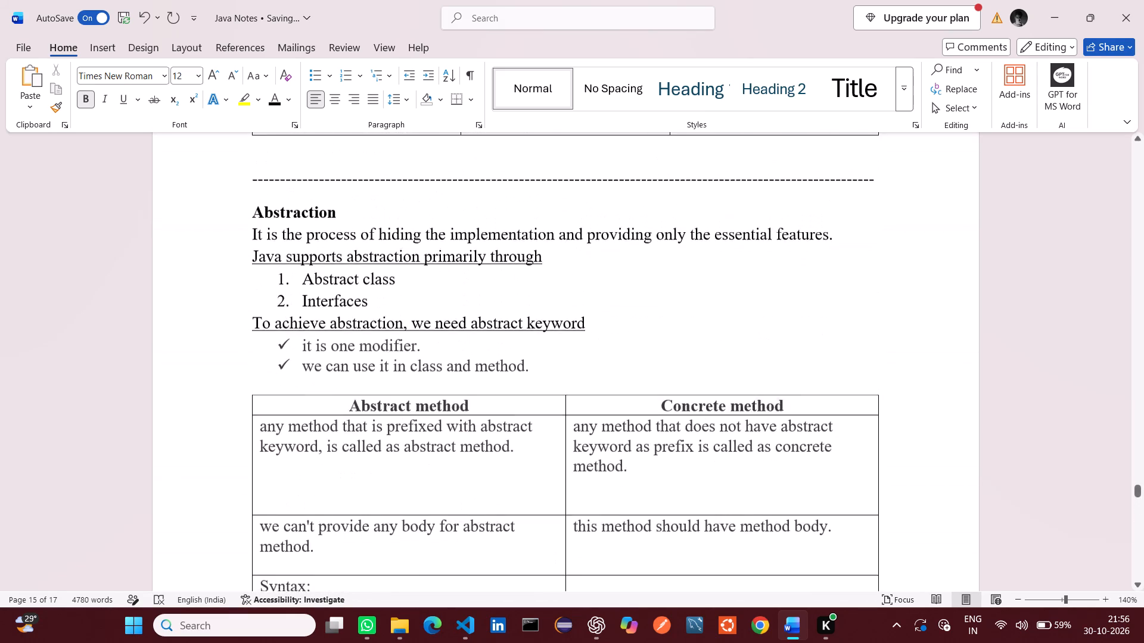
pyautogui.scroll(-12, 632, 440)
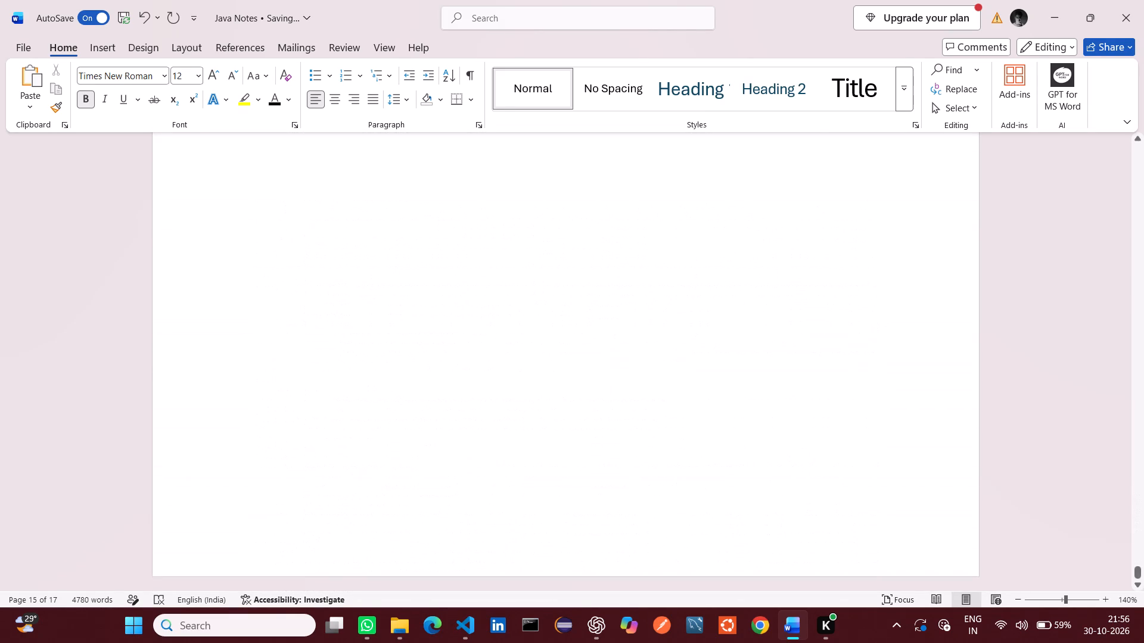
# Delete all the empty lines and the surplus blank page after the closing dashed separator below the Marker interface item.
pyautogui.scroll(3, 632, 440)
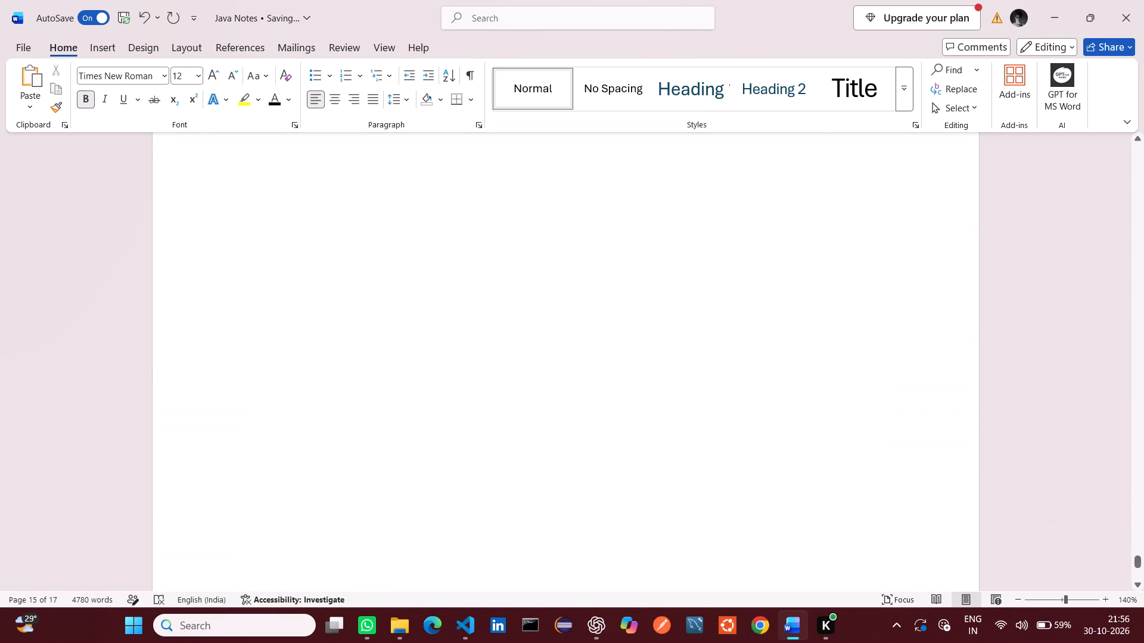
pyautogui.scroll(4, 632, 440)
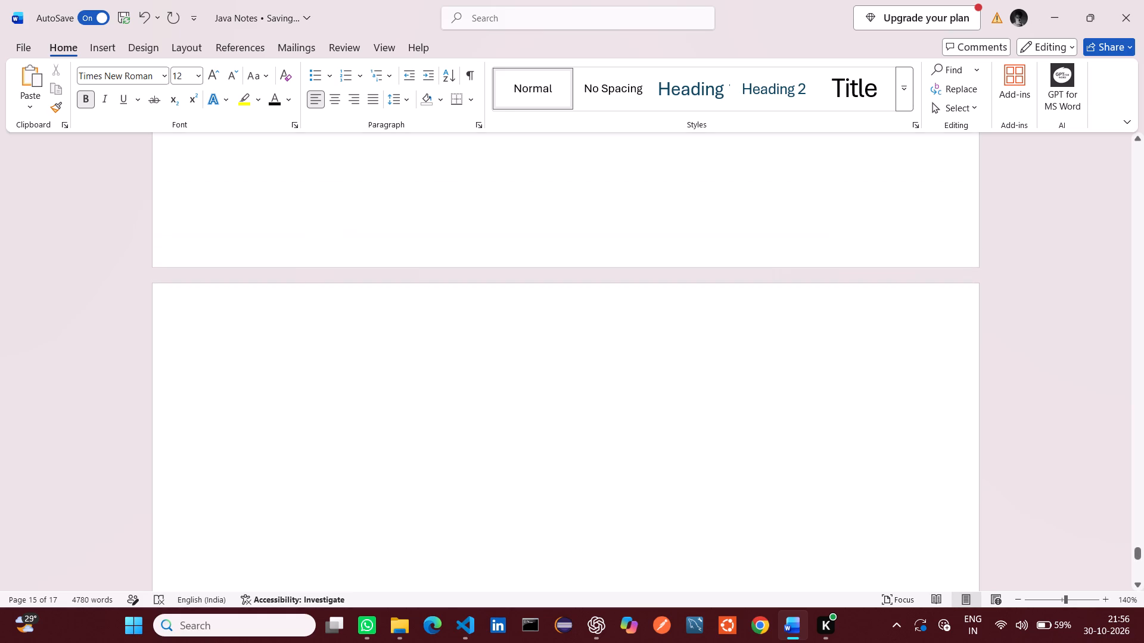
pyautogui.scroll(3, 632, 445)
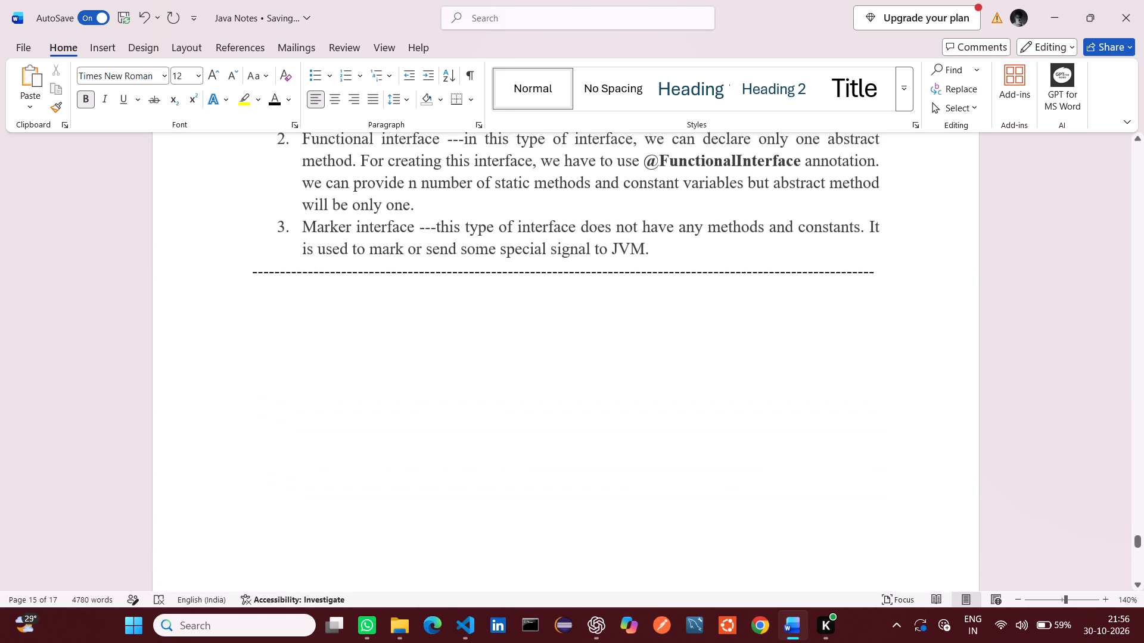
pyautogui.scroll(-1, 632, 445)
pyautogui.click(391, 477)
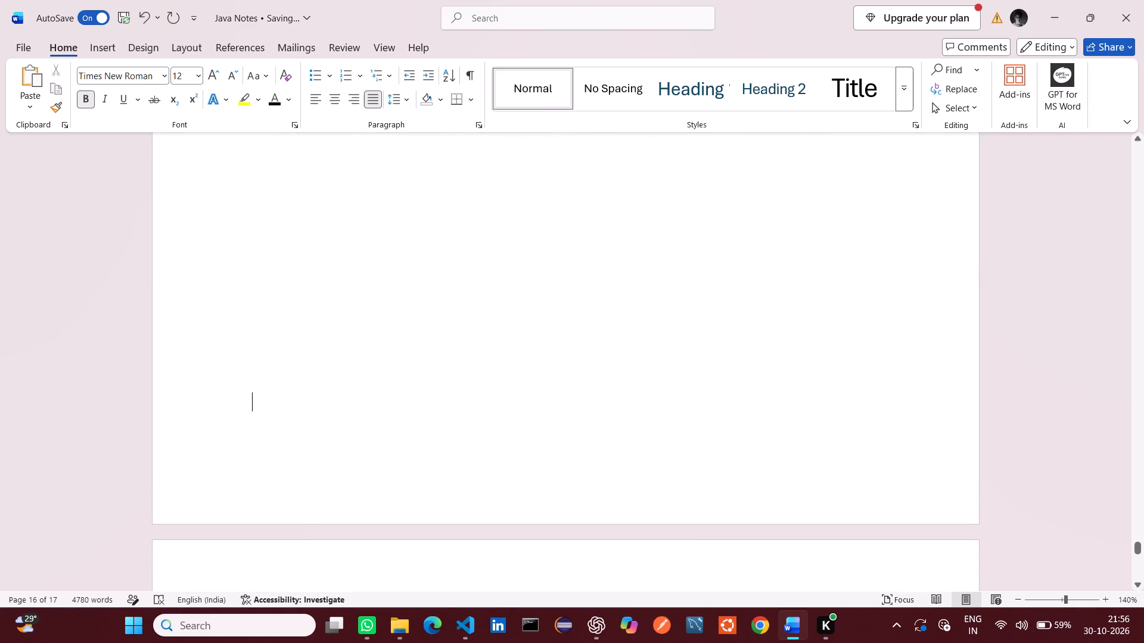
pyautogui.click(334, 496)
pyautogui.click(334, 496)
pyautogui.press('Down')
pyautogui.press('Up')
pyautogui.press('BackSpace')
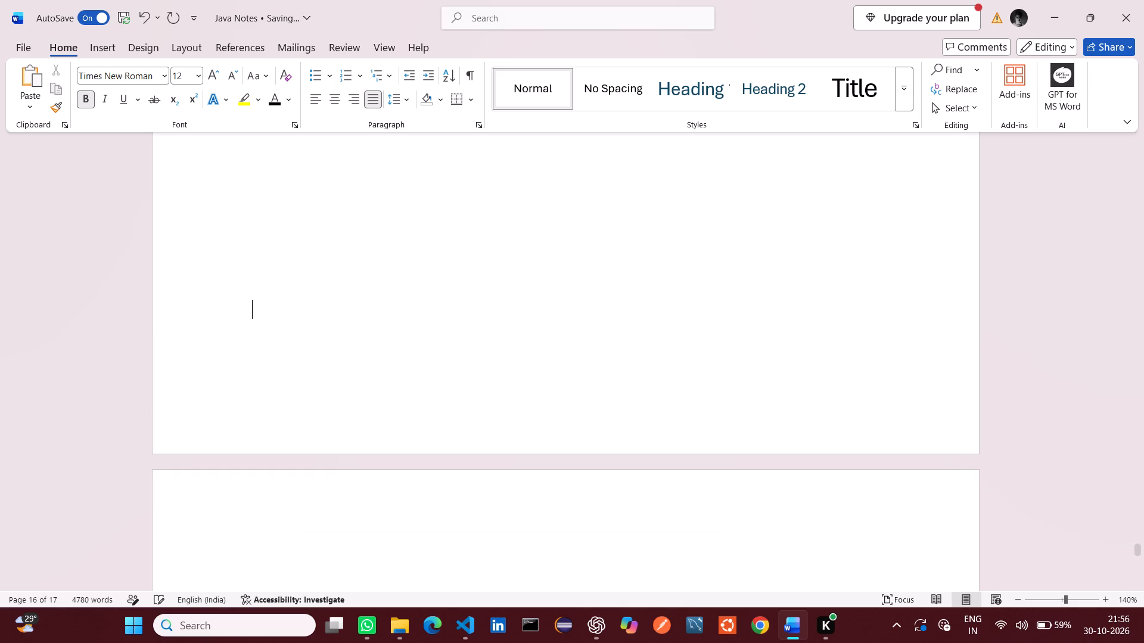
pyautogui.press('BackSpace')
pyautogui.press('BackSpace')
pyautogui.press('Down')
pyautogui.press('Down')
pyautogui.press('Down')
pyautogui.press('Down')
pyautogui.press('Down')
pyautogui.press('Down')
pyautogui.press('Down')
pyautogui.press('Down')
pyautogui.press('Down')
pyautogui.press('Down')
pyautogui.press('Down')
pyautogui.press('Down')
pyautogui.press('Down')
pyautogui.press('Down')
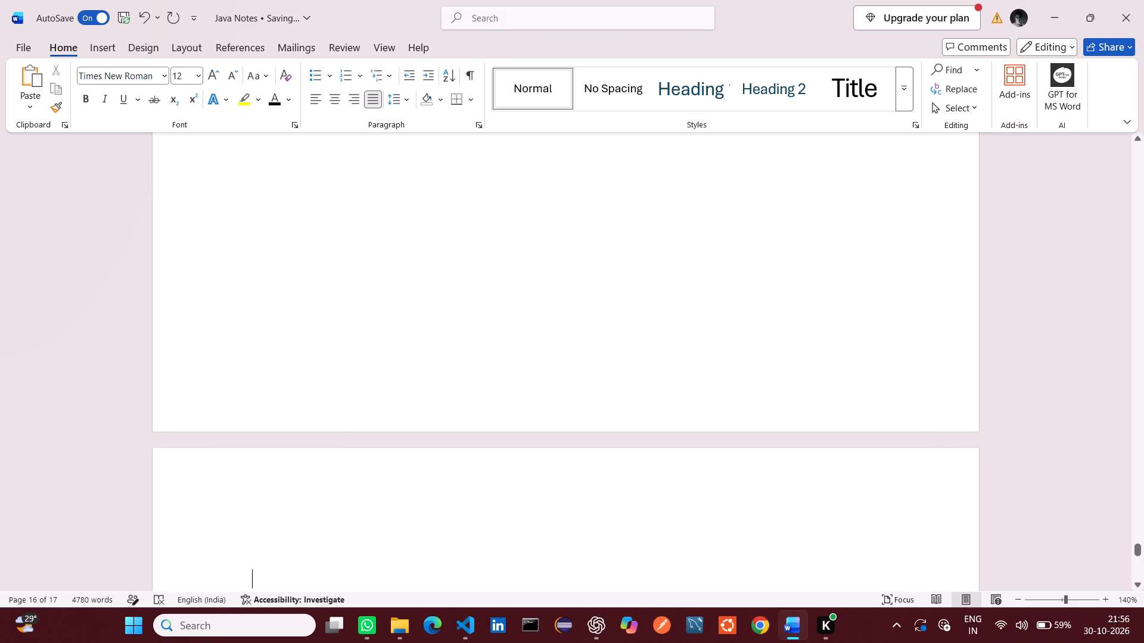
pyautogui.press('BackSpace')
pyautogui.press('BackSpace')
pyautogui.press('BackSpace')
pyautogui.press('BackSpace')
pyautogui.press('BackSpace')
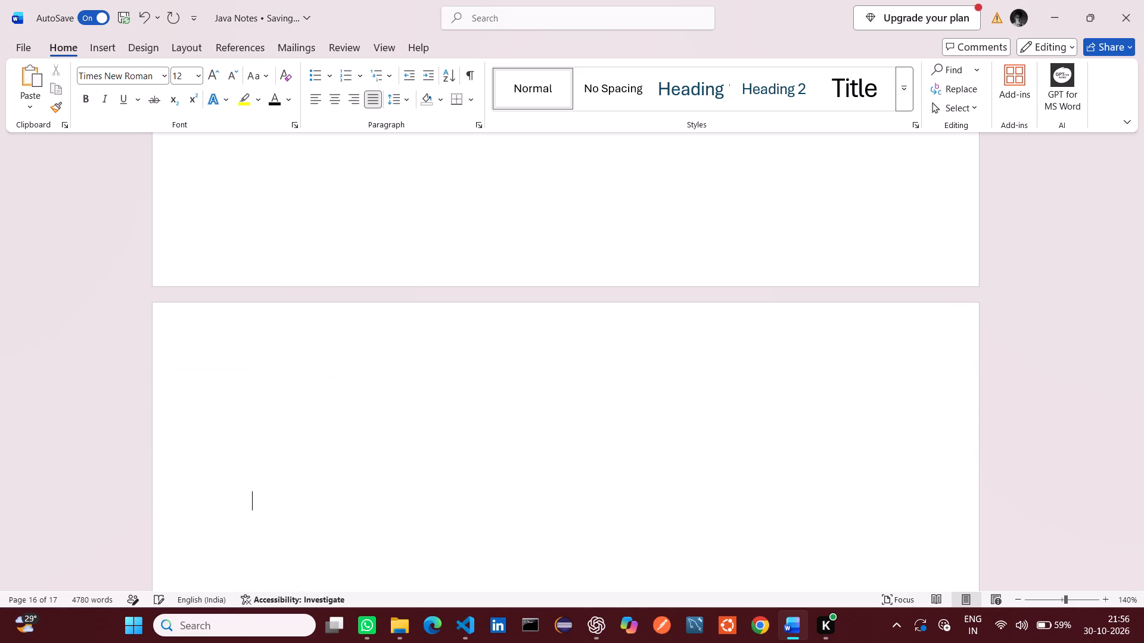
pyautogui.press('BackSpace')
pyautogui.press('BackSpace')
pyautogui.press('BackSpace')
pyautogui.press('BackSpace')
pyautogui.press('BackSpace')
pyautogui.press('BackSpace')
pyautogui.press('BackSpace')
pyautogui.press('BackSpace')
pyautogui.press('BackSpace')
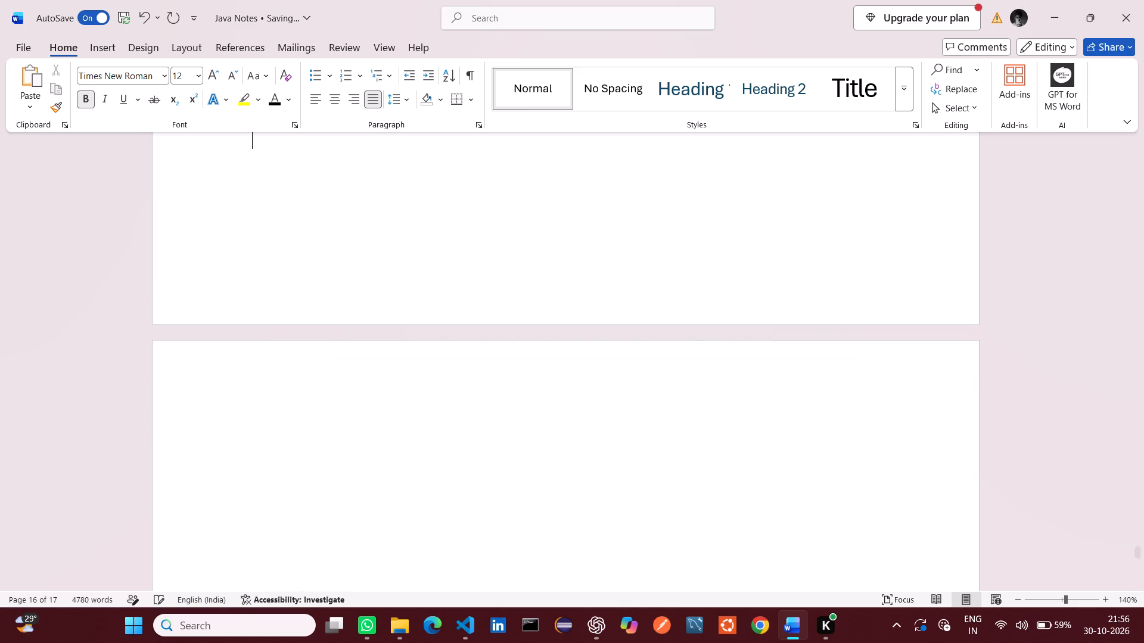
pyautogui.scroll(2, 334, 496)
pyautogui.press('BackSpace')
pyautogui.press('BackSpace')
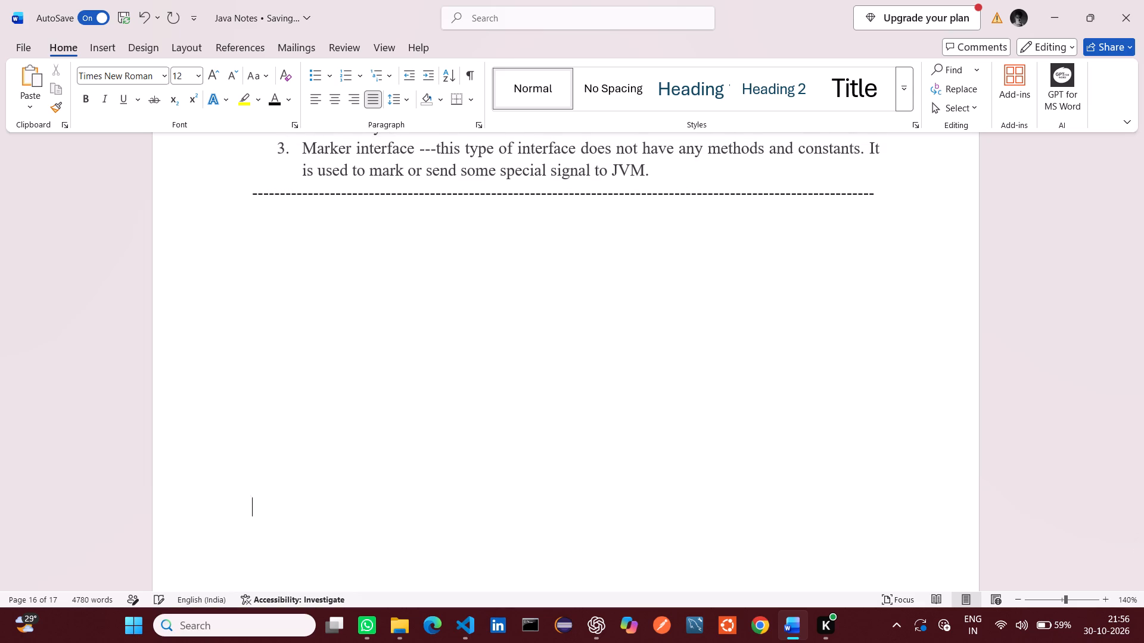
pyautogui.press('BackSpace')
pyautogui.press('BackSpace')
pyautogui.press('BackSpace')
pyautogui.press('BackSpace')
pyautogui.press('BackSpace')
pyautogui.press('BackSpace')
pyautogui.press('BackSpace')
pyautogui.press('BackSpace')
pyautogui.press('BackSpace')
pyautogui.press('BackSpace')
pyautogui.press('BackSpace')
pyautogui.press('BackSpace')
pyautogui.press('BackSpace')
pyautogui.press('-')
pyautogui.press('BackSpace')
# Check the end of the document, the Interface and Abstraction sections, and the run-time polymorphism notes before them.
pyautogui.scroll(-2, 393, 476)
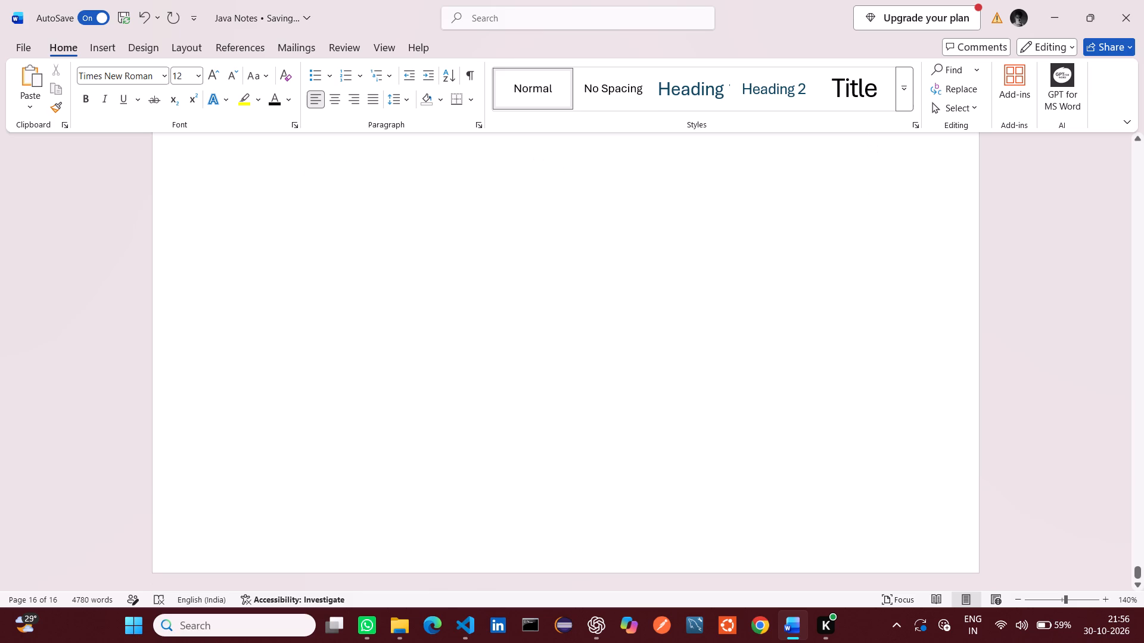
pyautogui.scroll(3, 393, 476)
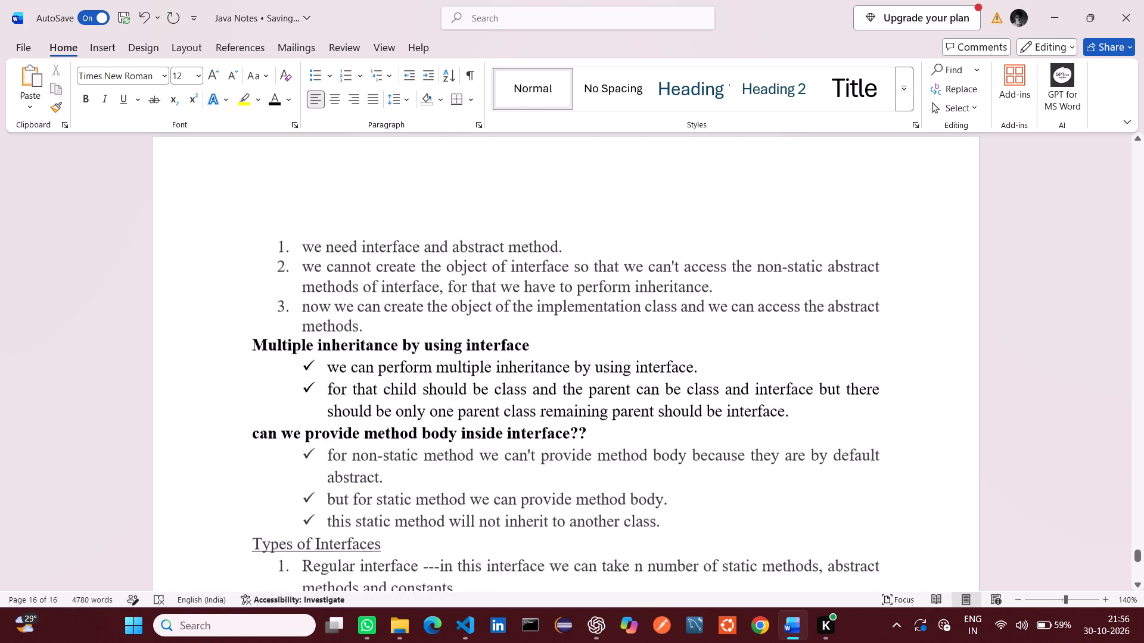
pyautogui.scroll(4, 393, 476)
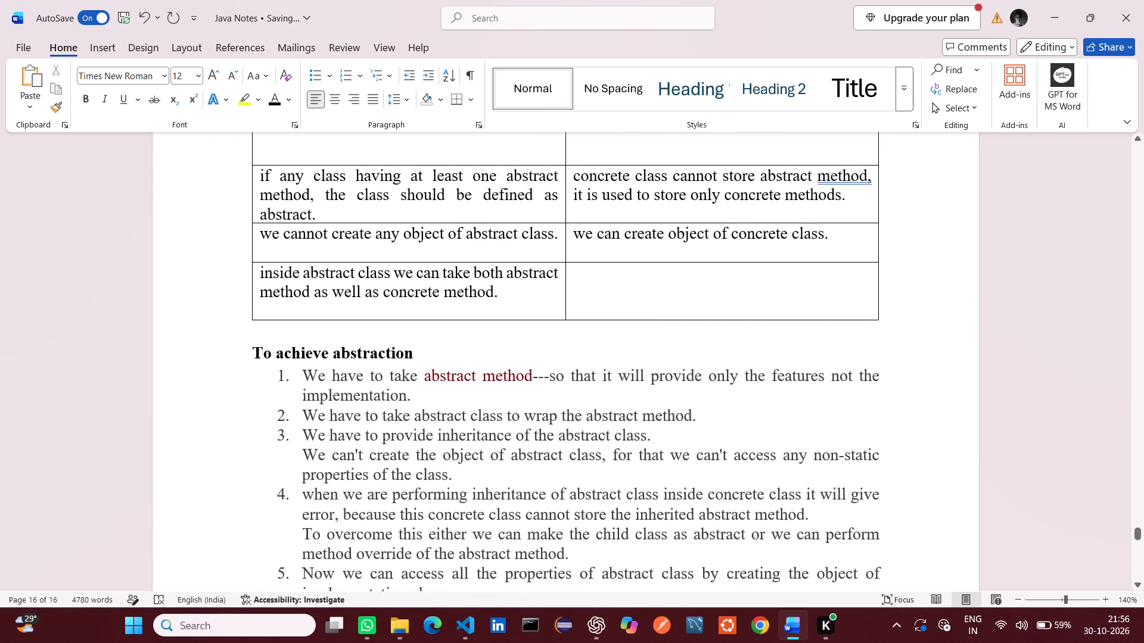
pyautogui.scroll(3, 393, 476)
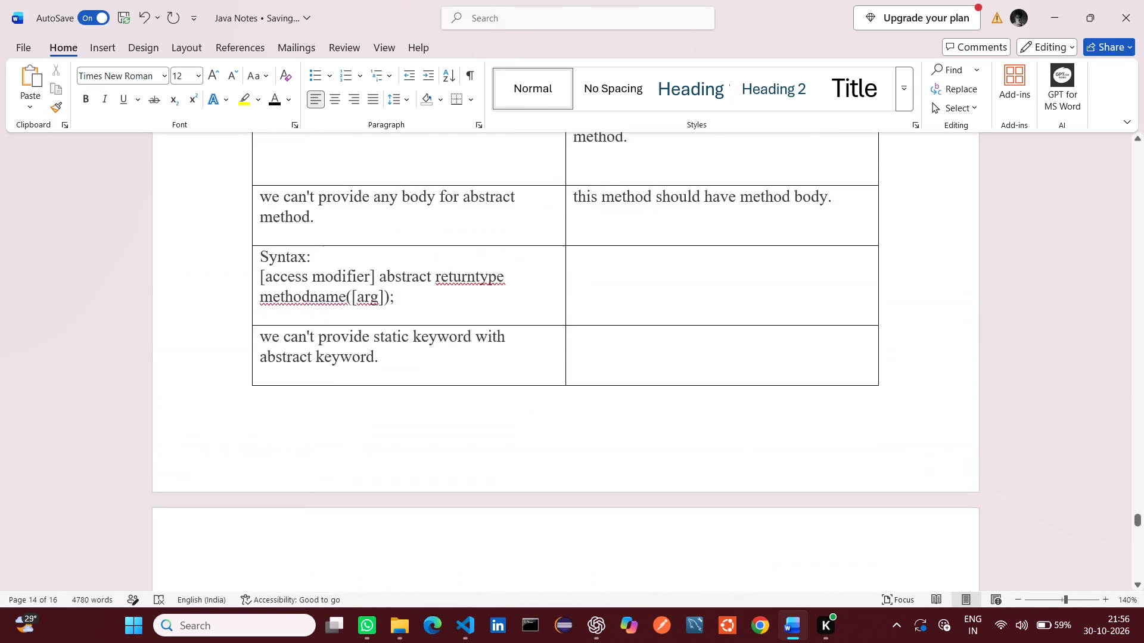